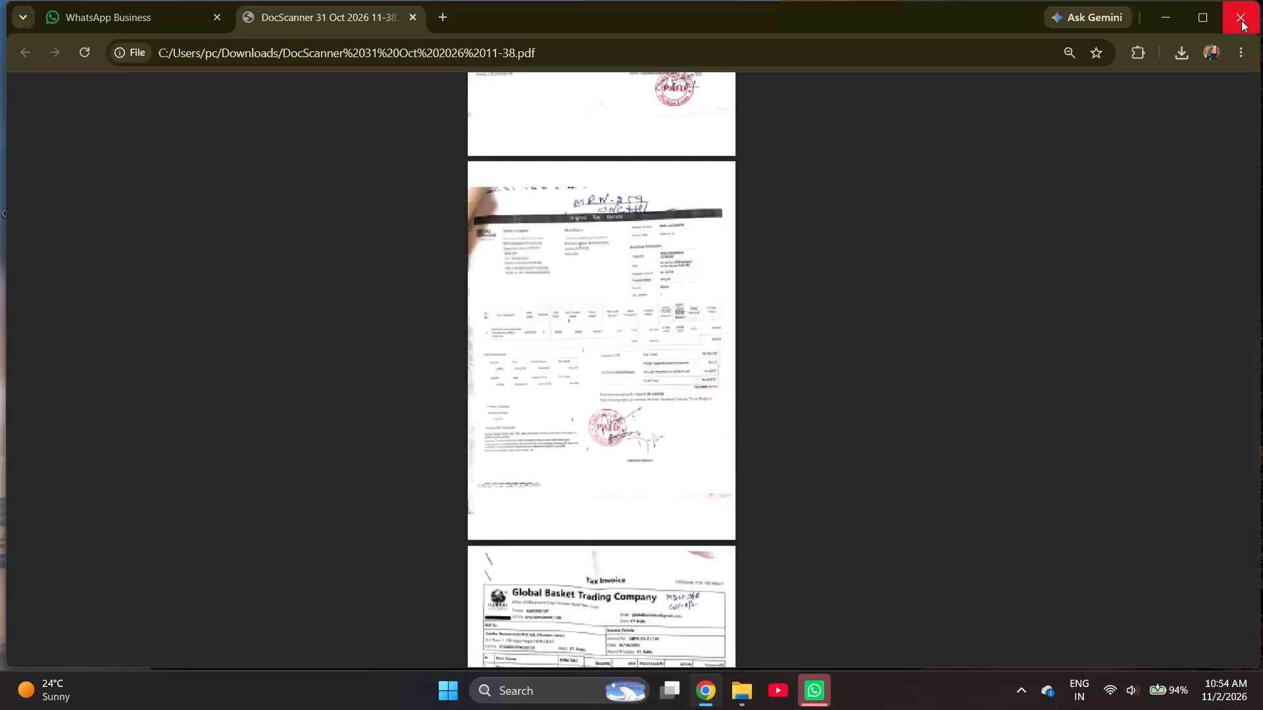
Select the CYBER HUB OCT2026 workbook in the CNC OCT DATA 2026 folder in File Explorer.
key(Down)
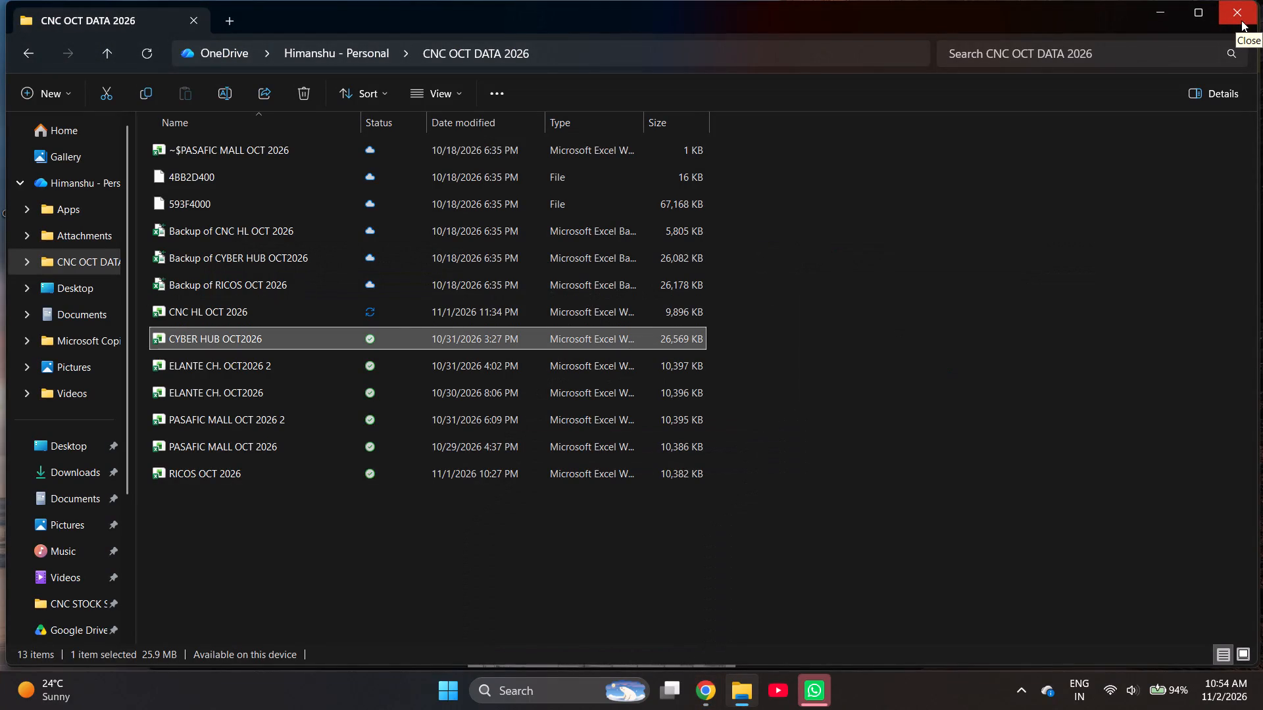
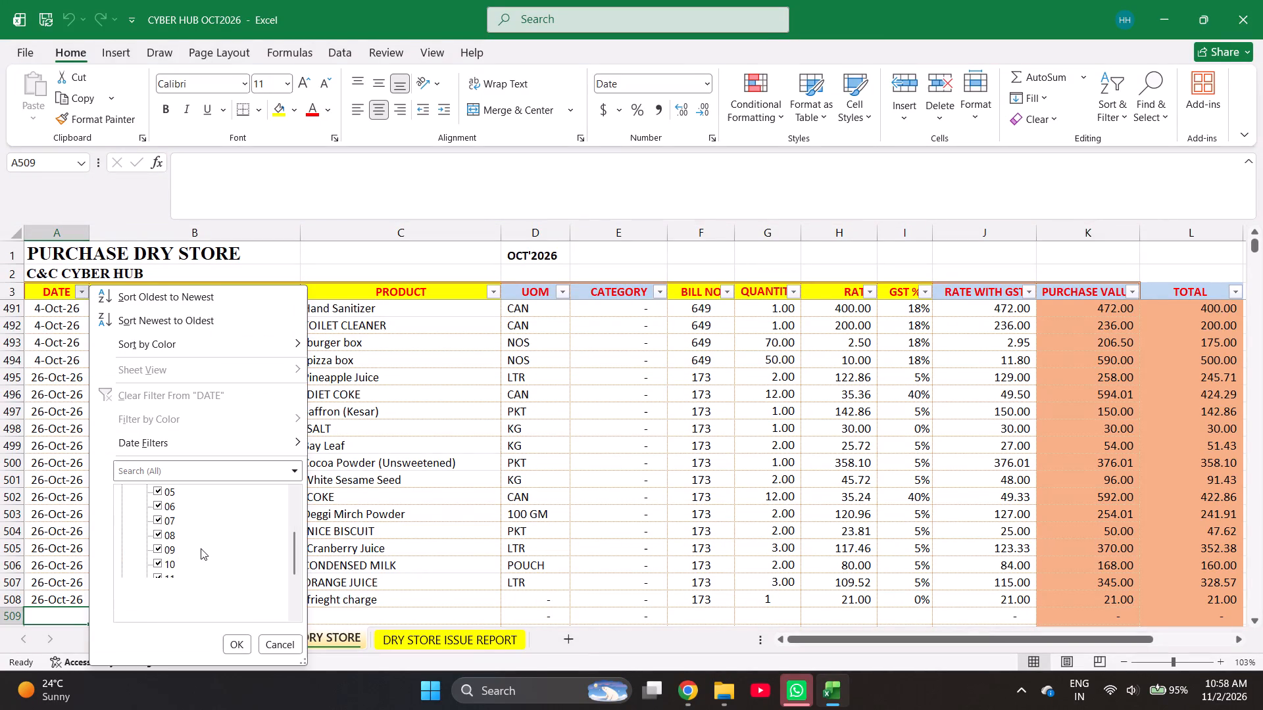
Start a new purchase entry in row 509 with date 24-Oct-26 and supplier BLINKIT.
click(273, 645)
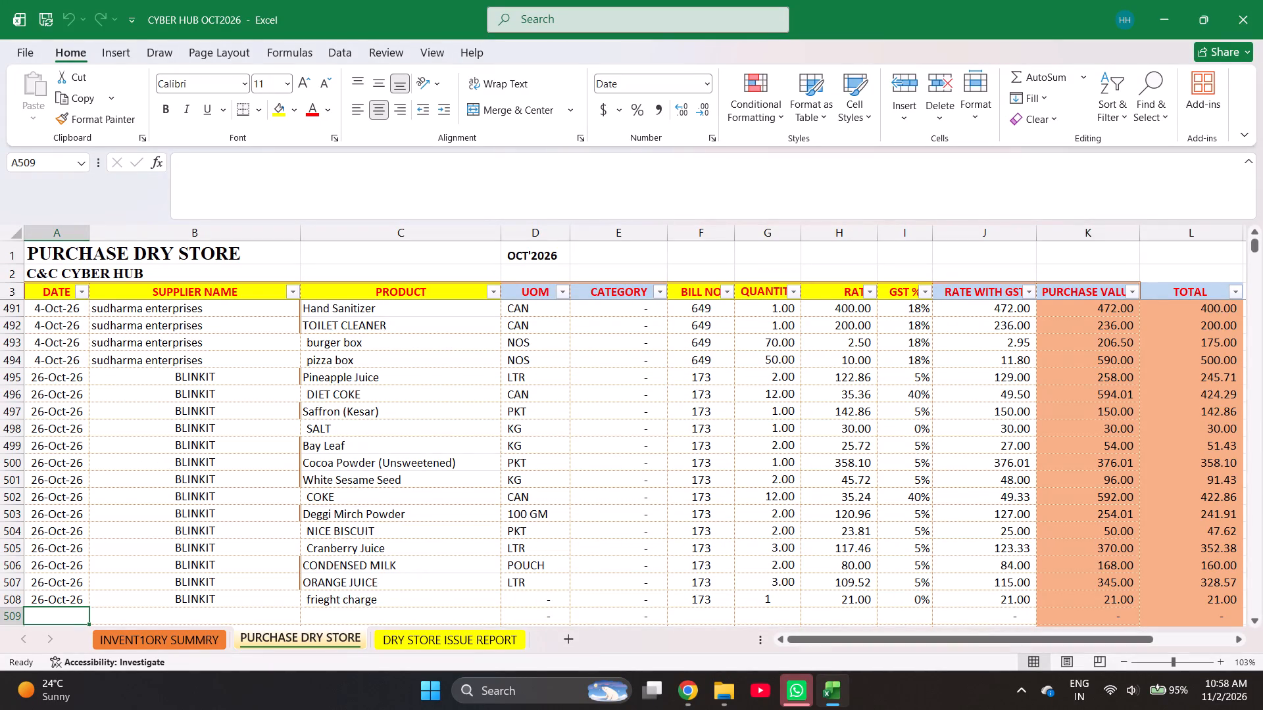
text(10-24-206)
key(Right)
key(Left)
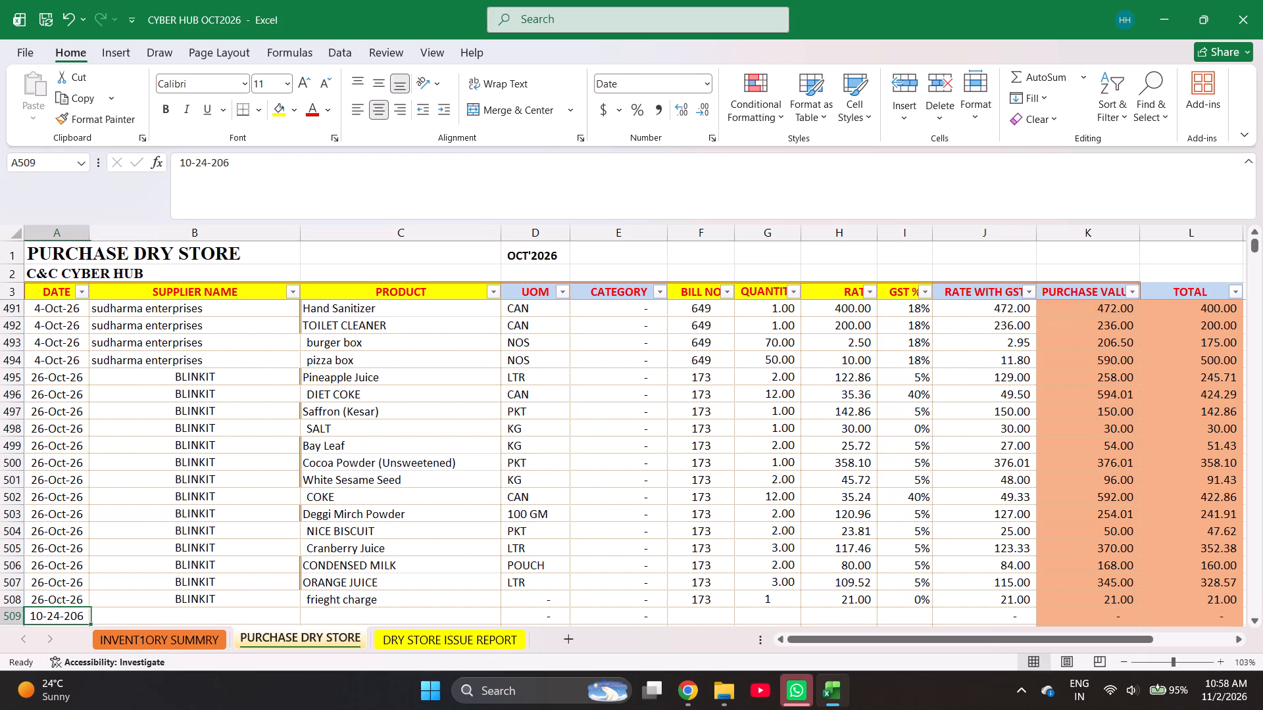
text(10-24-26)
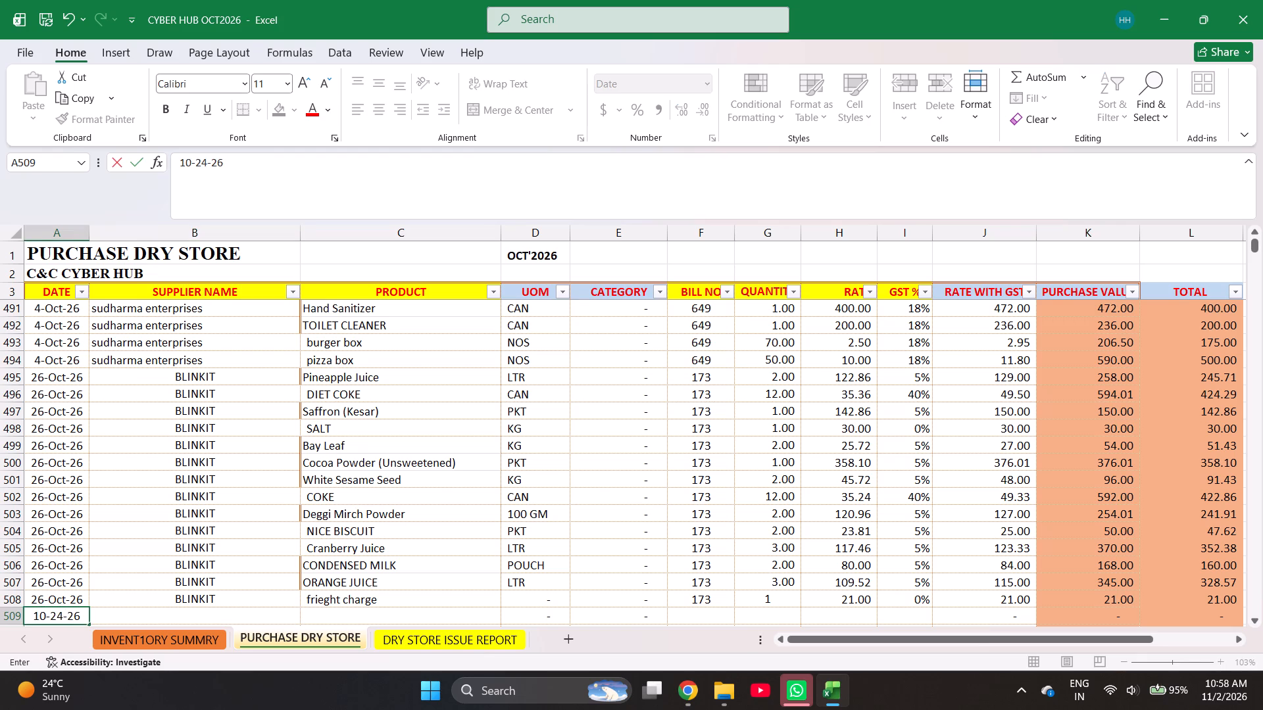
key(Right)
key(ctrl+d)
key(Right)
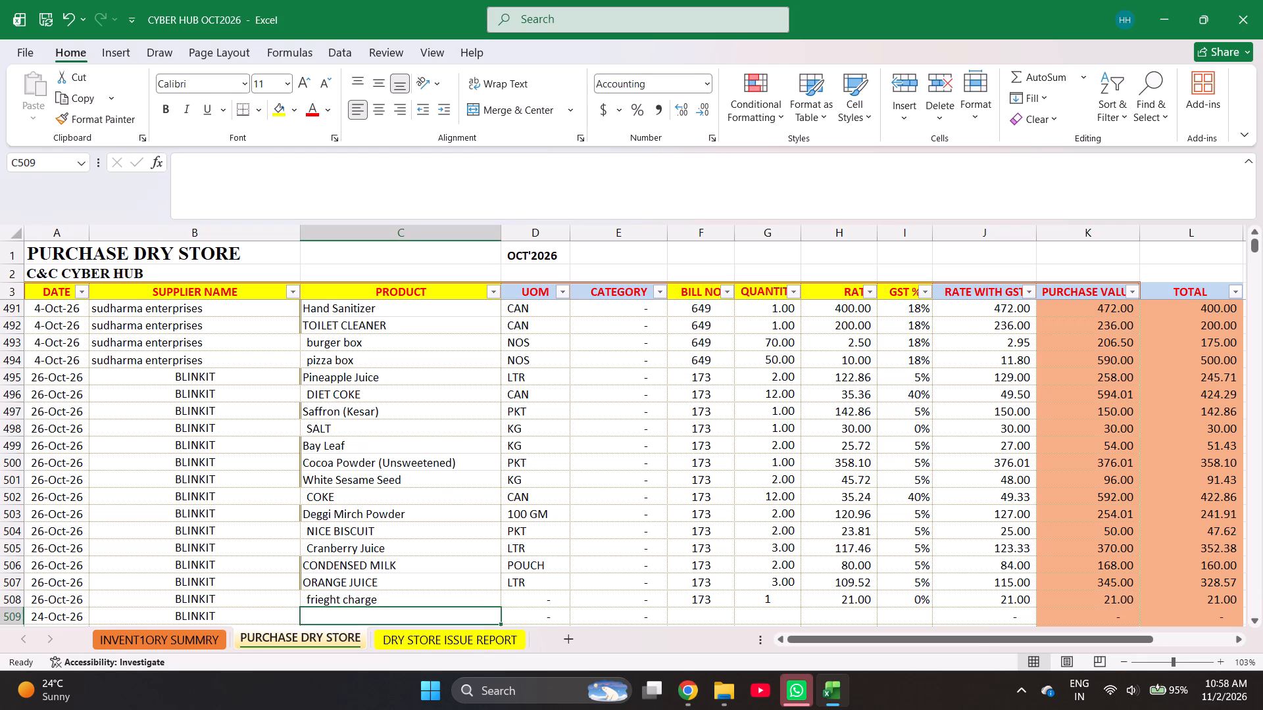
Find "tam" in the inventory summary sheet and copy TAMRINED PASTE into the product cell of row 509 in the purchase sheet.
text(ta)
text(mr)
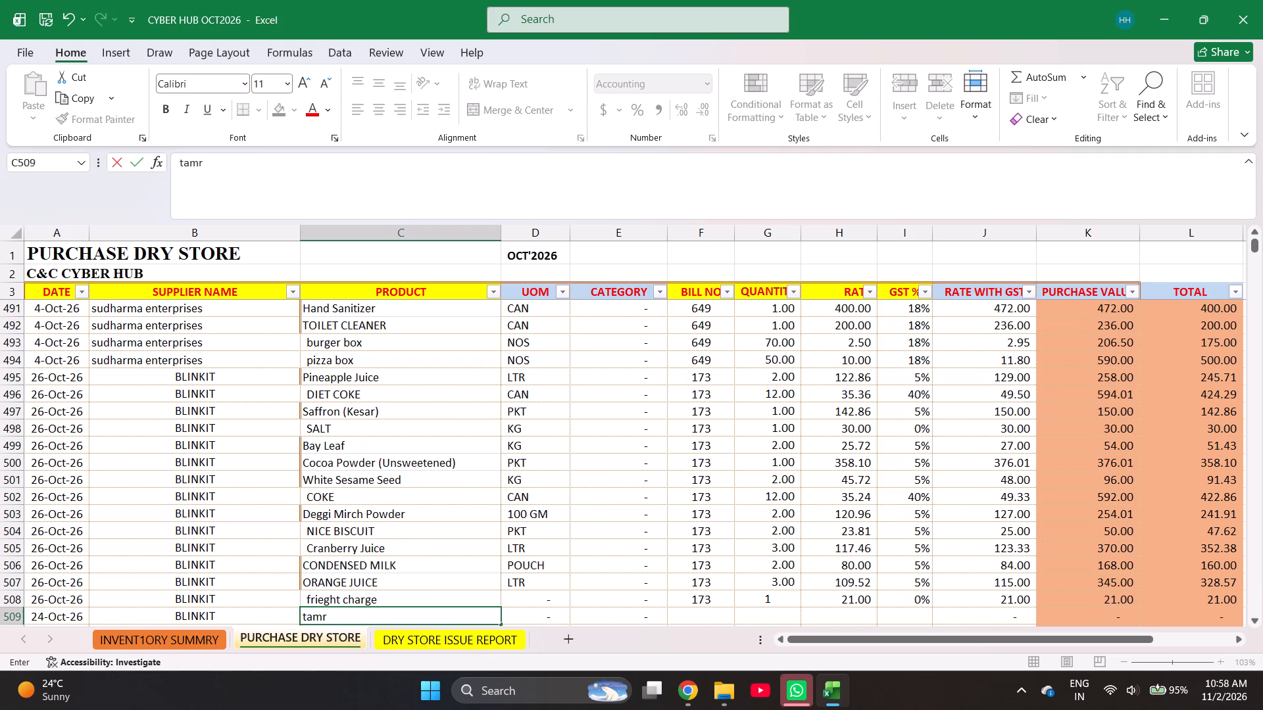
key(ctrl+Page_Up)
key(ctrl+f)
text(tam)
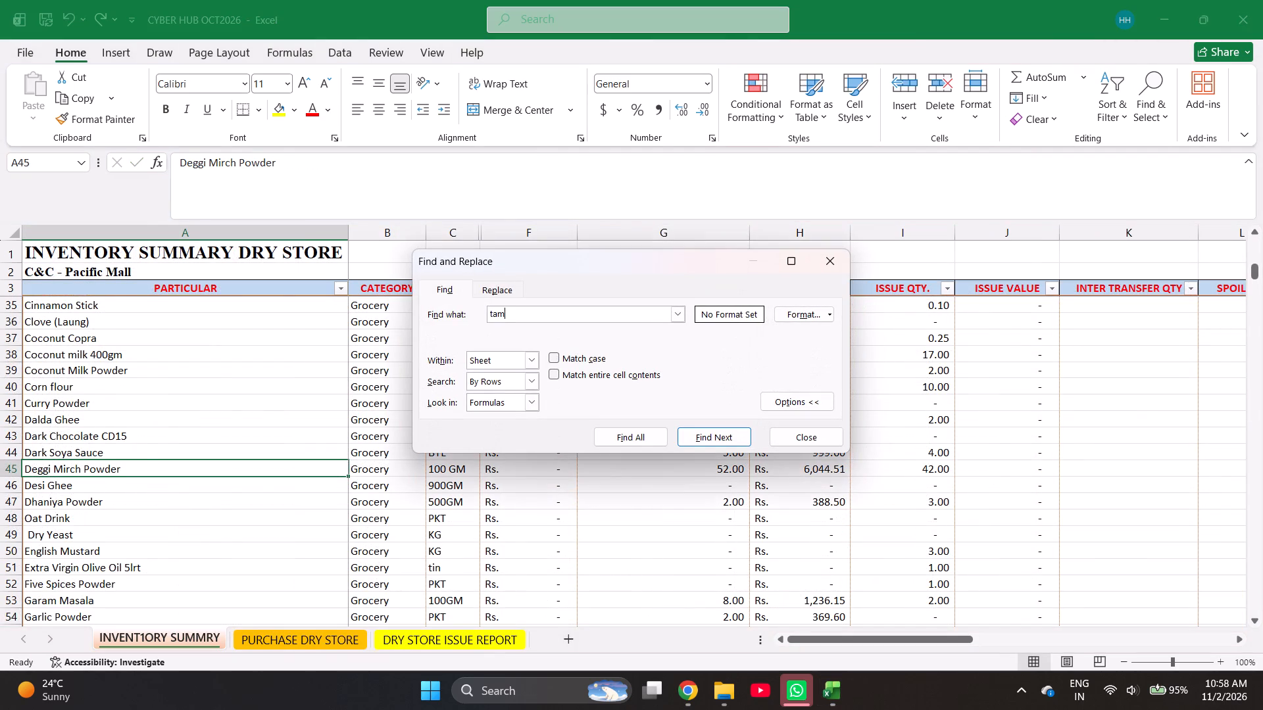
key(Return)
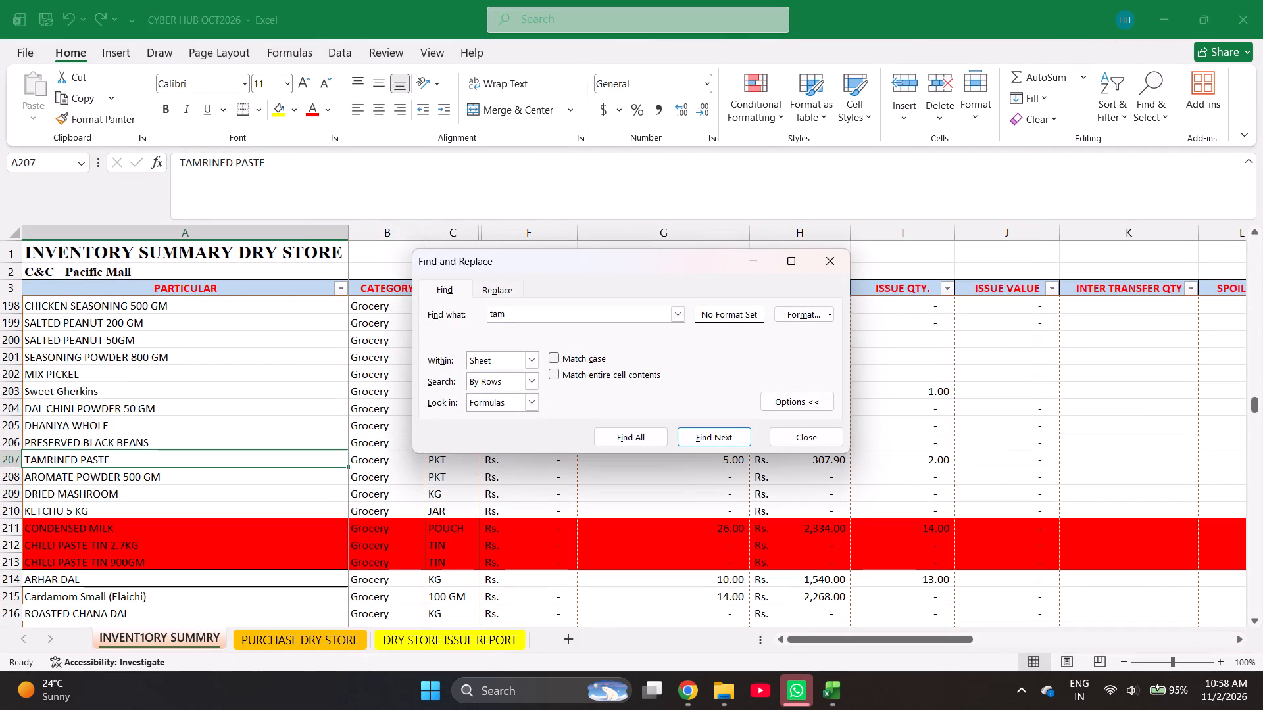
key(Return)
key(Return)
key(Return)
key(Escape)
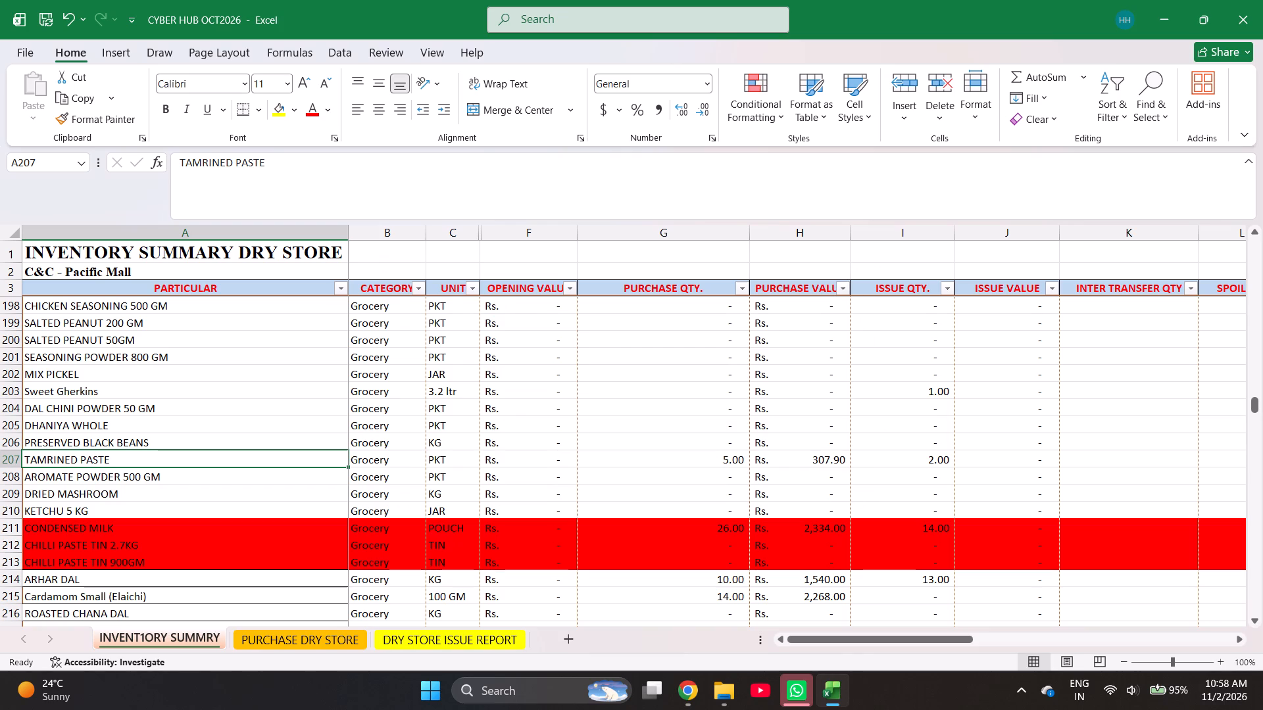
key(ctrl+x)
key(ctrl+c)
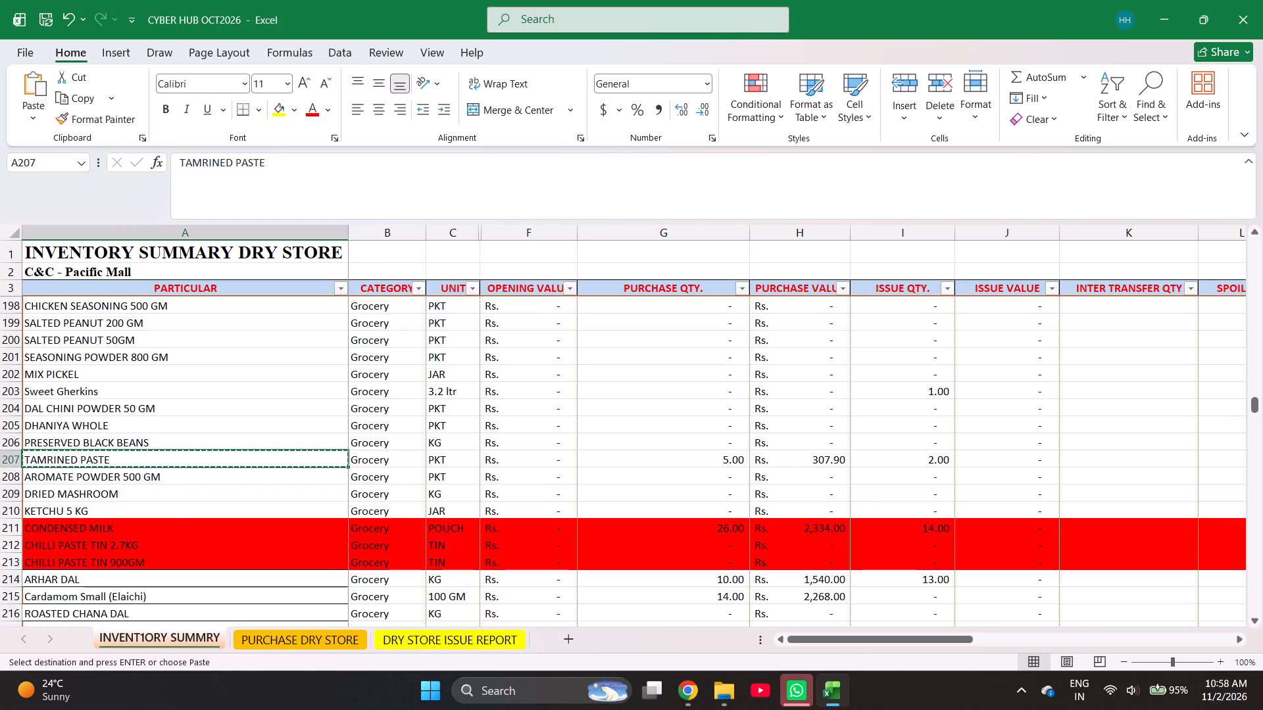
key(ctrl+Page_Down)
key(Return)
key(Return)
key(Return)
key(Return)
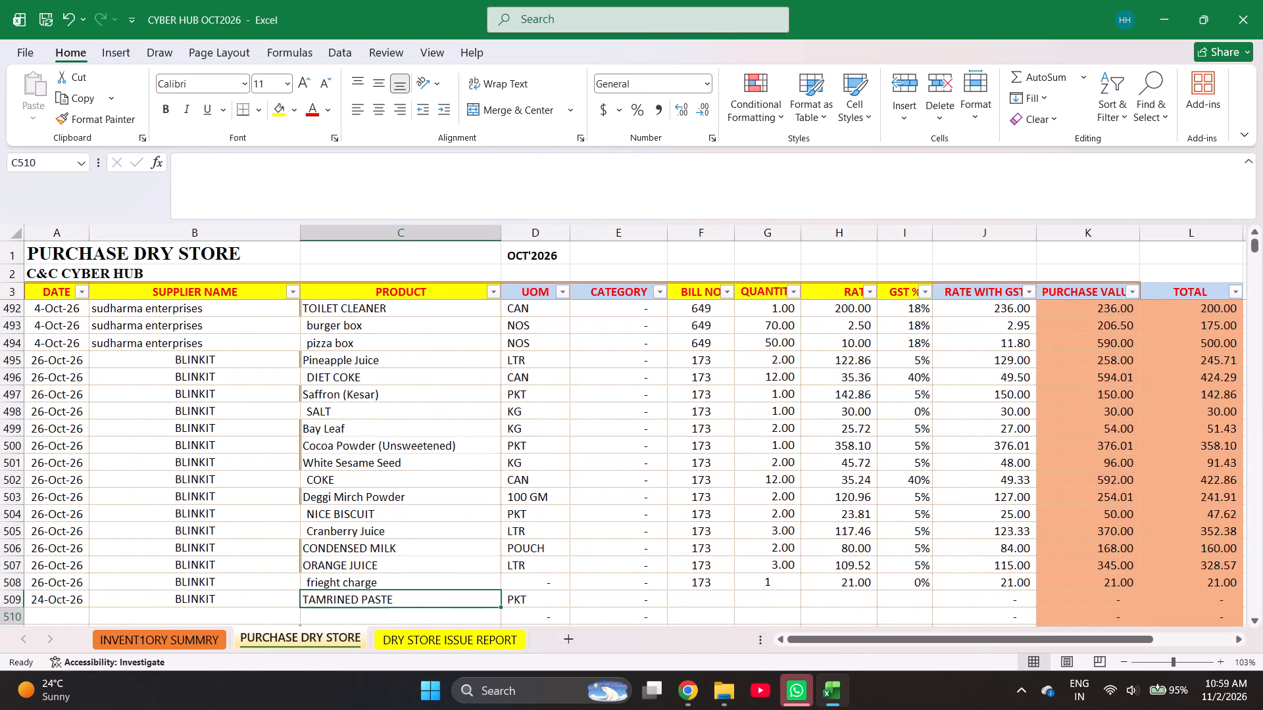
key(Return)
key(Up)
key(Up)
key(Up)
Enter Pineapple Juice as the product in row 510.
key(alt+Tab)
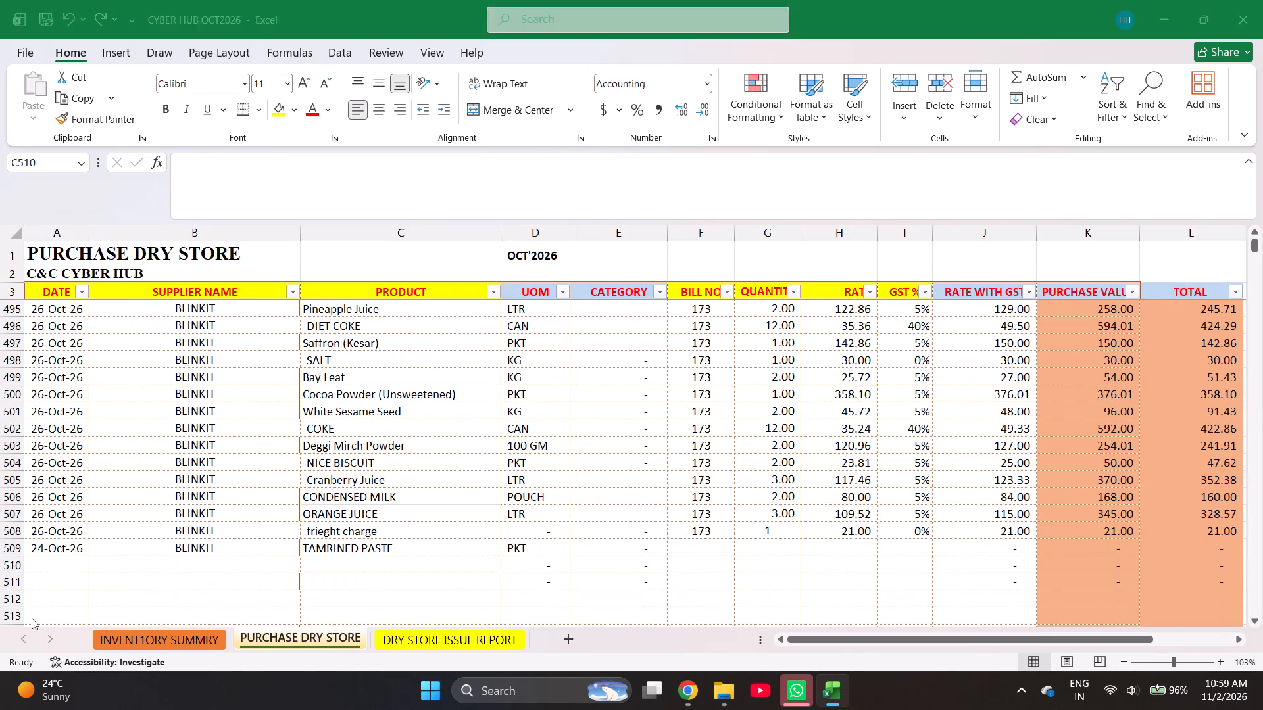
key(alt+Tab)
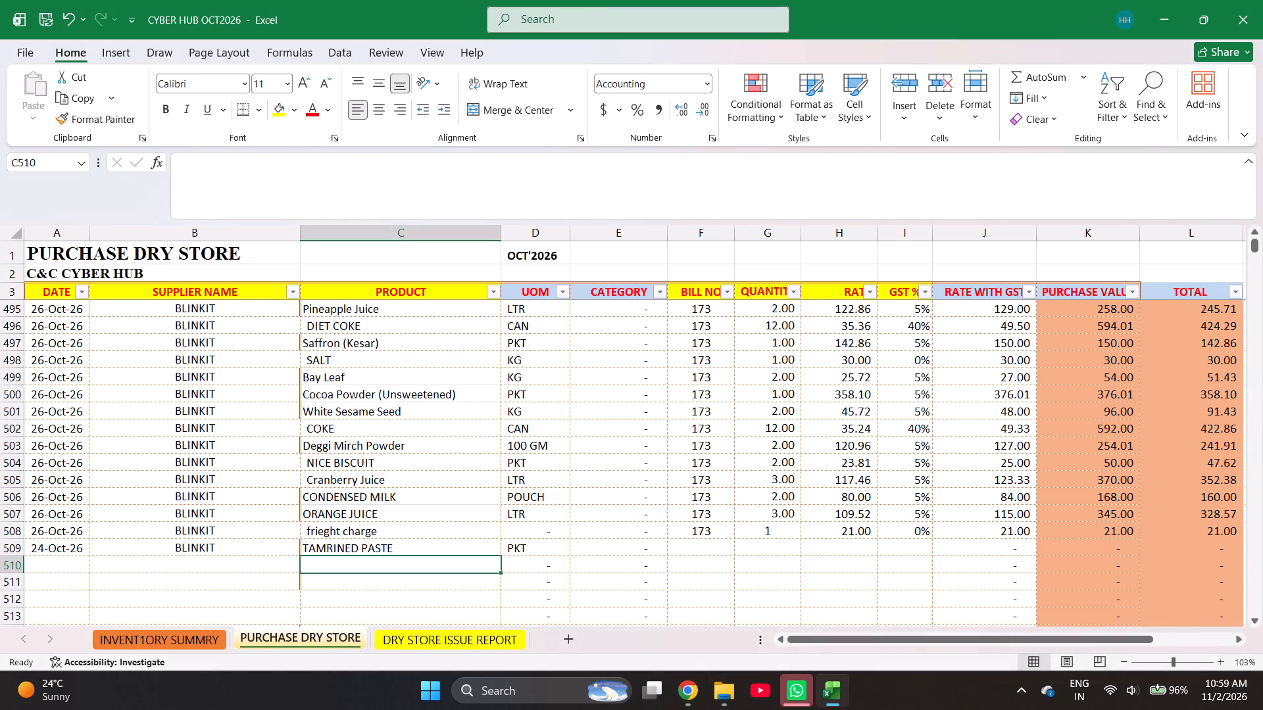
text(oie)
key(BackSpace)
key(BackSpace)
key(BackSpace)
key(BackSpace)
text(pie)
key(BackSpace)
text(ne)
key(Return)
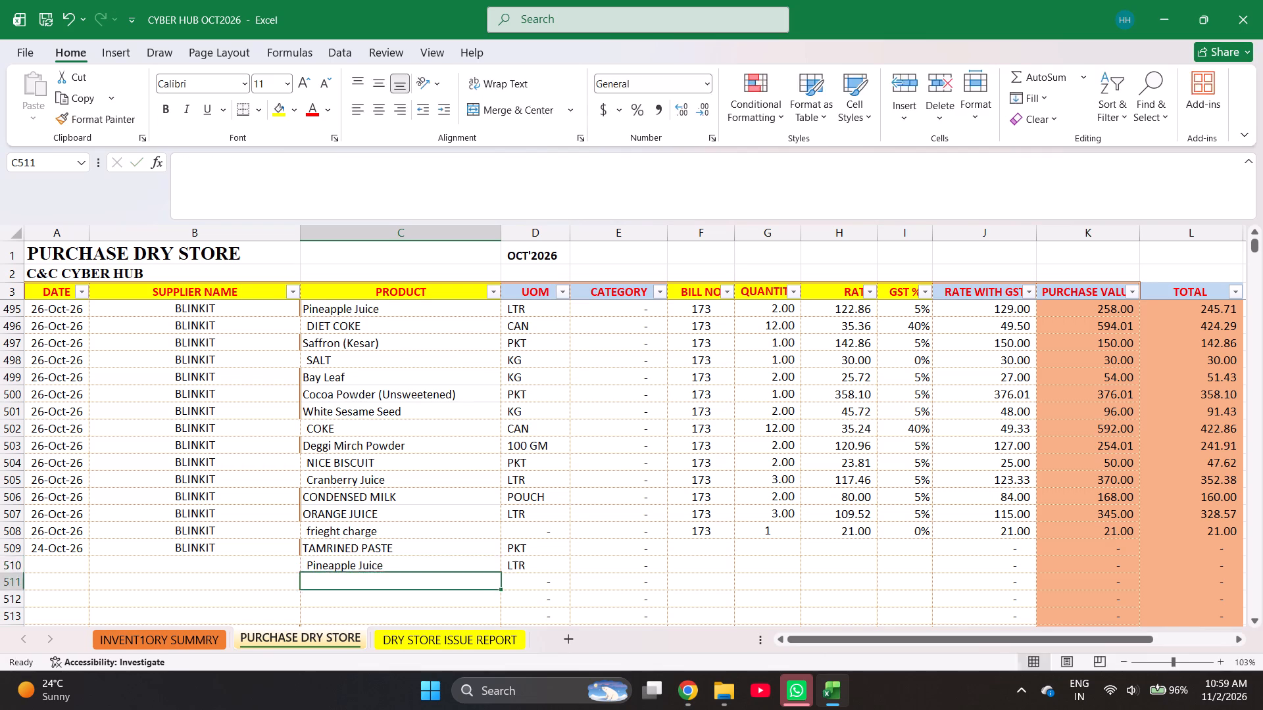
Enter Saffron (Kesar) as the product in row 511.
key(alt+Tab)
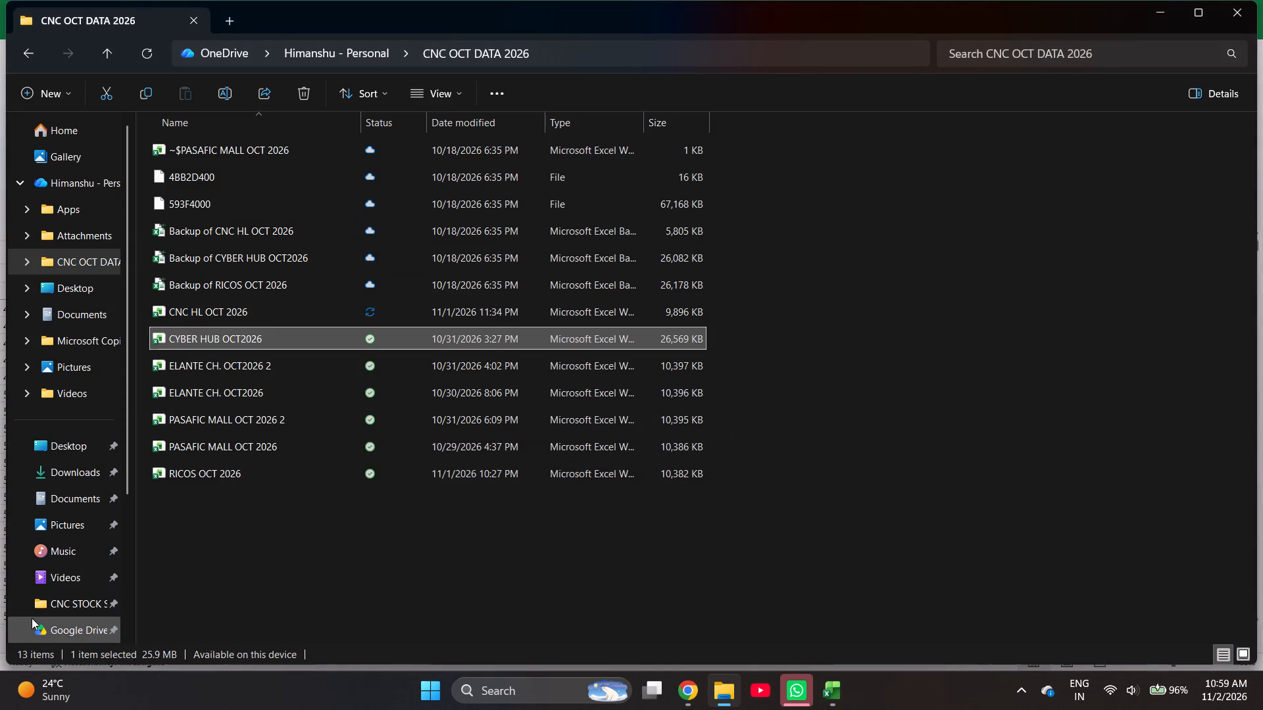
key(alt+Tab)
text(sa)
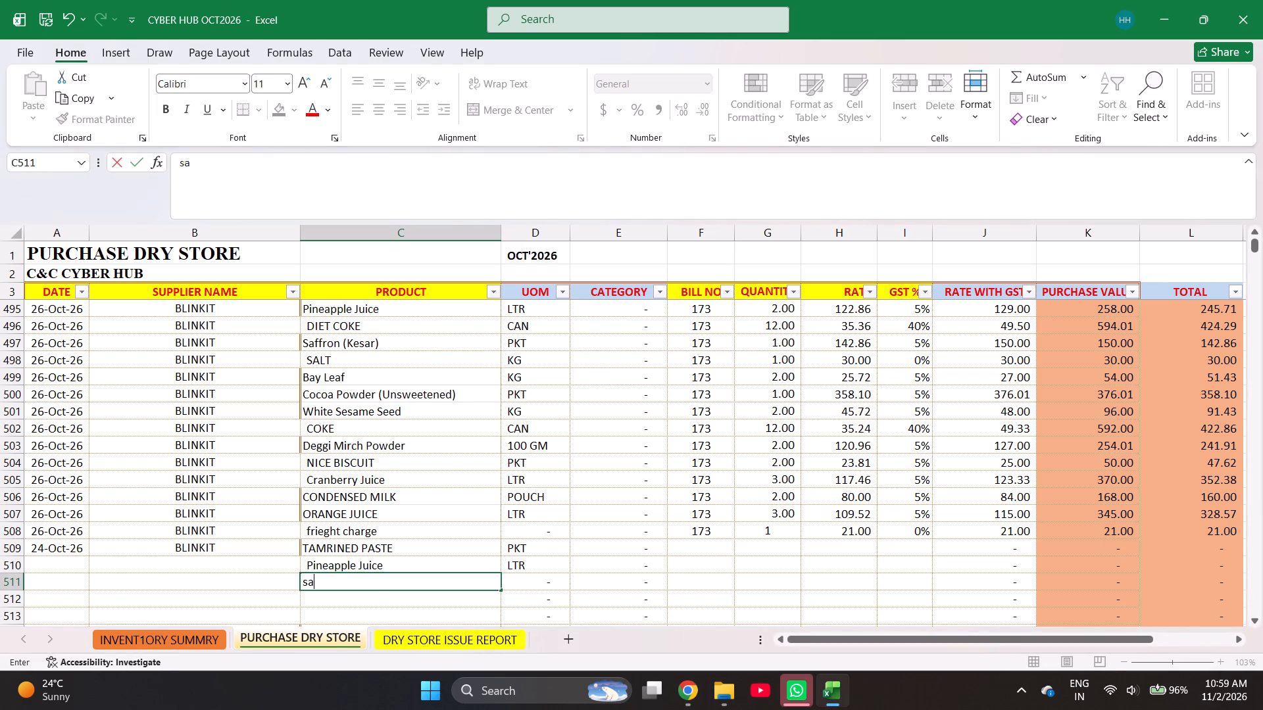
text(ff)
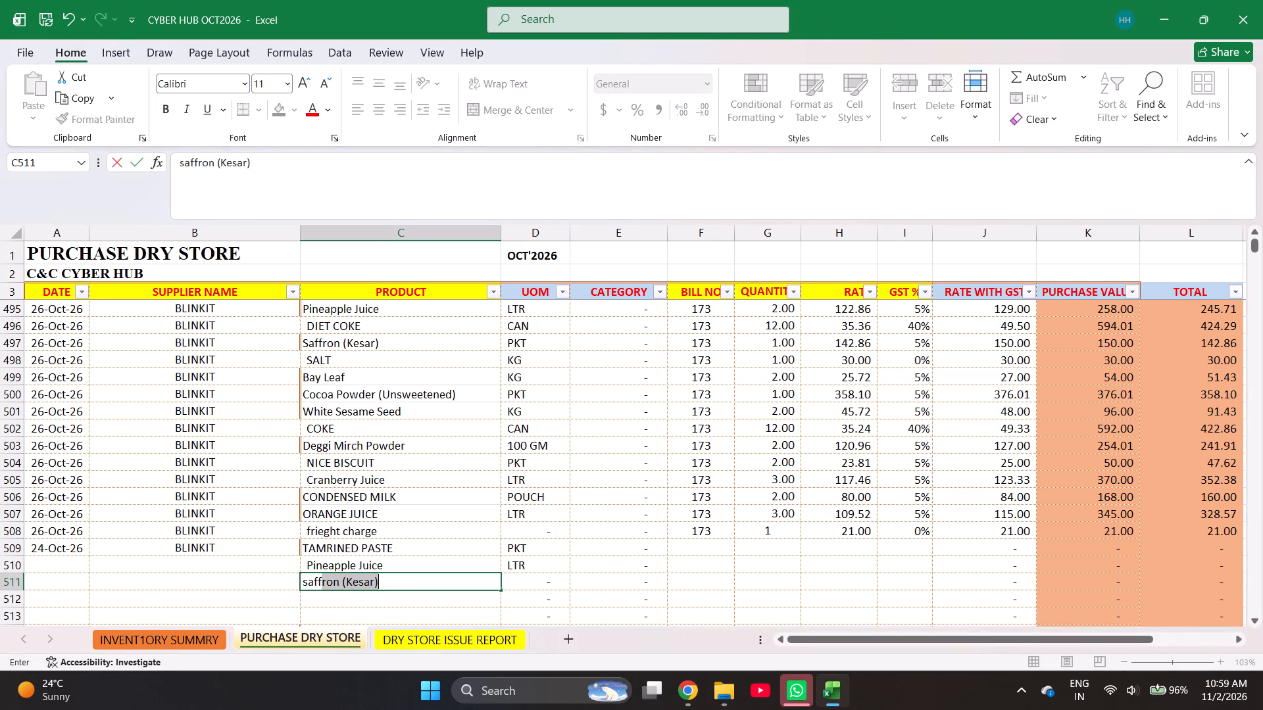
key(Return)
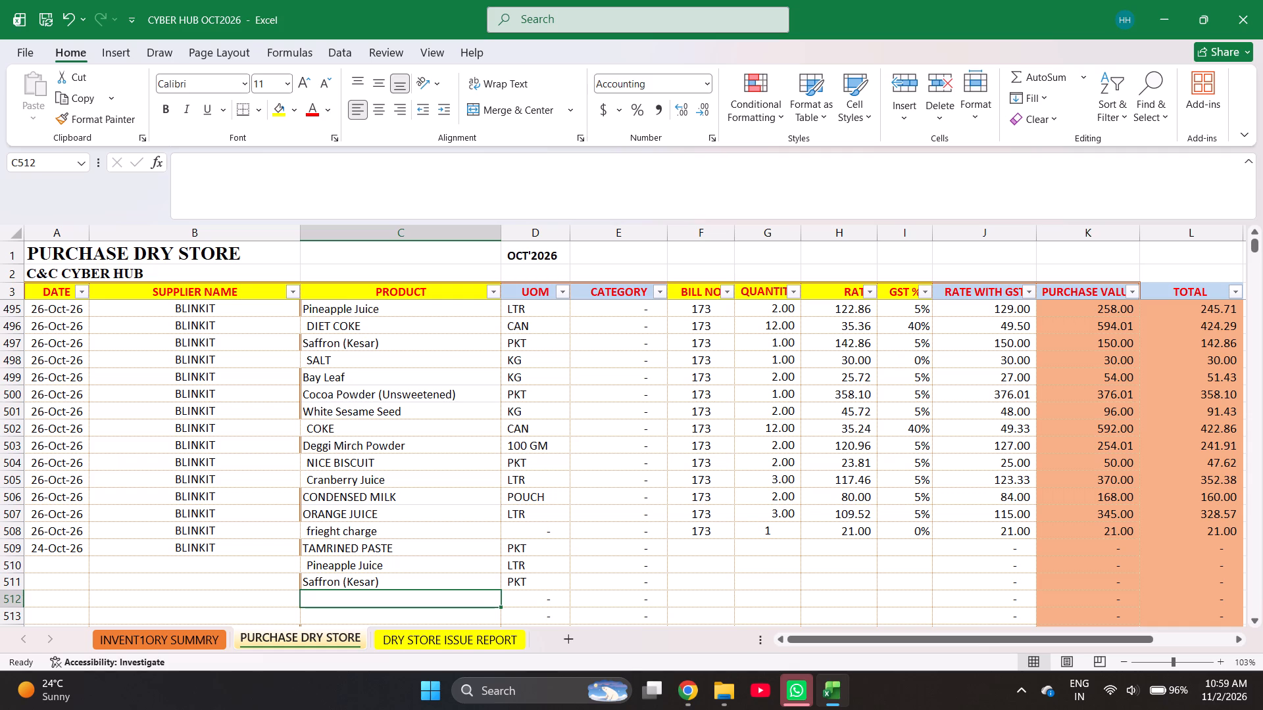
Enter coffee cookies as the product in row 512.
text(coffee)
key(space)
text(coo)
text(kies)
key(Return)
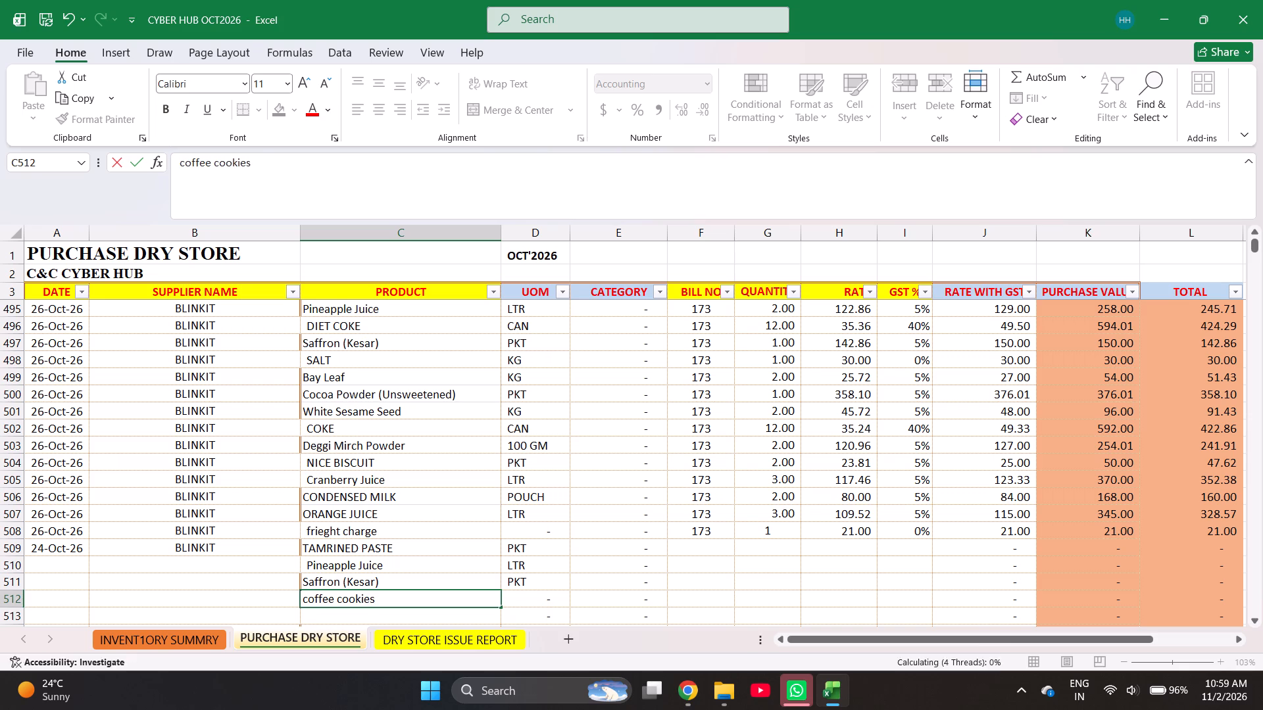
Find "coffee co" in the inventory summary sheet and copy COFFEE COOKIEE 120 over the product in row 512 of the purchase sheet.
key(ctrl+Page_Up)
key(ctrl+f)
text(coffee c)
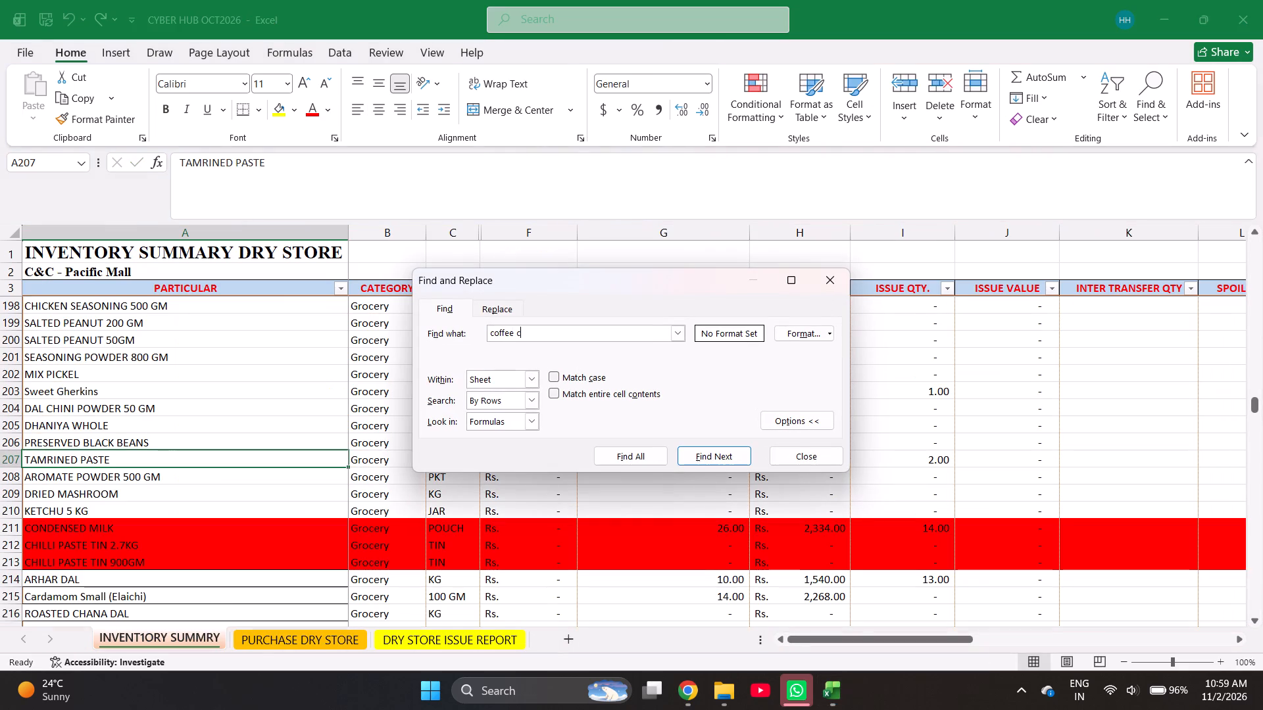
key(Return)
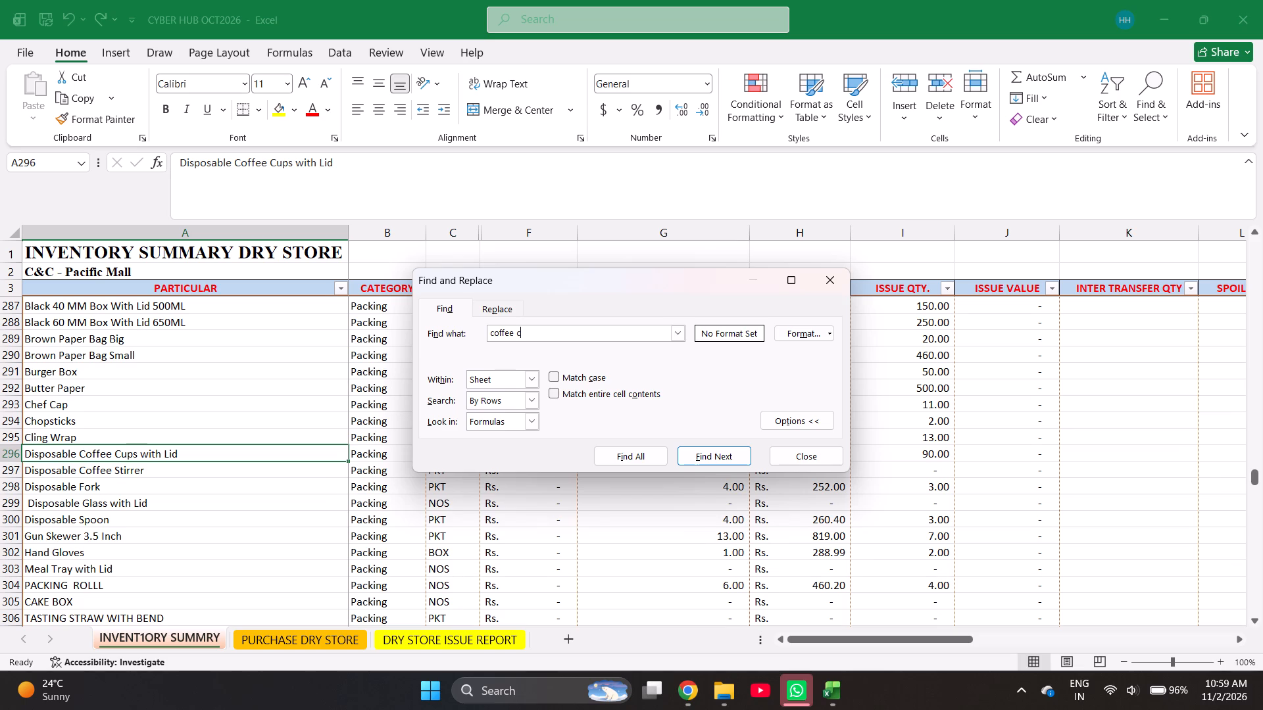
key(Return)
key(Return)
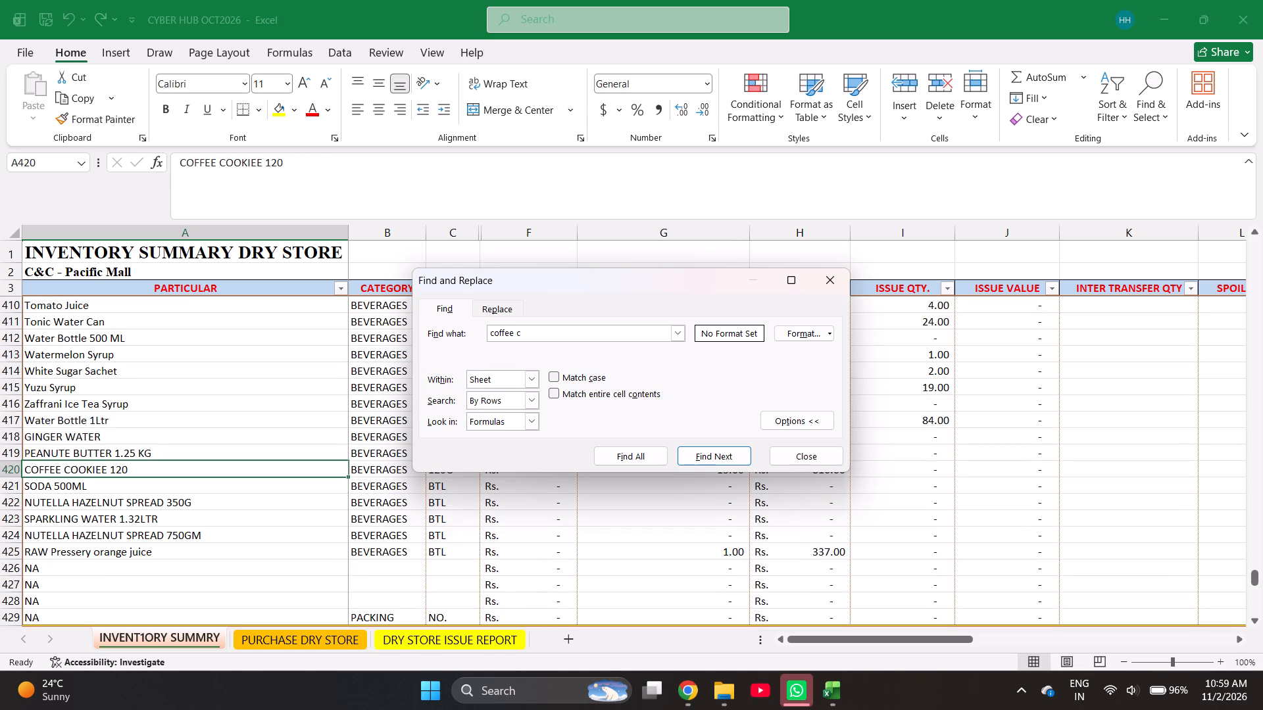
key(o)
key(Return)
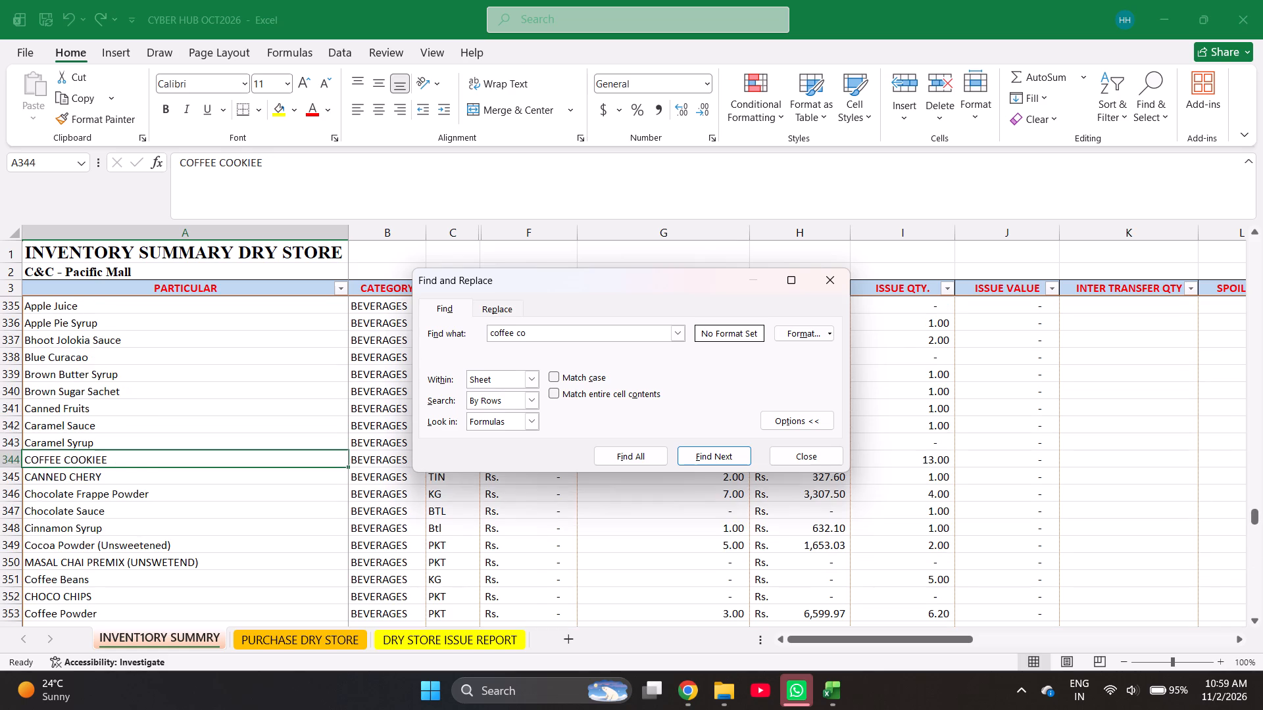
key(Return)
key(Escape)
key(ctrl+c)
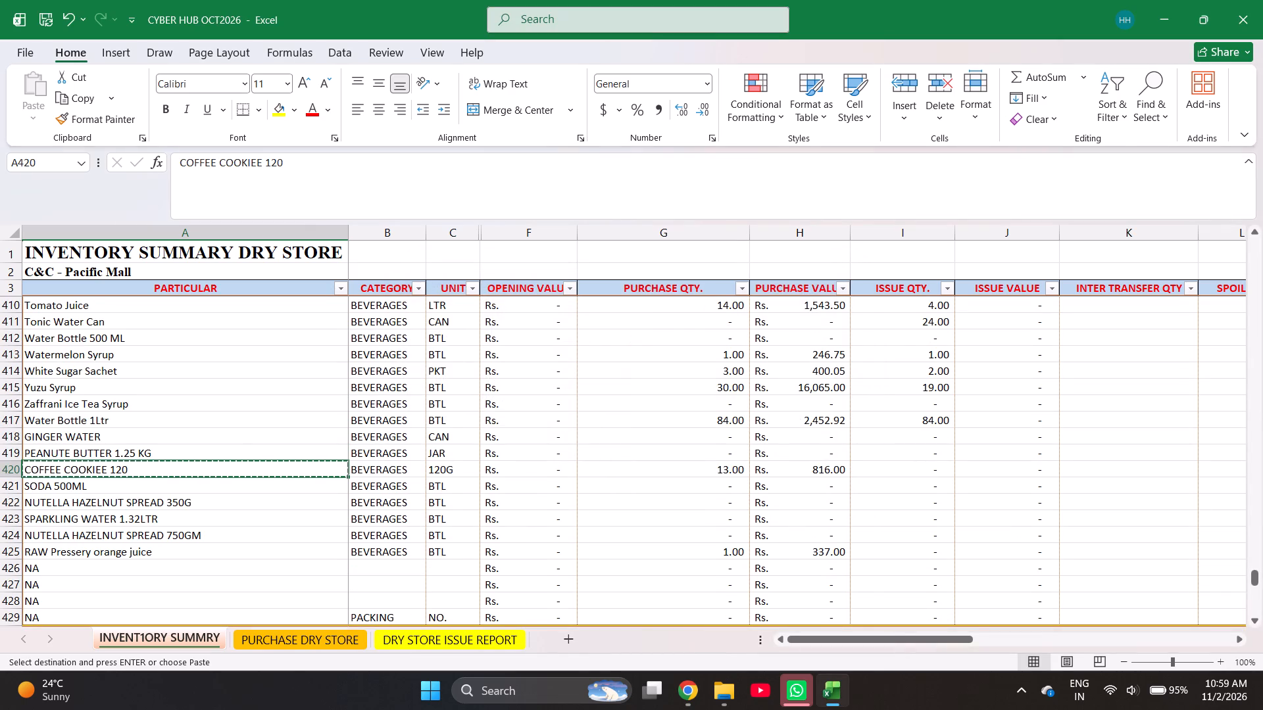
key(ctrl+Page_Down)
key(Return)
key(Return)
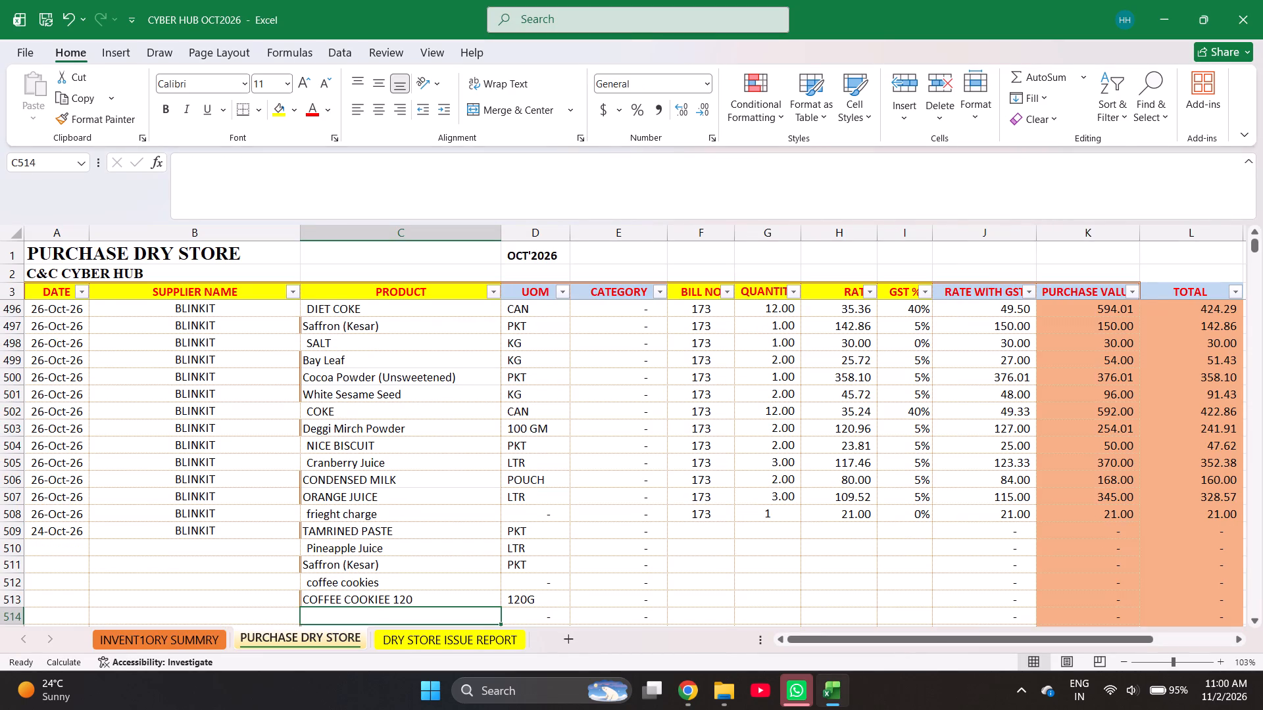
key(ctrl+z)
key(Up)
key(Return)
key(Return)
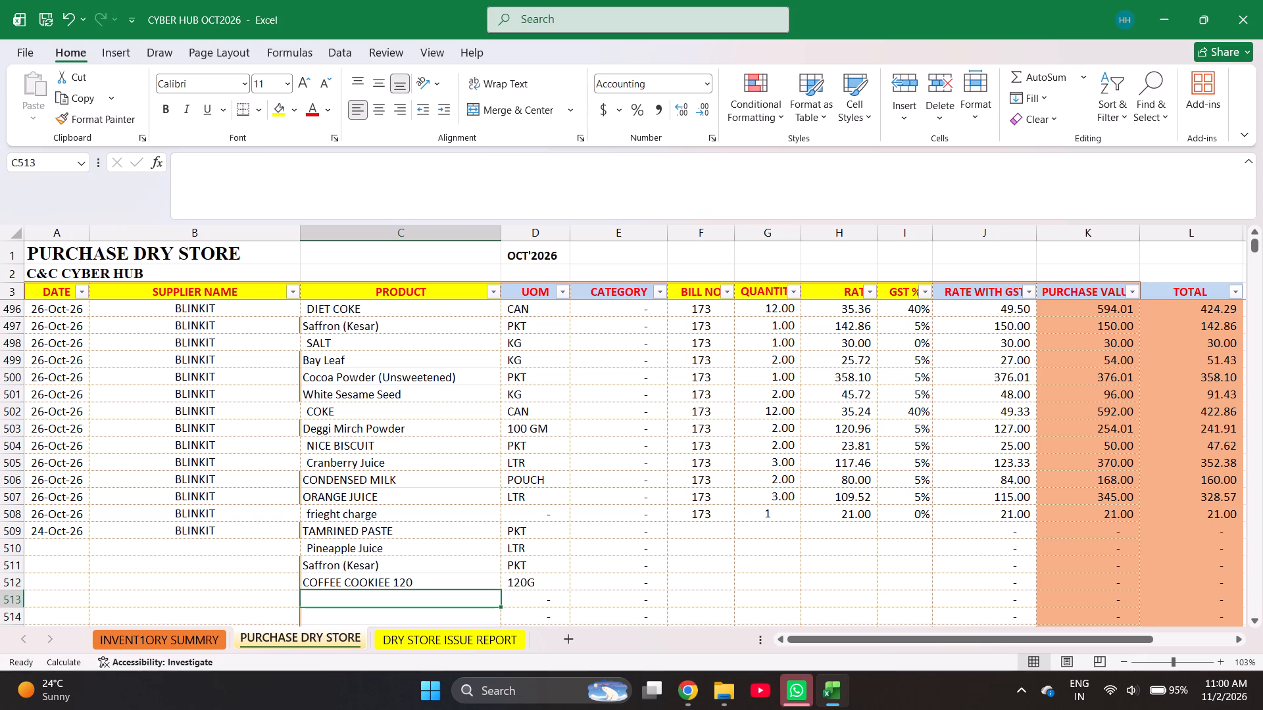
Enter salt as the product in row 513.
text(sa)
text(lt)
key(Return)
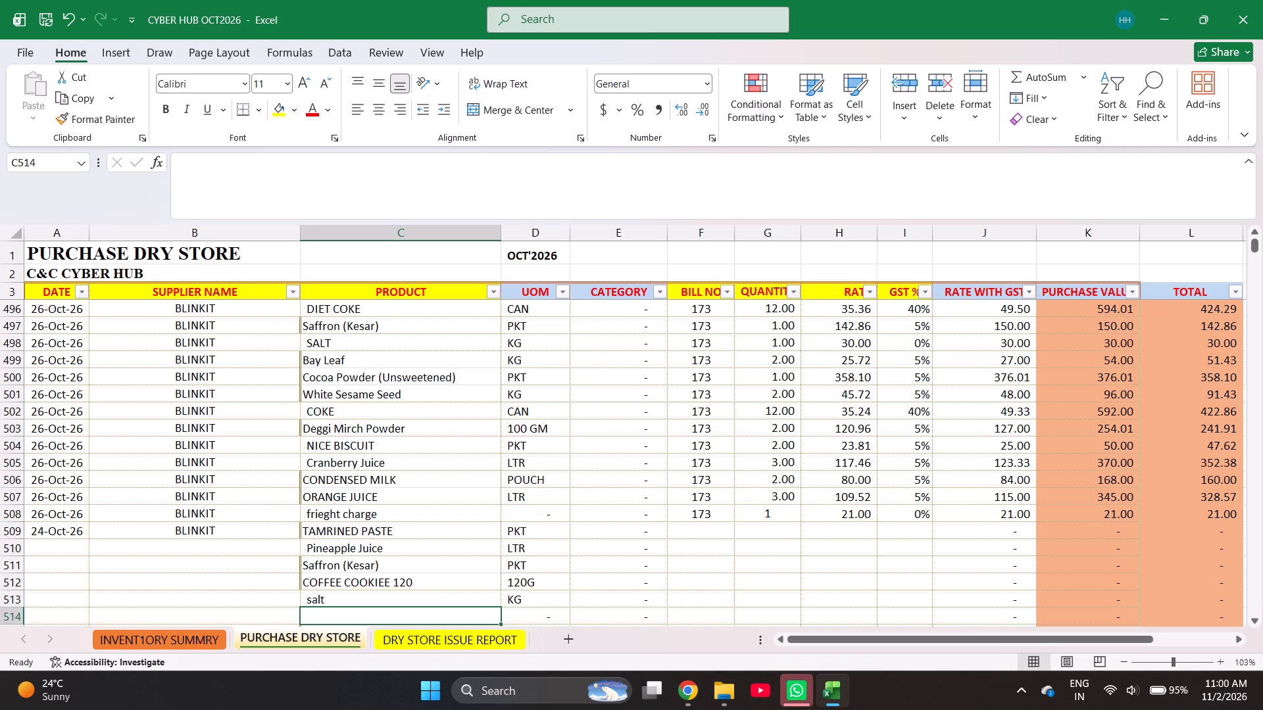
Find "jeera" in the inventory summary sheet and copy Jeera Whole (Cumin) into the product cell of row 514 in the purchase sheet.
key(ctrl+Page_Up)
key(ctrl+f)
text(jeera)
key(Return)
key(Escape)
key(ctrl+c)
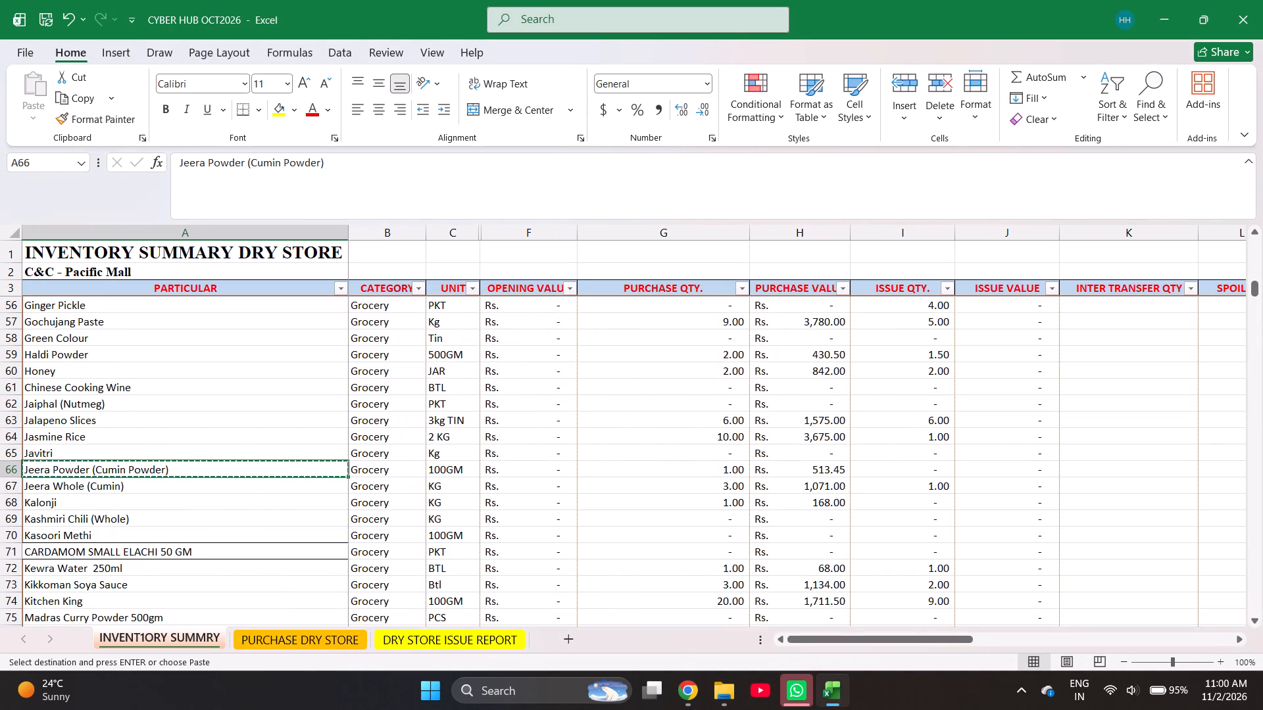
key(Down)
key(ctrl+c)
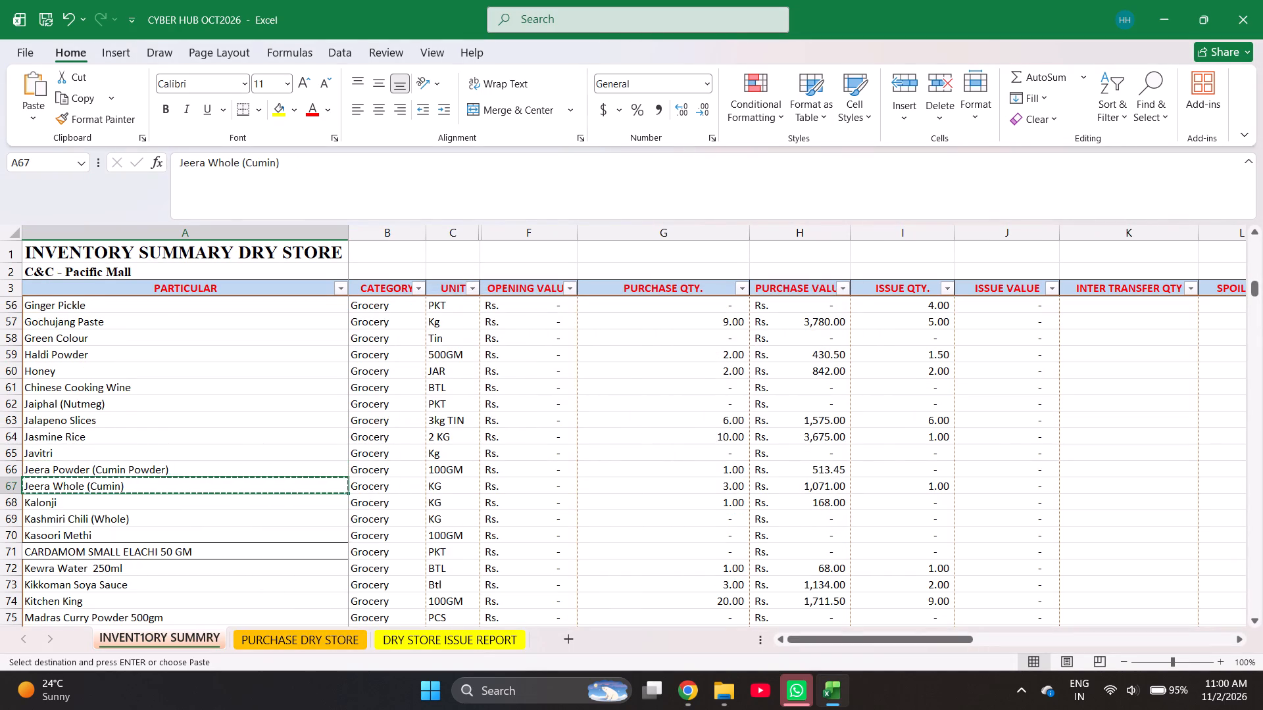
key(ctrl+Page_Down)
key(Return)
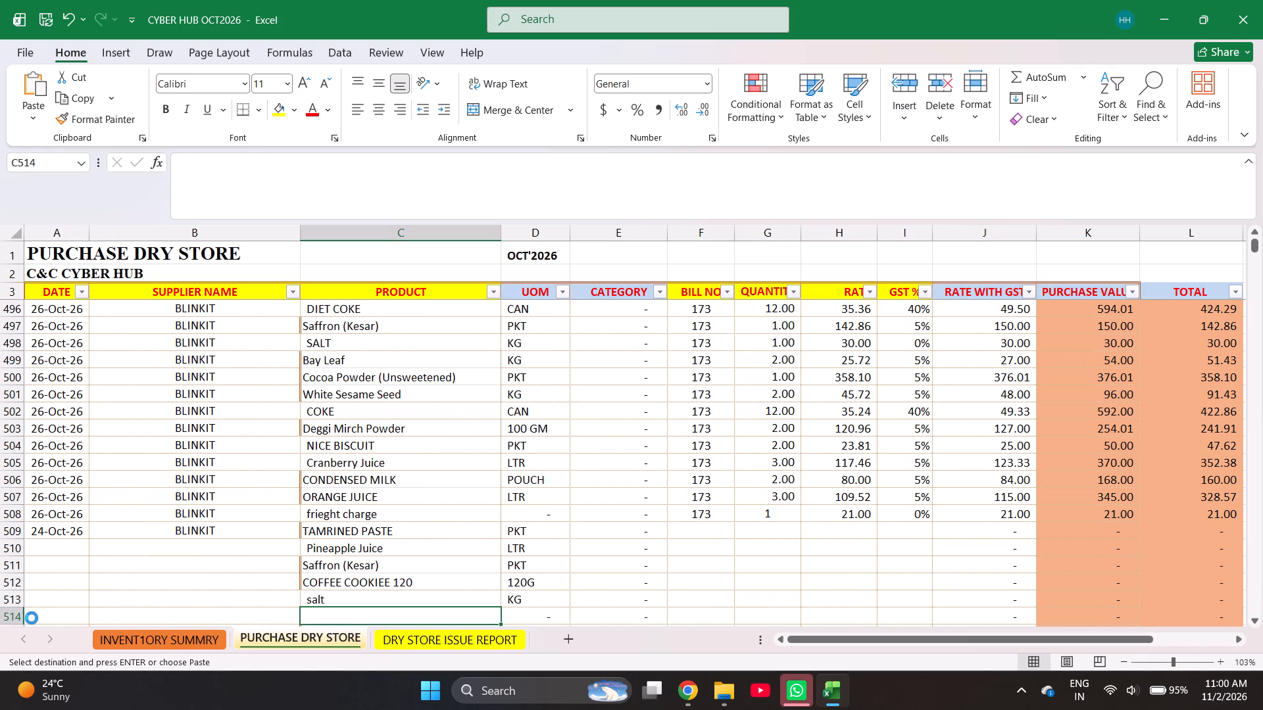
key(Return)
key(ctrl+Page_Up)
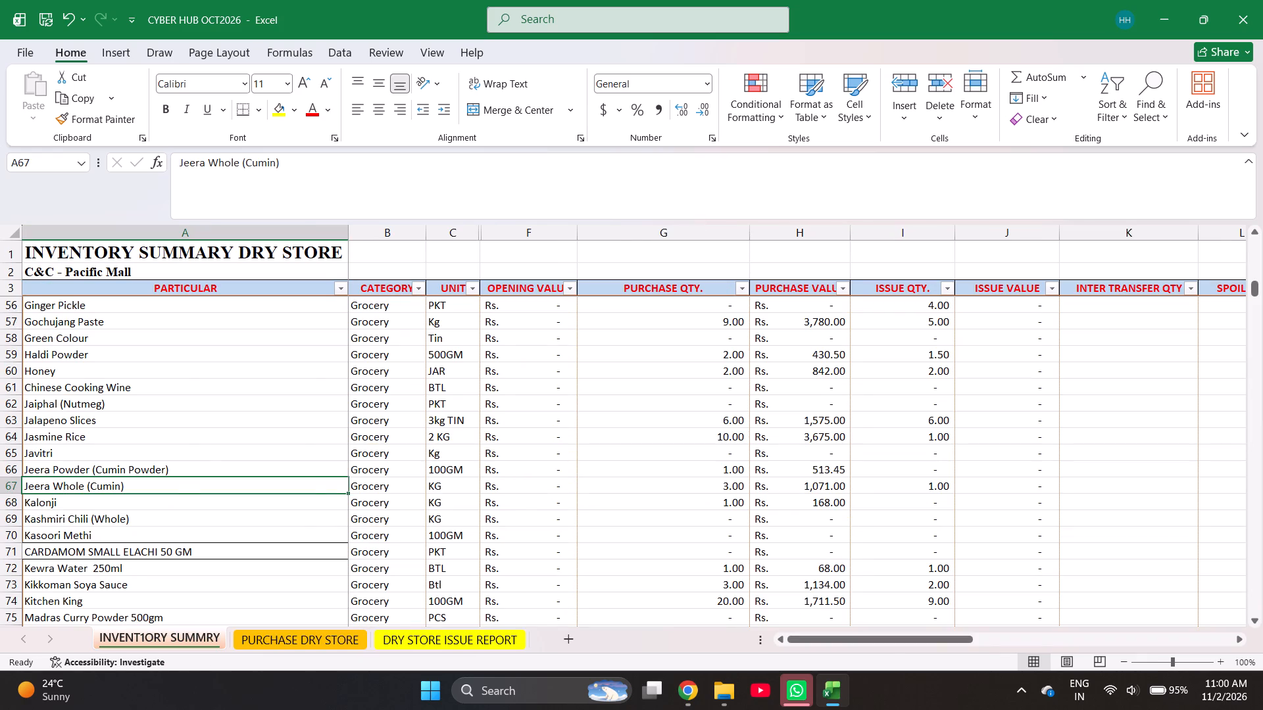
key(ctrl+Page_Down)
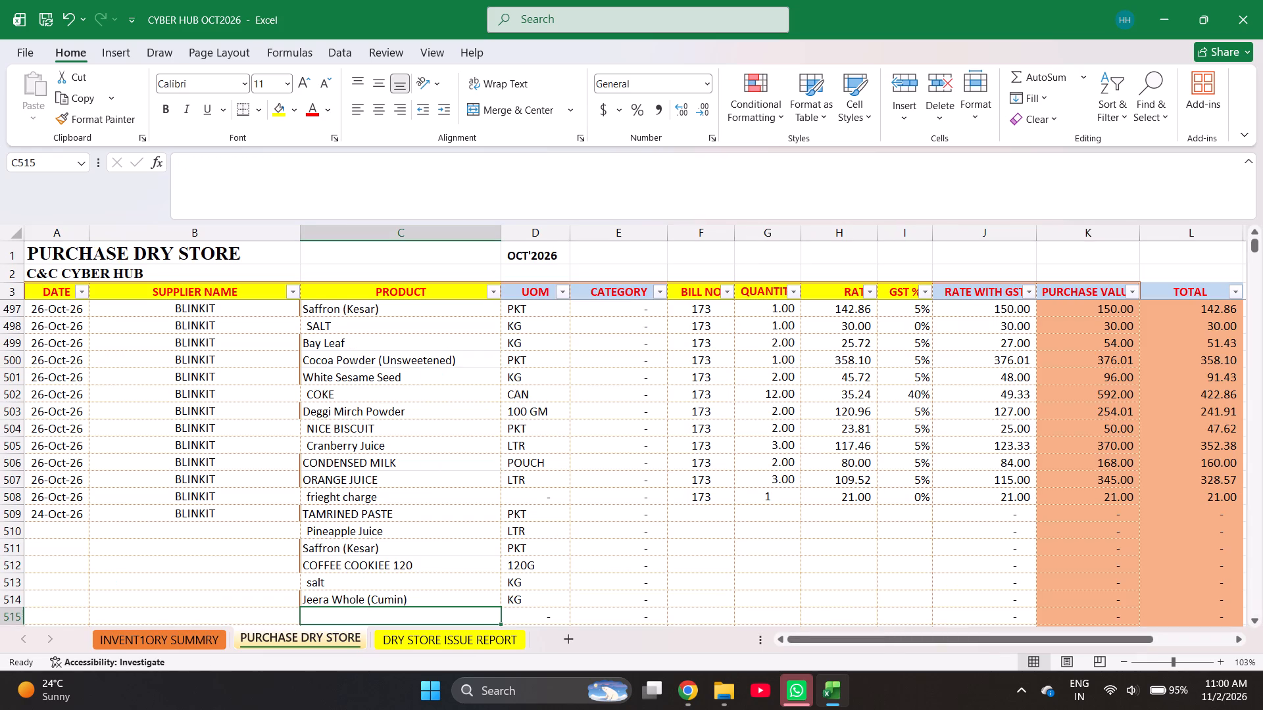
Find "dalda" in the inventory summary sheet and copy Dalda Ghee into the product cell of row 515 in the purchase sheet.
text(dald)
key(ctrl+Page_Up)
key(ctrl+f)
text(dalda)
key(Return)
key(Escape)
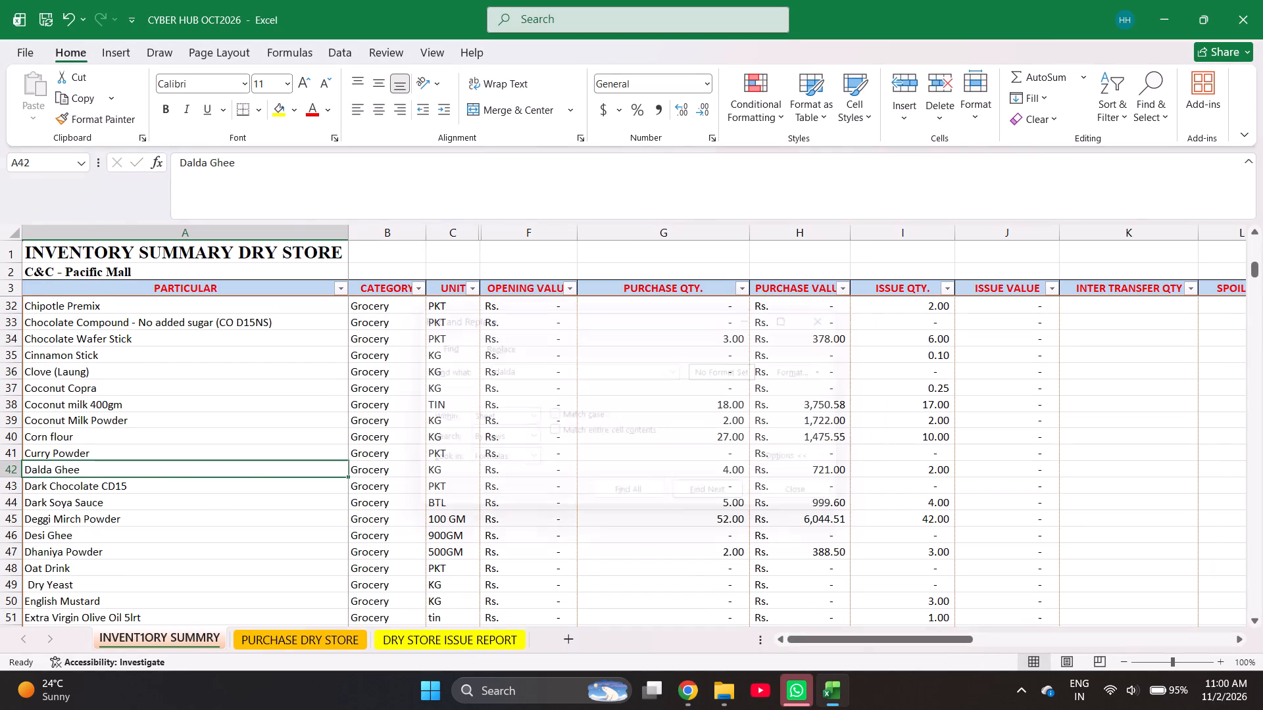
key(ctrl+c)
key(ctrl+Page_Down)
key(Return)
key(Return)
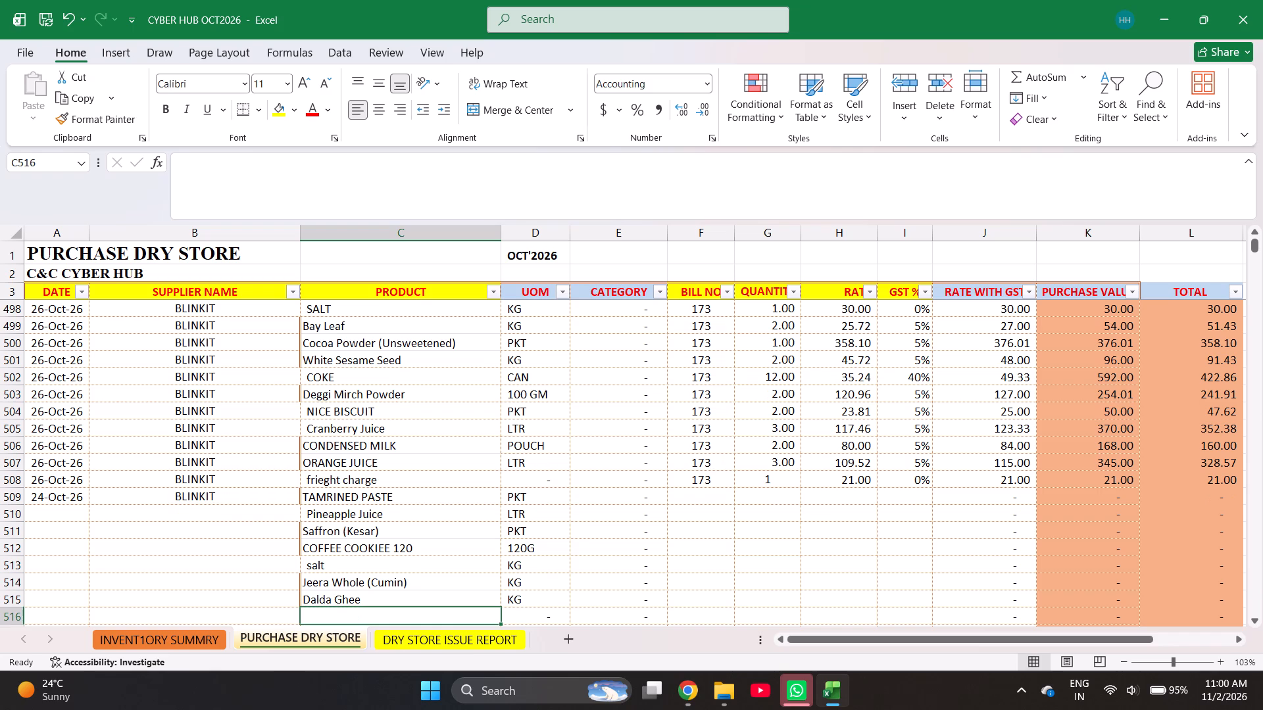
Enter sugar as the product in row 516.
text(sugar)
key(Return)
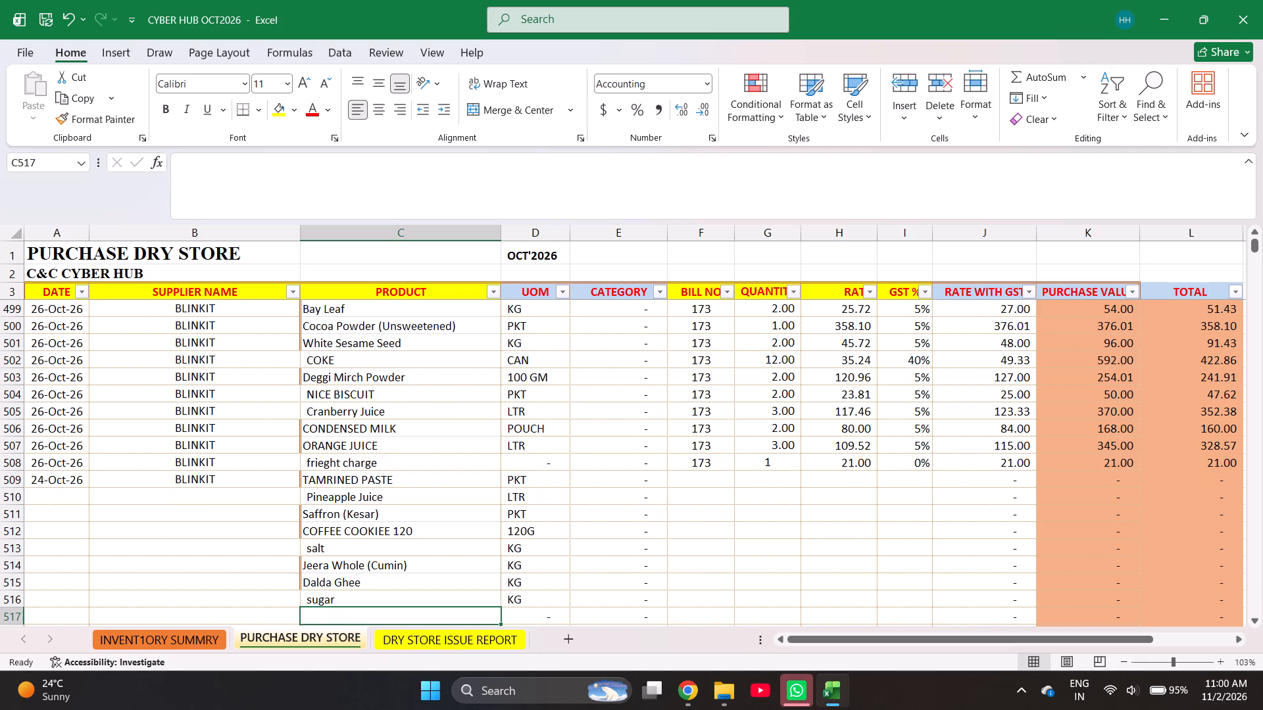
Enter NICE BISCUIT, Cranberry Juice and CONDENSED MILK as the products in rows 517 to 519.
text(nic)
key(Return)
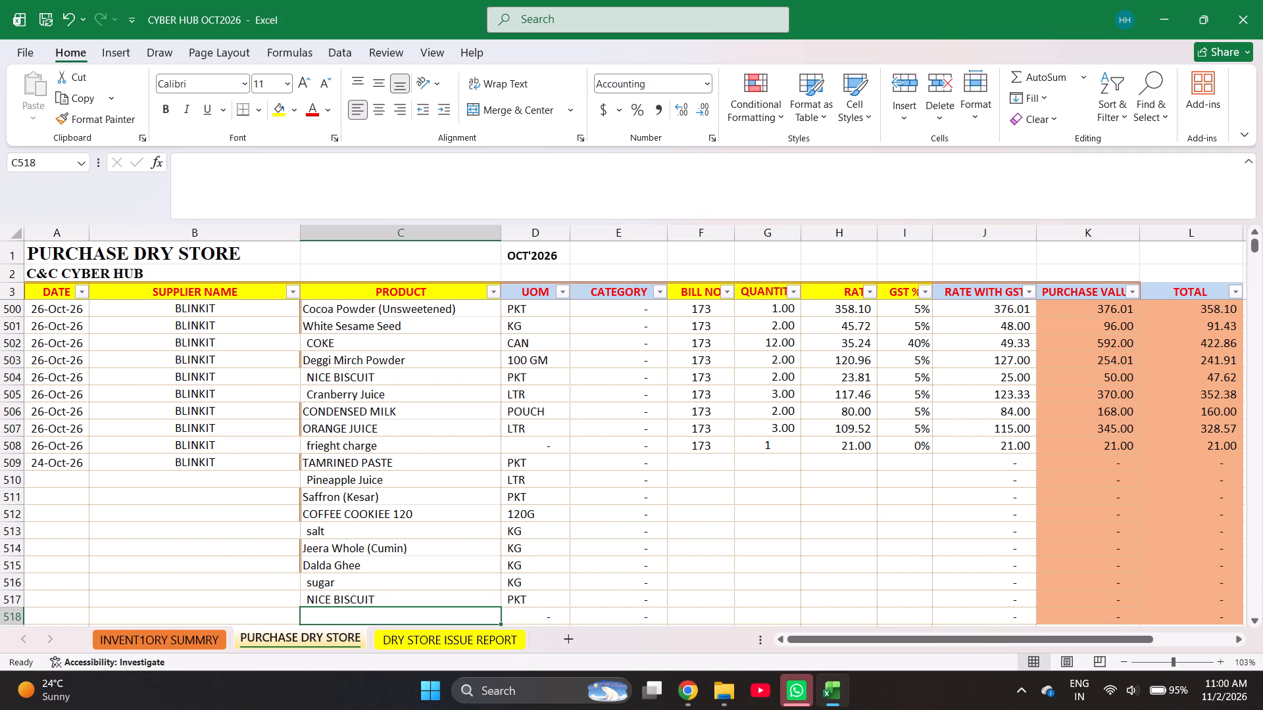
text(cr)
key(Return)
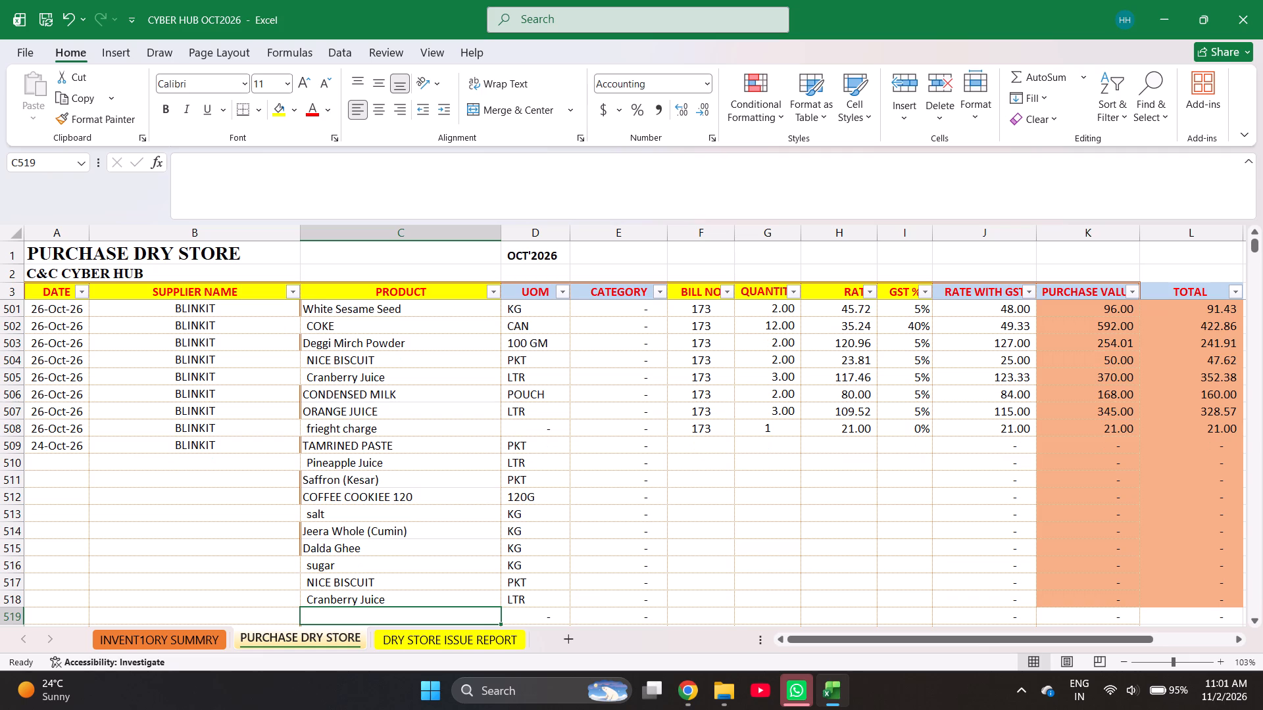
text(cond)
key(Return)
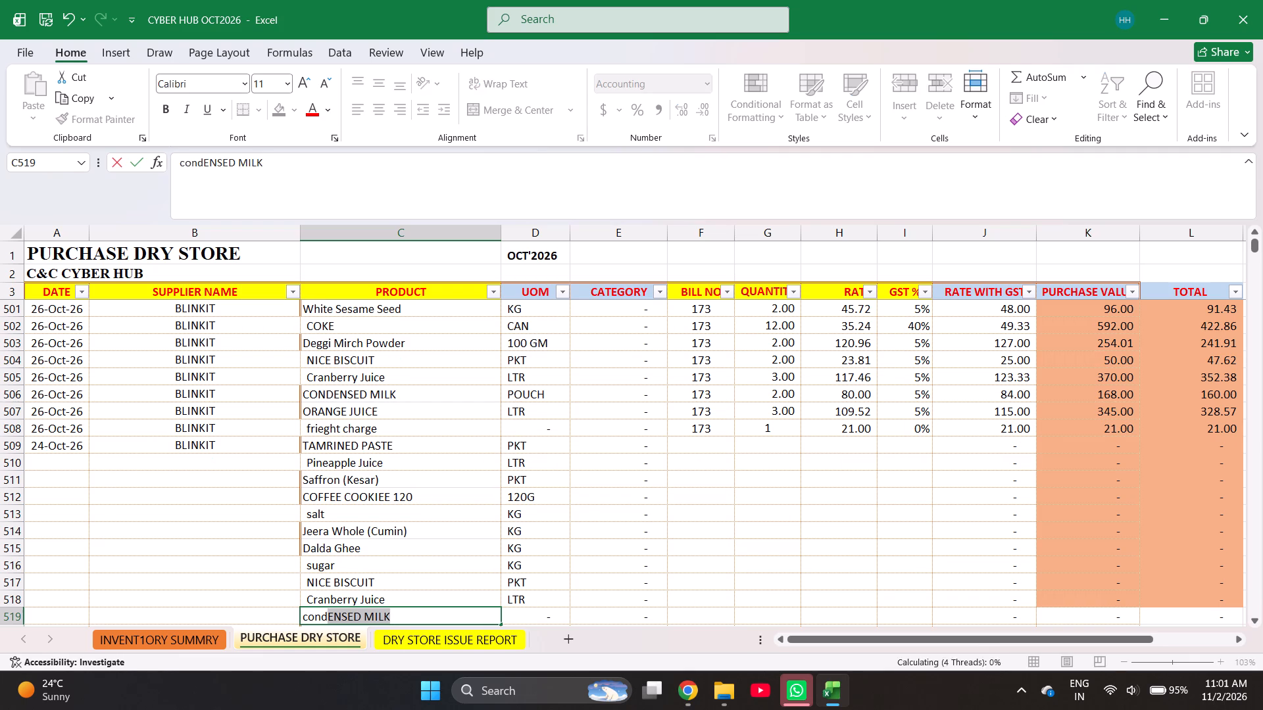
Enter bill number 6769 for the TAMRINED PASTE purchase in row 509.
key(Left)
key(ctrl+Up)
key(Right)
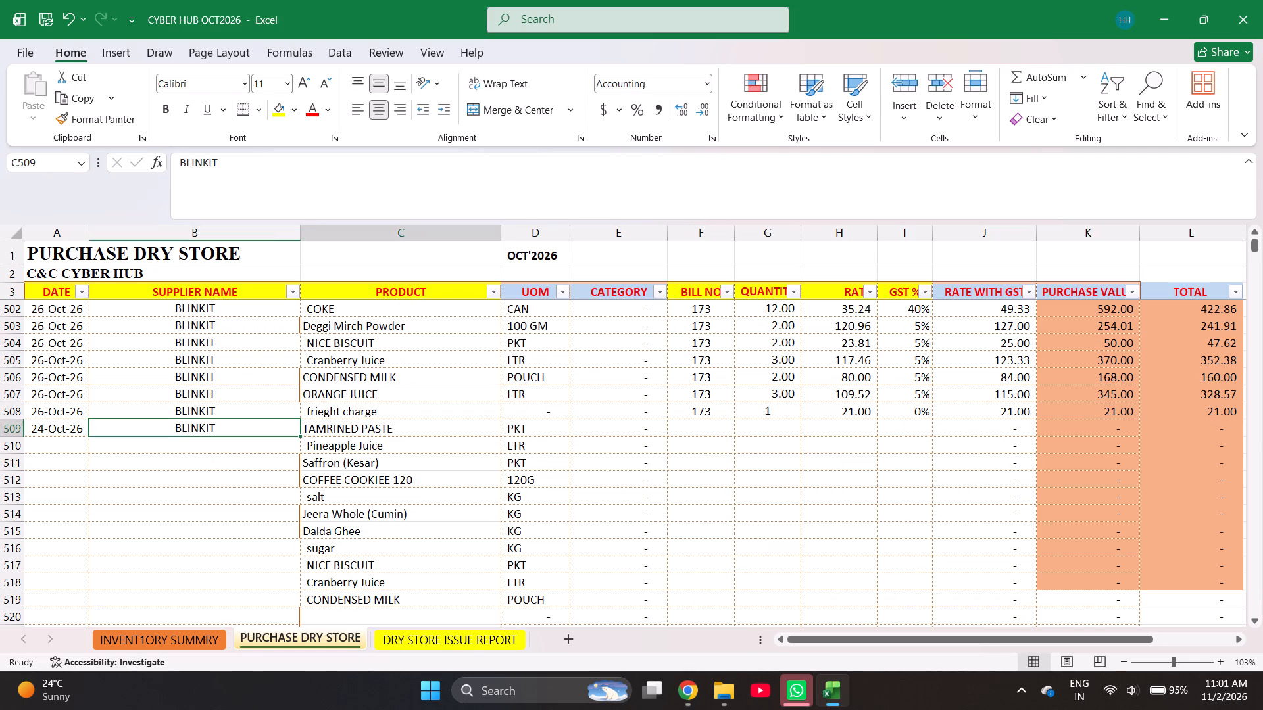
key(ctrl+shift+Down)
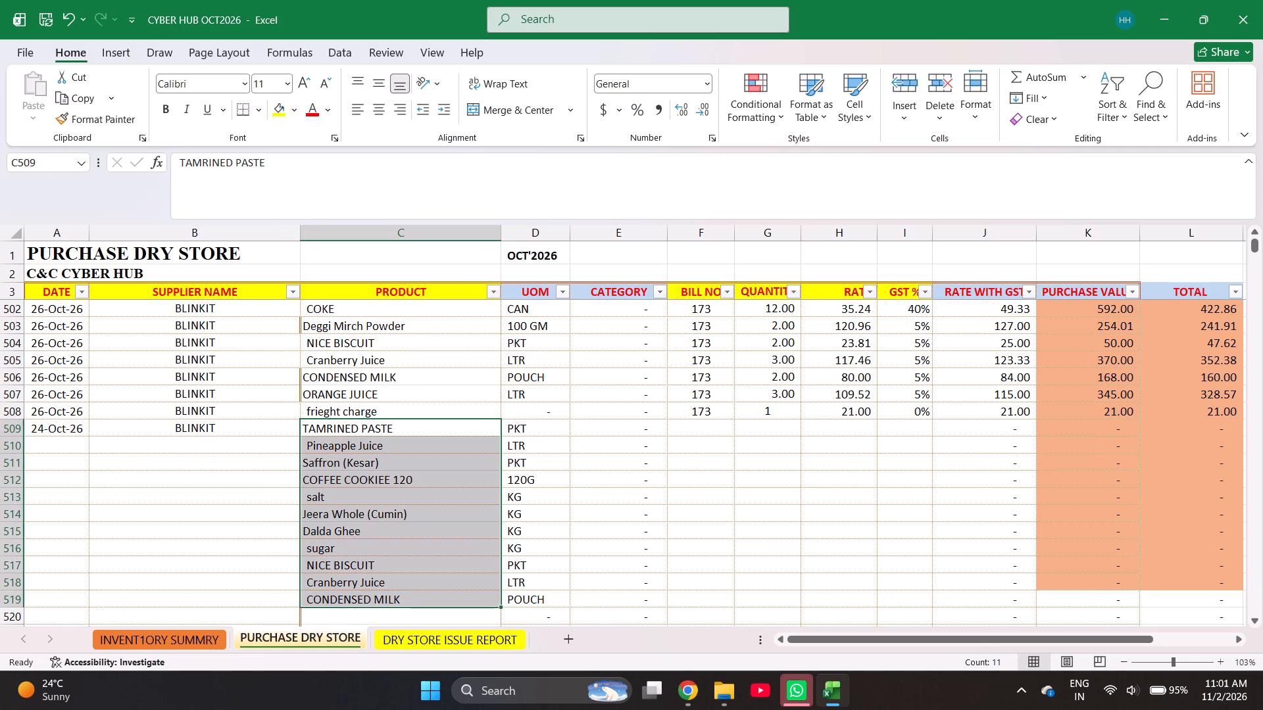
key(Right)
key(Right)
key(Right)
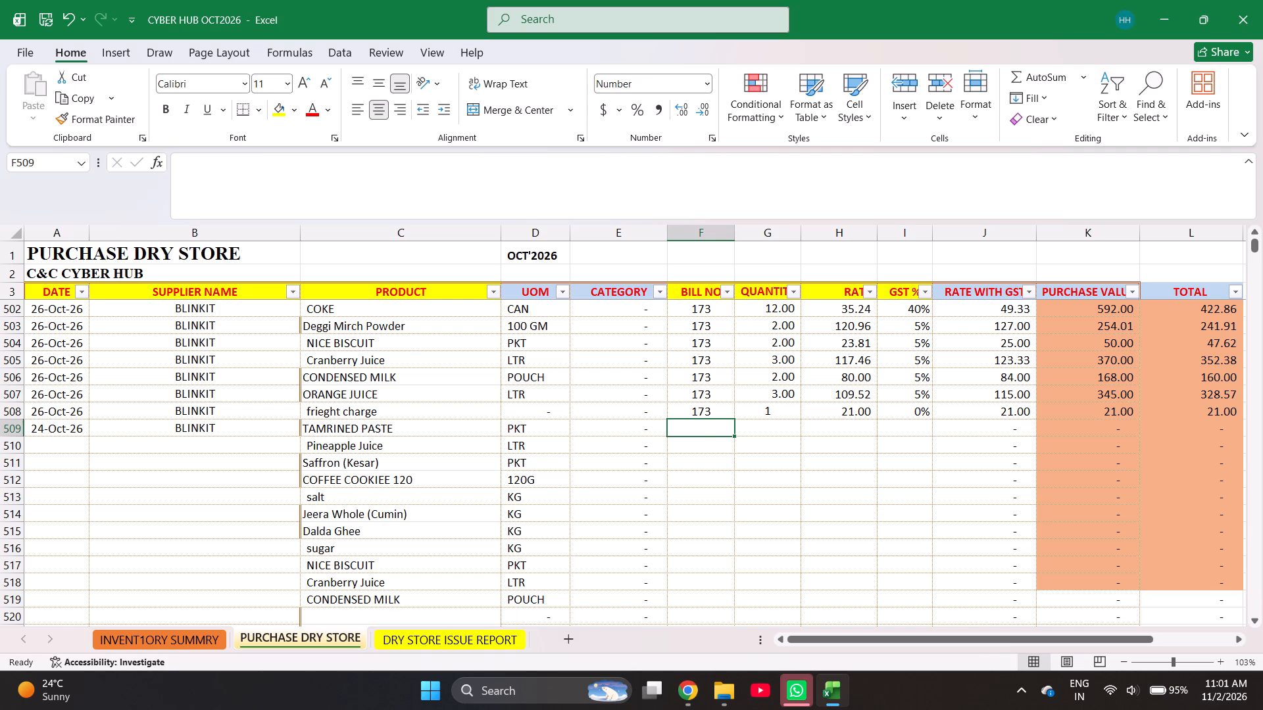
text(6769)
key(Right)
Fill the freight charge quantity in row 508 from the cell above, and set its value to 1.
key(alt+Tab)
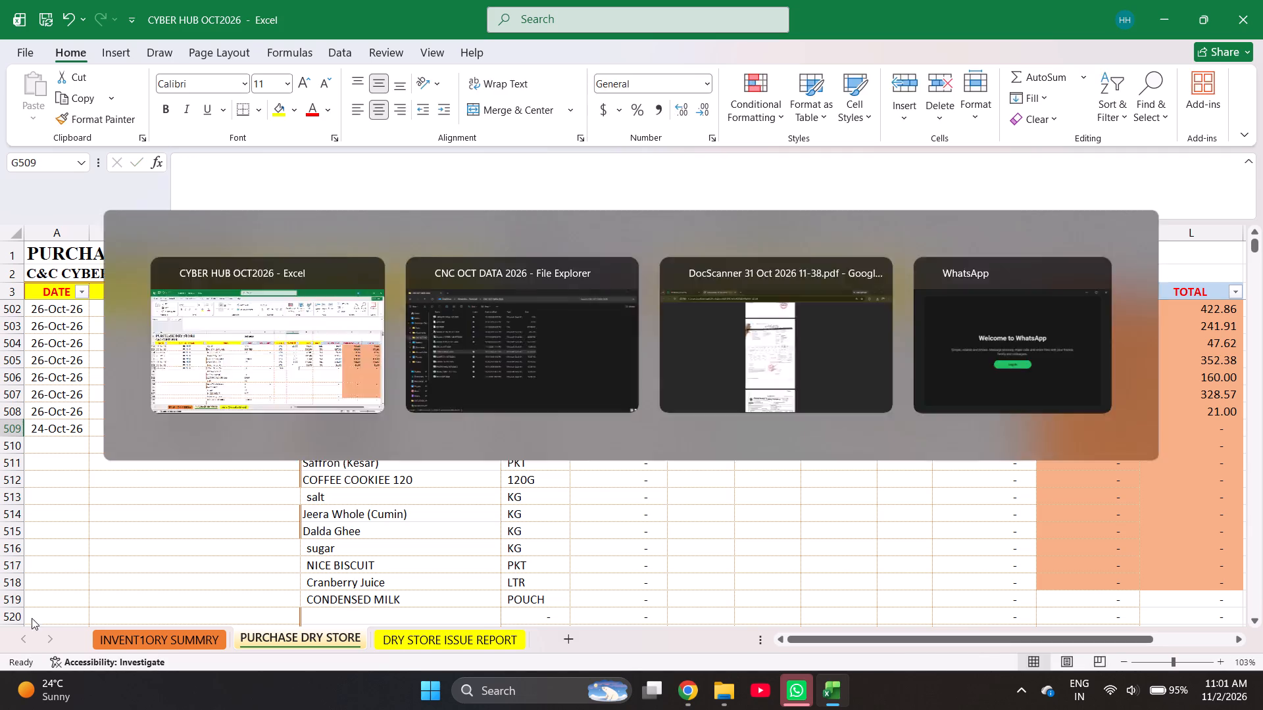
key(alt+Tab)
key(Up)
key(ctrl+d)
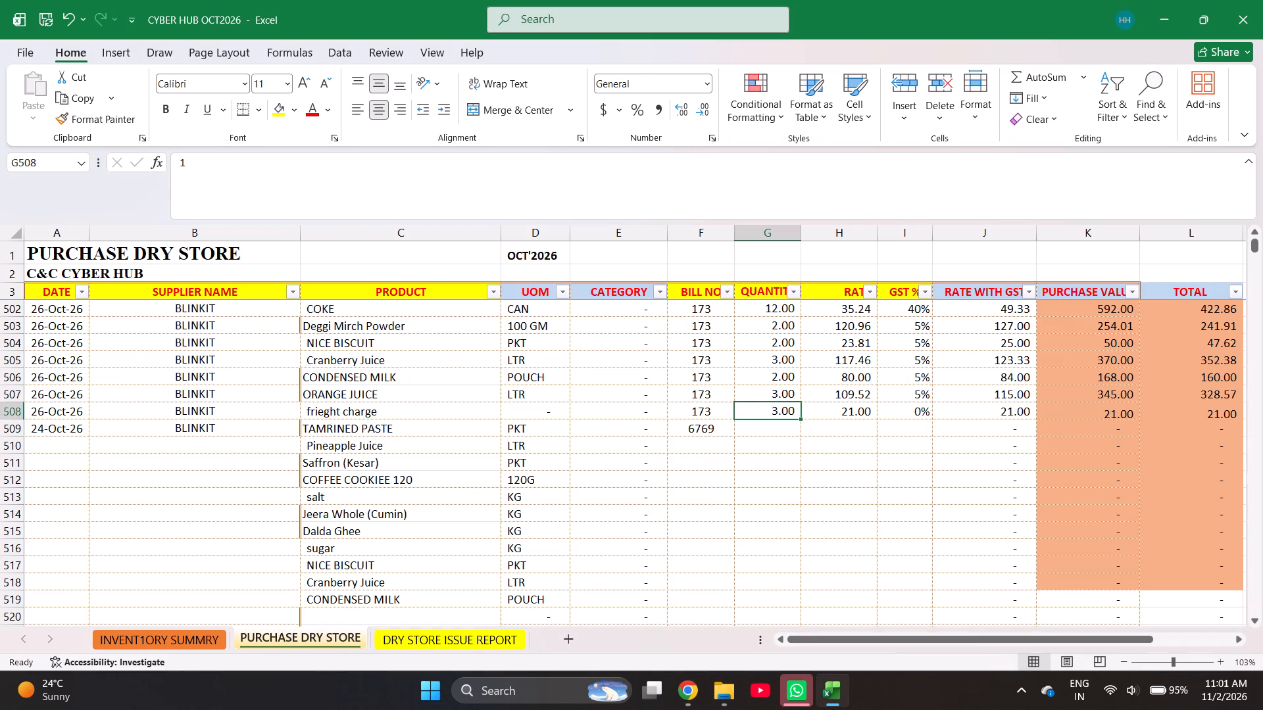
key(Down)
key(Up)
key(1)
key(Return)
Enter the quantities 1, 4, 1, 5 and 3 for rows 509 to 513, from TAMRINED PASTE through salt.
key(alt+Tab)
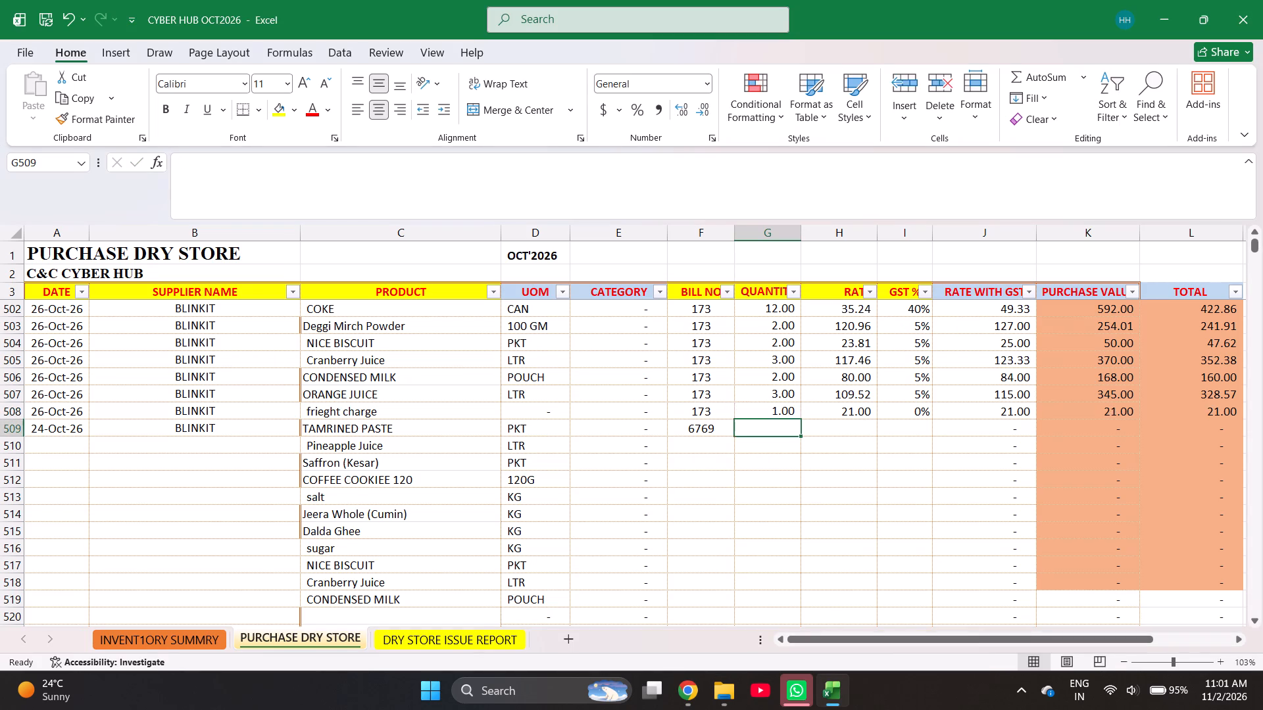
key(alt+Tab)
key(1)
key(Return)
key(4)
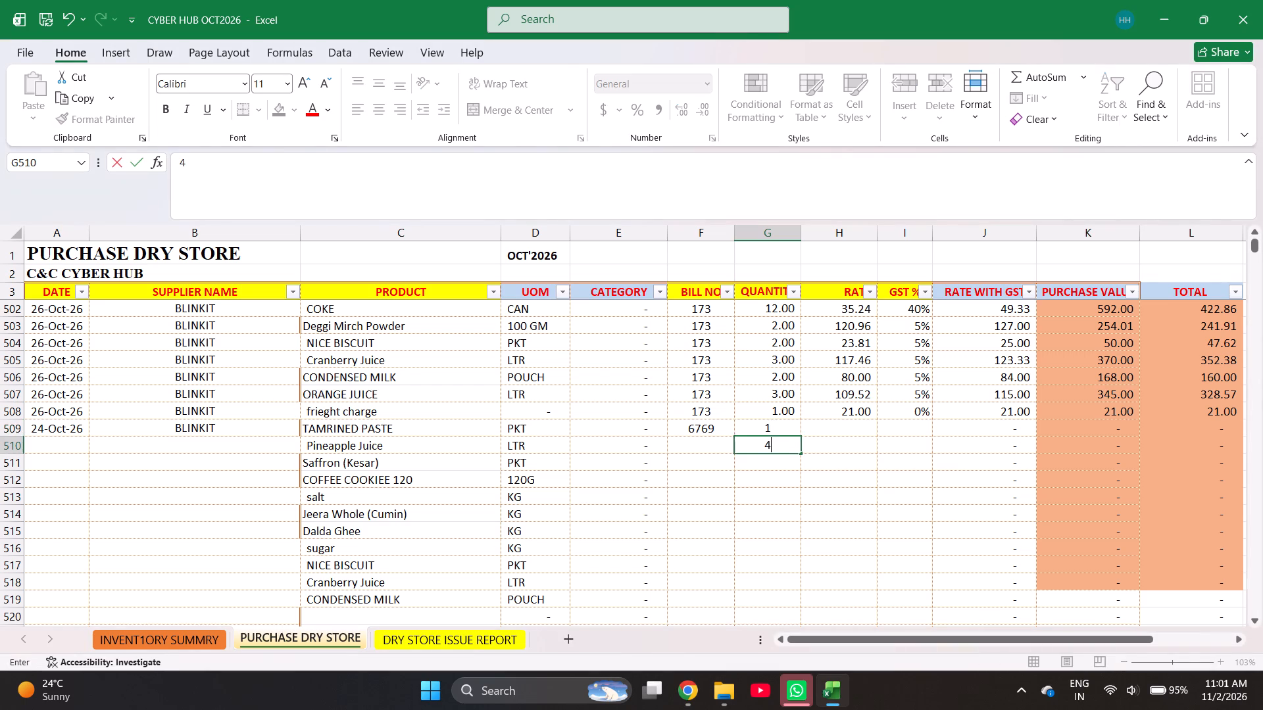
key(Return)
key(1)
key(Return)
key(5)
key(Return)
key(3)
key(Return)
Enter the quantities 1, 1, 4, 3, 3 and 1 for rows 514 to 519, from Jeera Whole through CONDENSED MILK.
key(1)
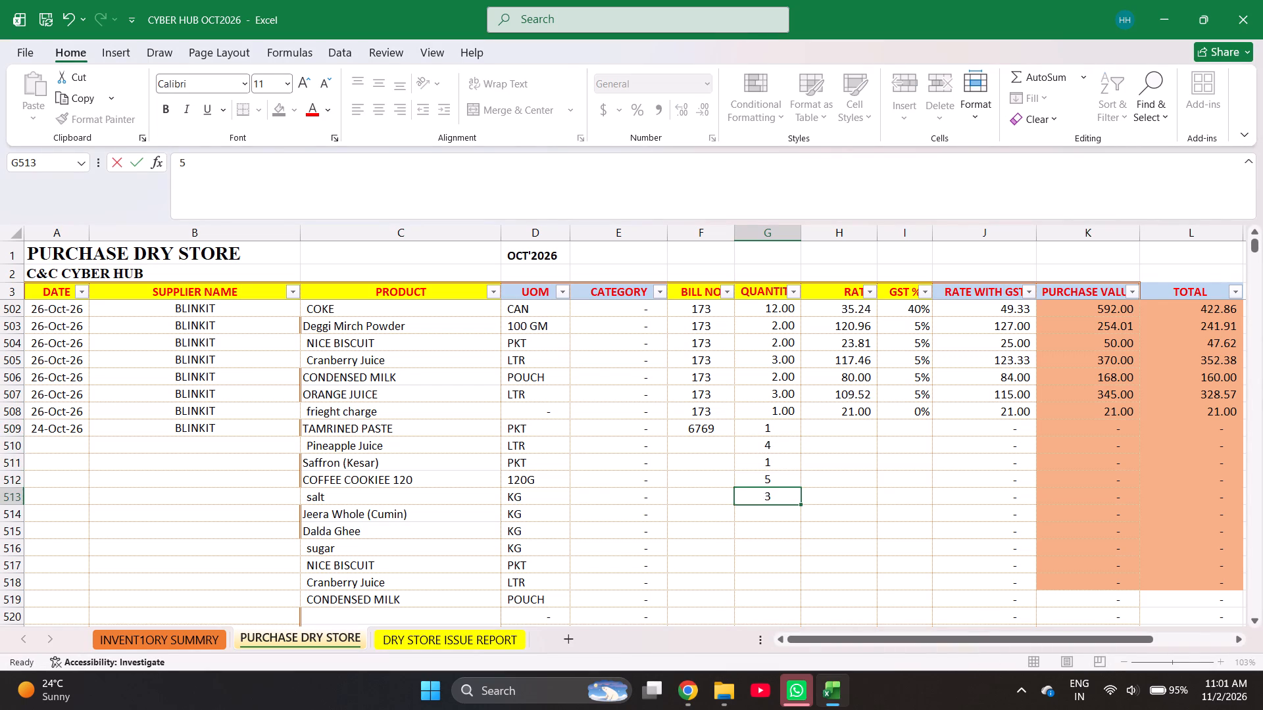
key(Return)
key(1)
key(Return)
key(4)
key(Return)
key(3)
key(Return)
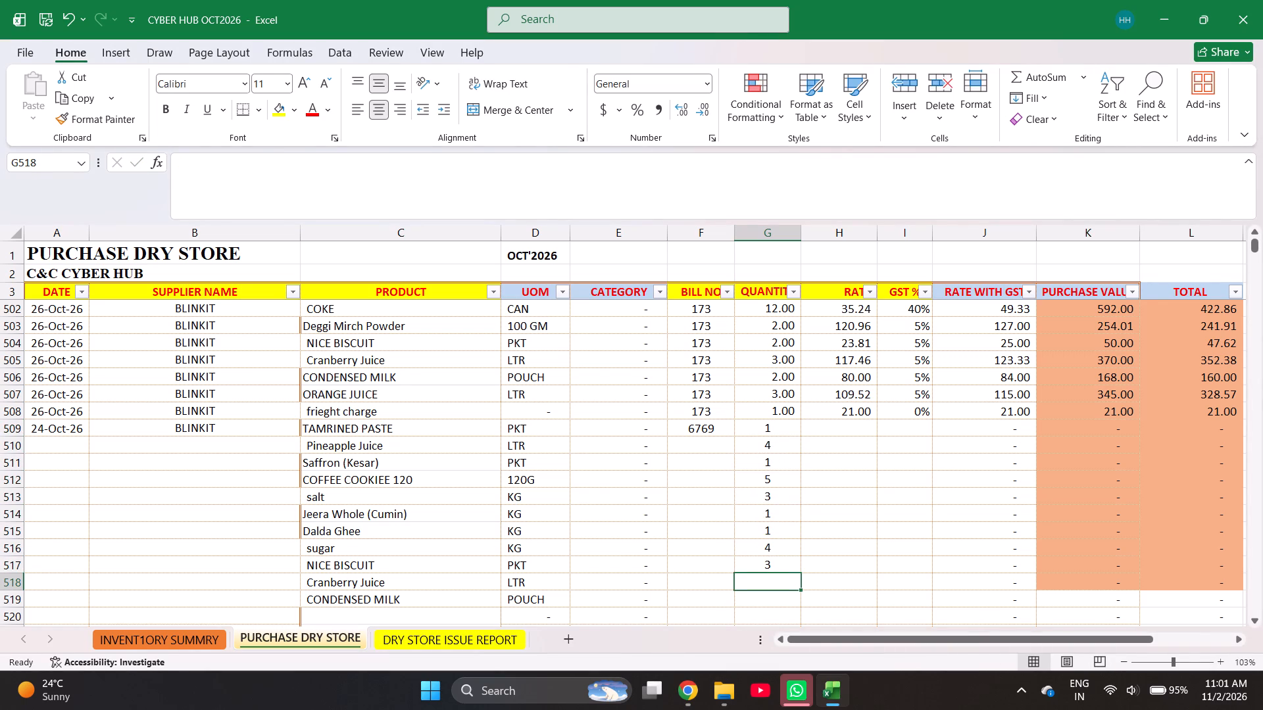
key(3)
key(Return)
key(1)
key(Return)
Enter the rates 56.1 for TAMRINED PASTE in row 509 and =491.43/4 for Pineapple Juice in row 510.
key(Right)
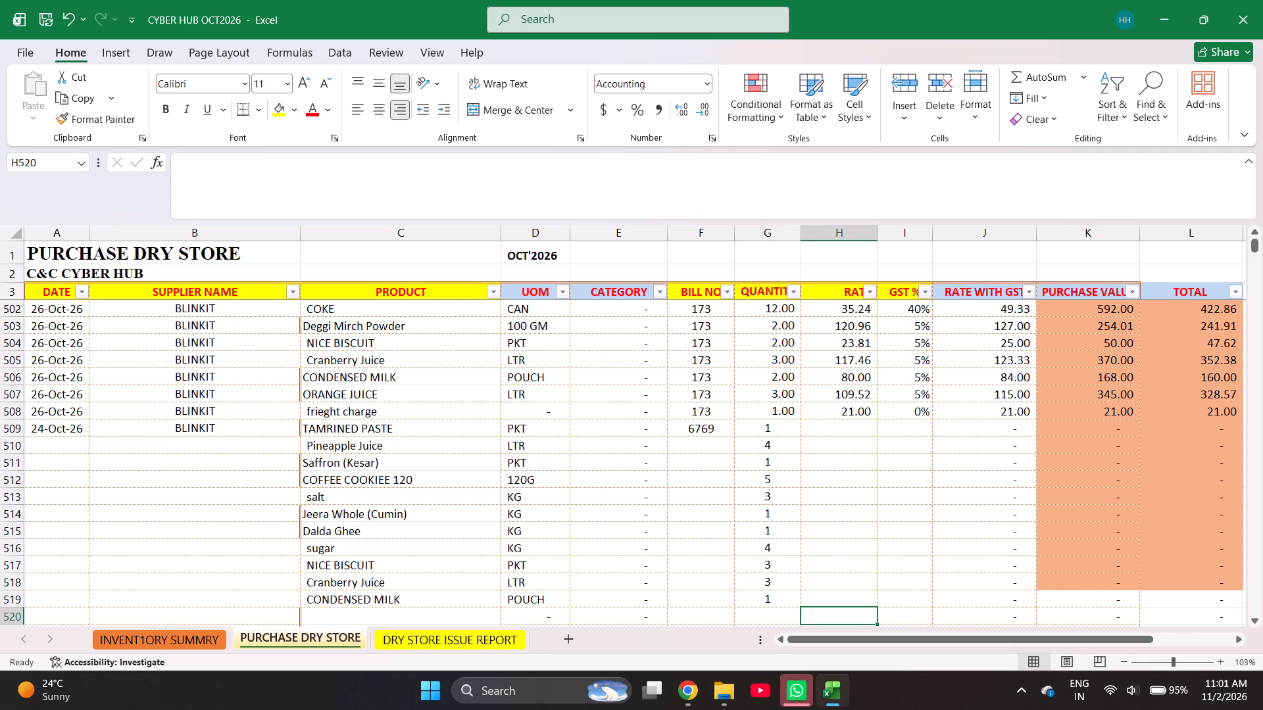
key(ctrl+Up)
key(Down)
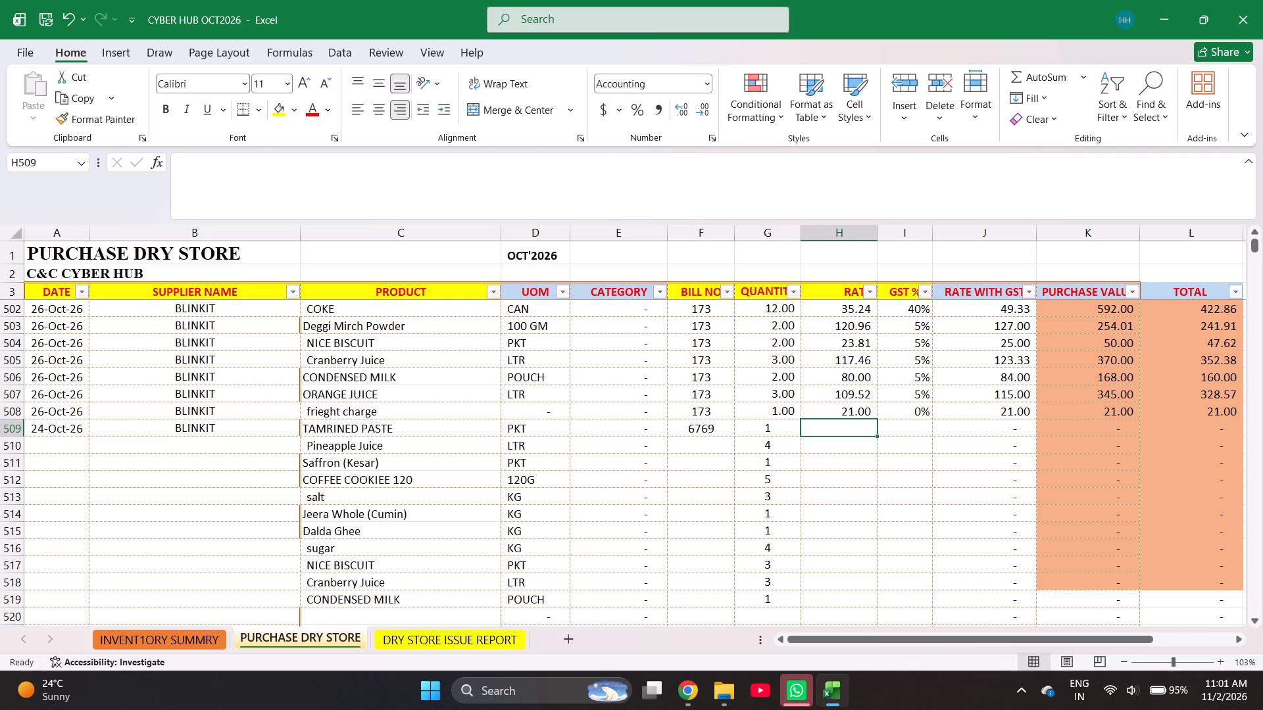
text(56.1)
key(Return)
key(equal)
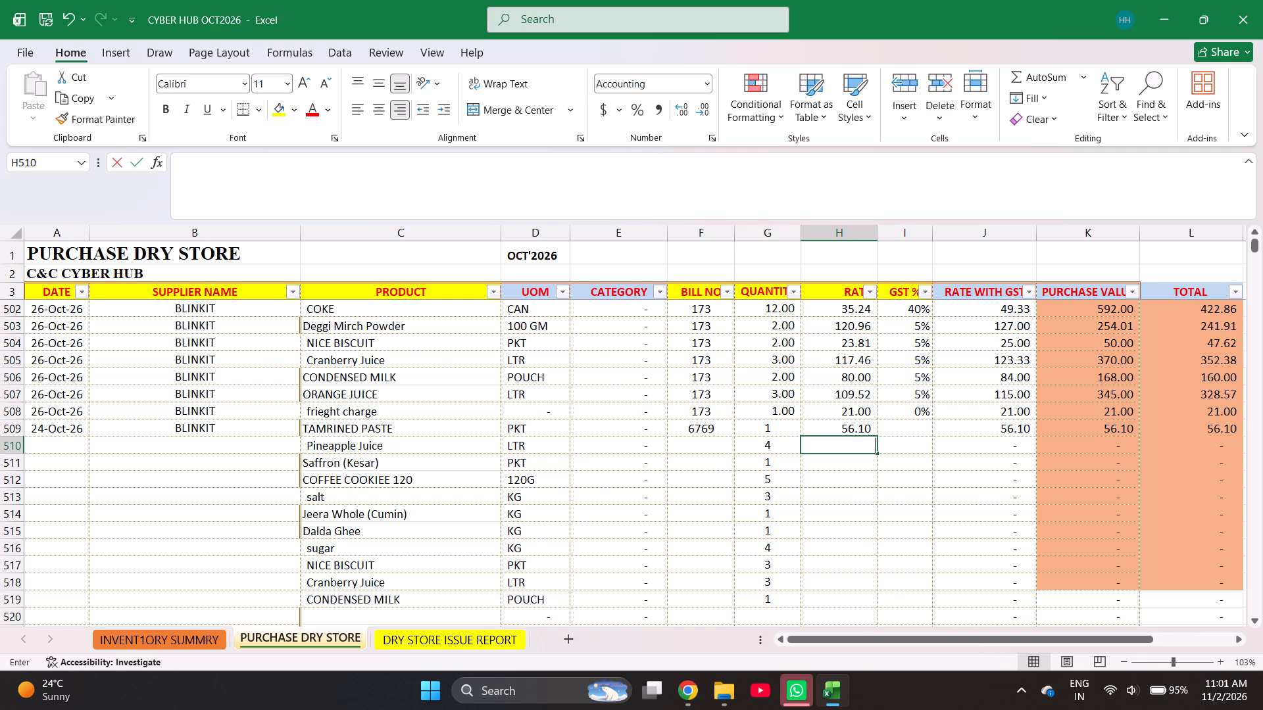
text(491.3)
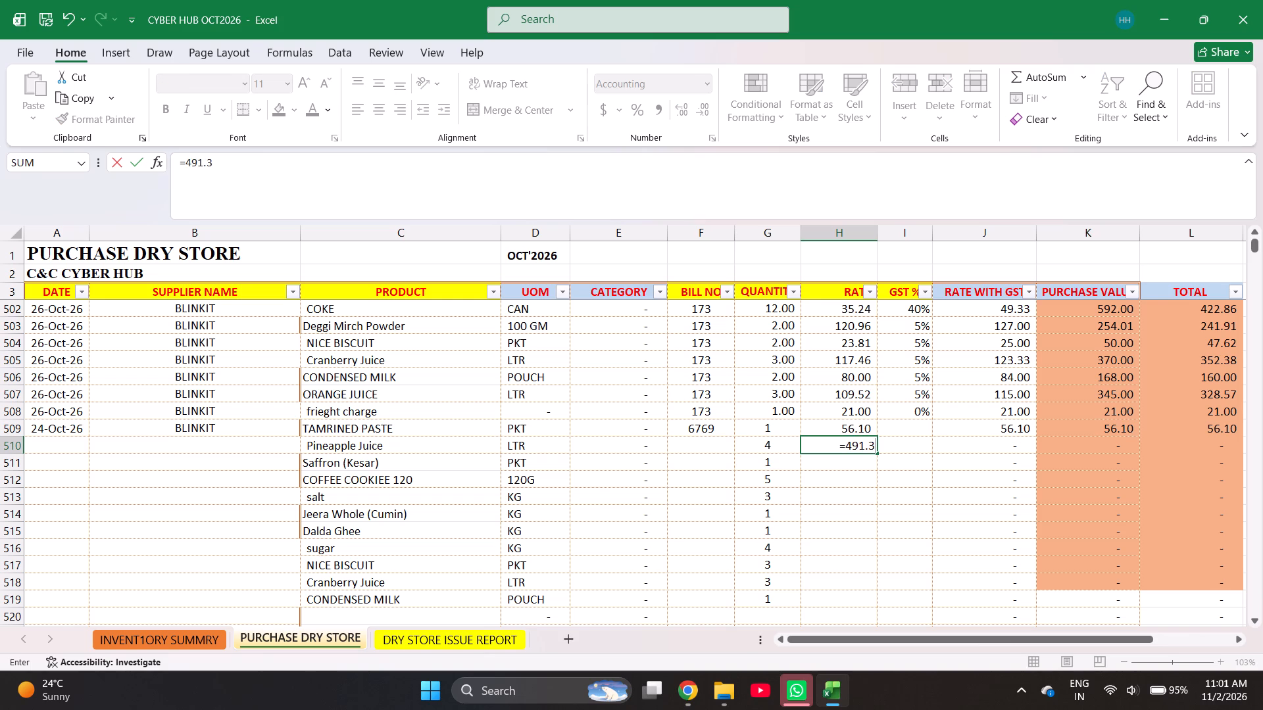
key(BackSpace)
text(43/)
key(4)
key(Return)
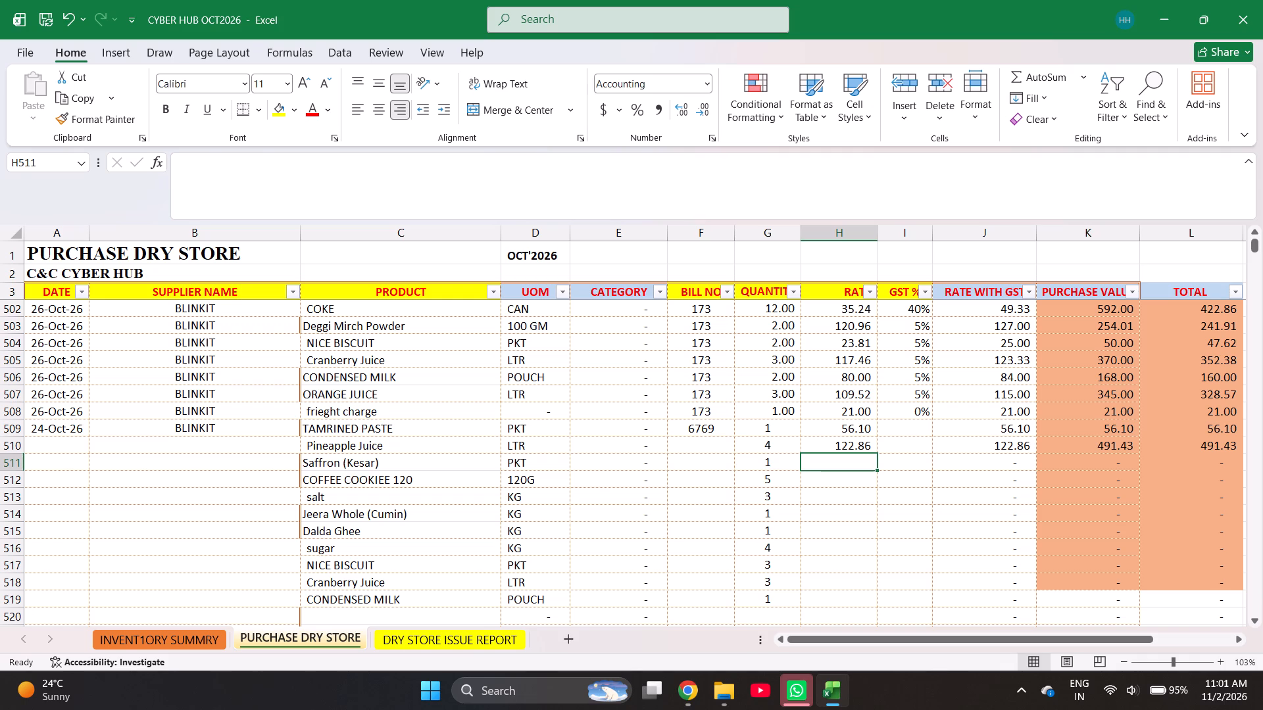
Enter the rates 142.86 for Saffron, =300/5 for COFFEE COOKIEE 120 and =96/3 for salt in rows 511 to 513.
text(142.86)
key(Return)
key(equal)
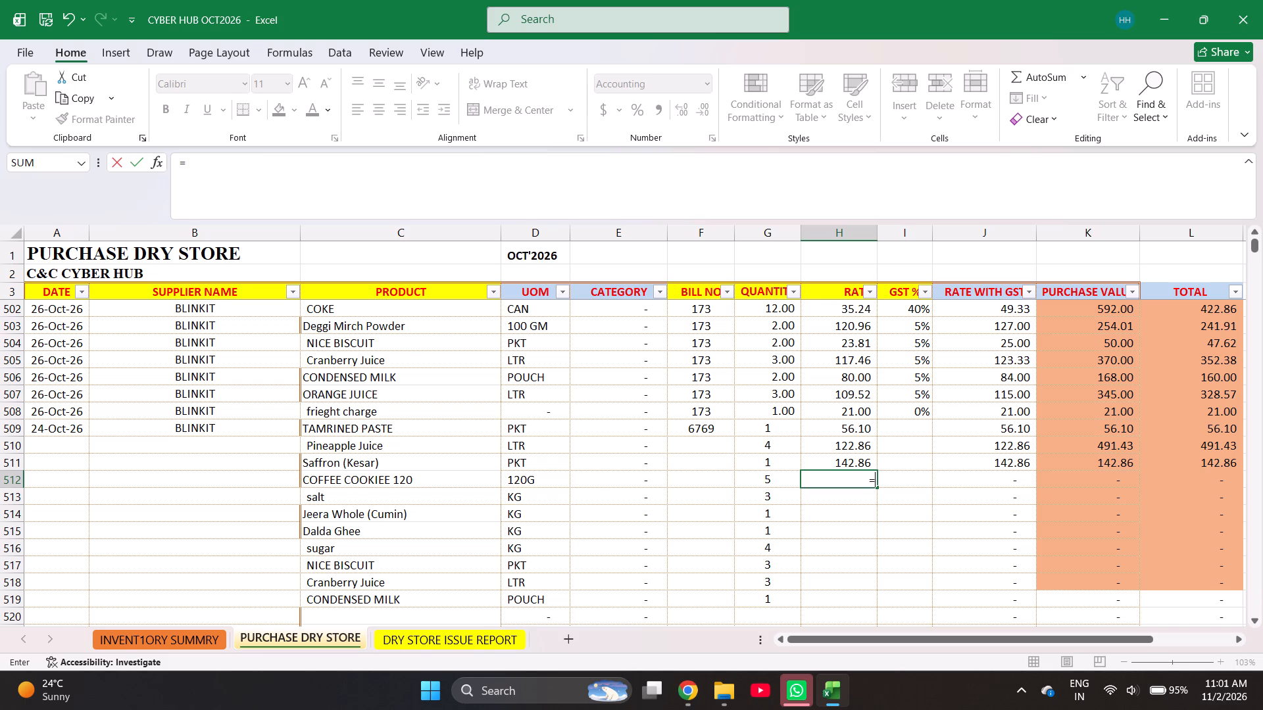
text(300/5)
key(Return)
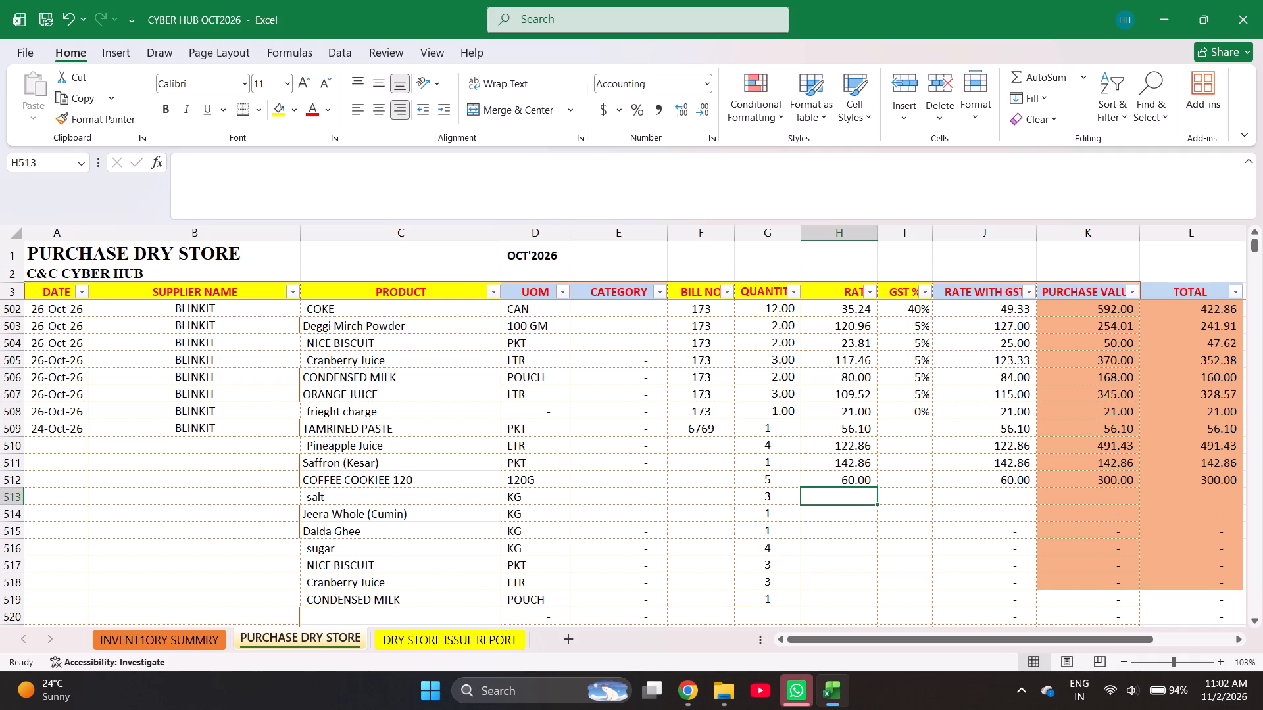
text(=96/)
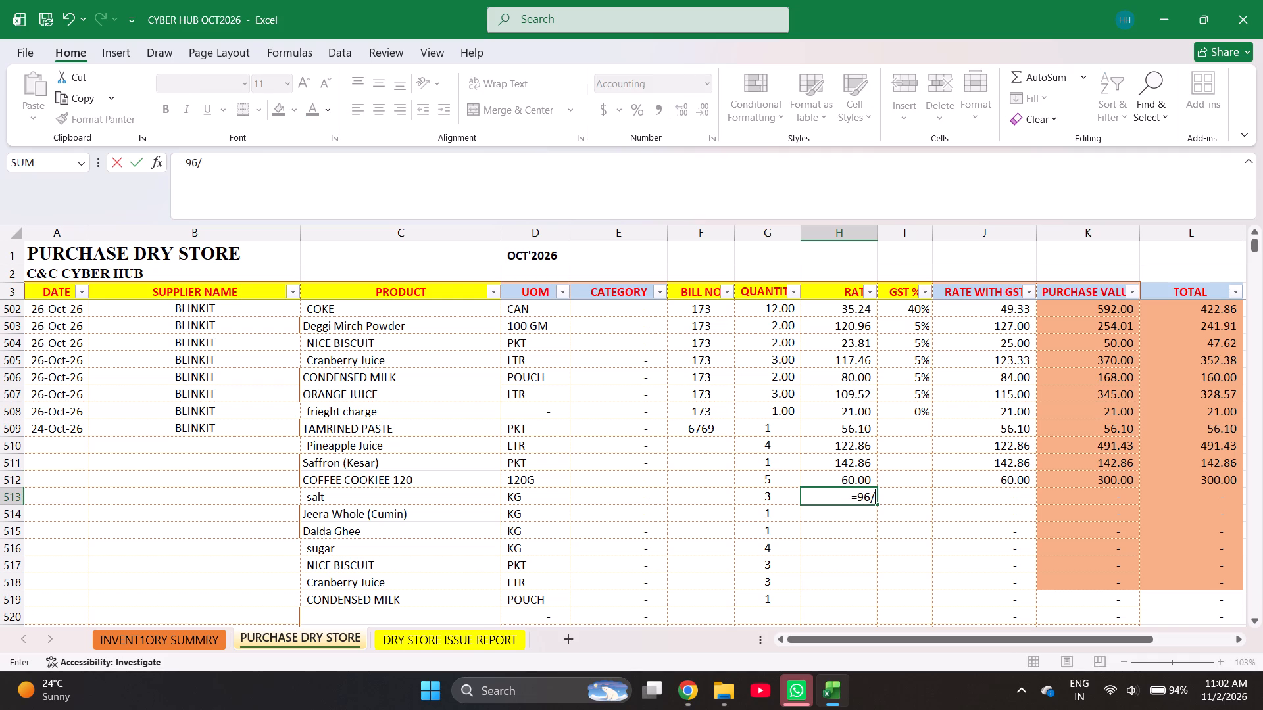
key(3)
key(Return)
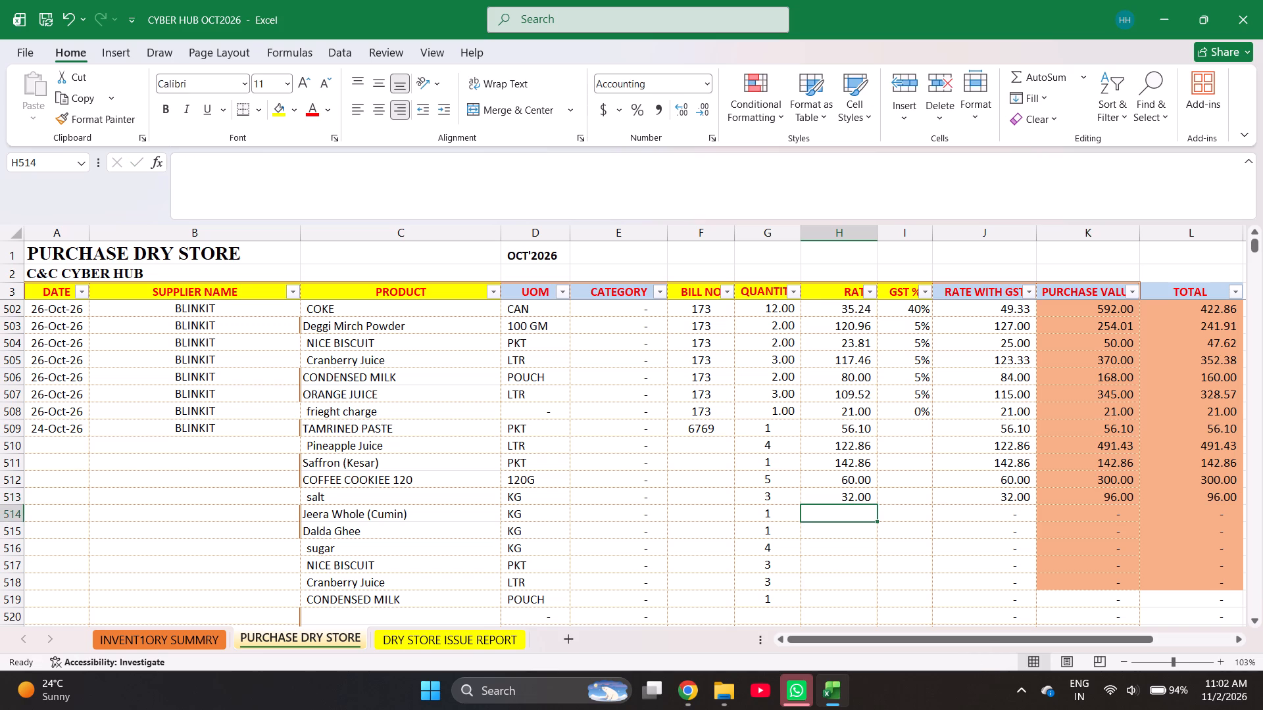
Enter the rates 190.48 for Jeera Whole, 173.33 for Dalda Ghee and =278.10/4 for sugar in rows 514 to 516.
text(190.48)
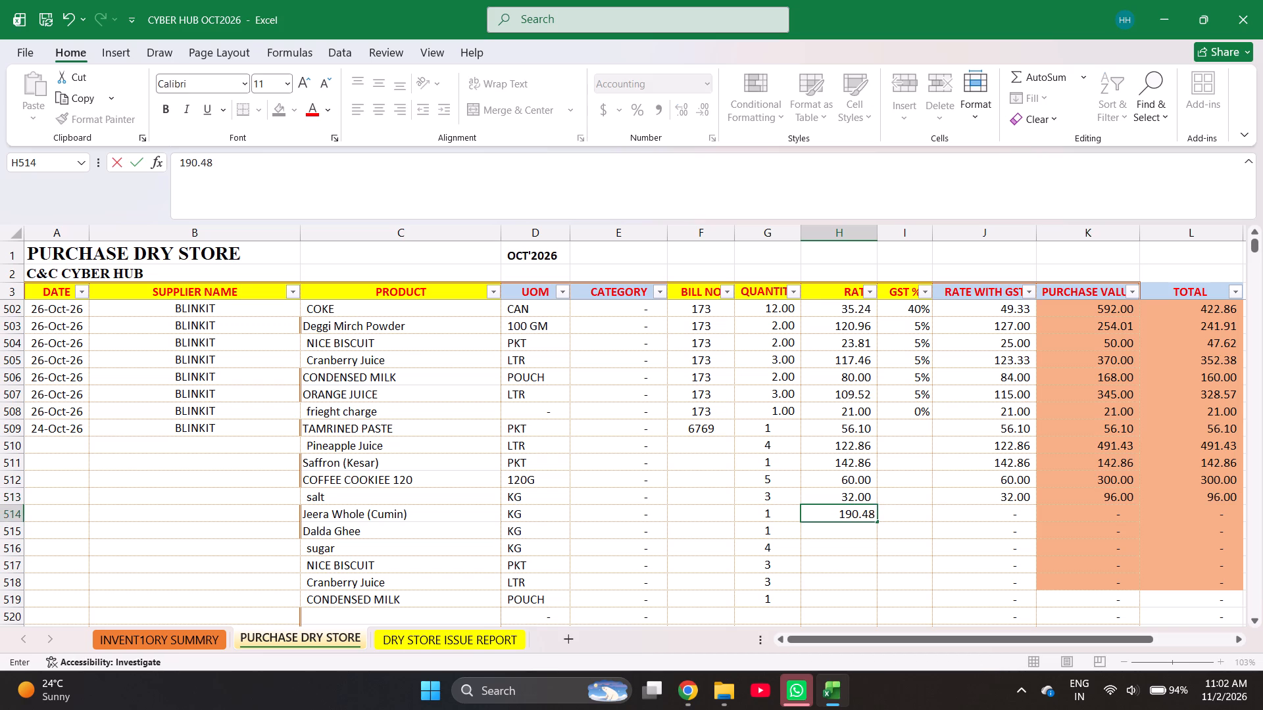
key(Return)
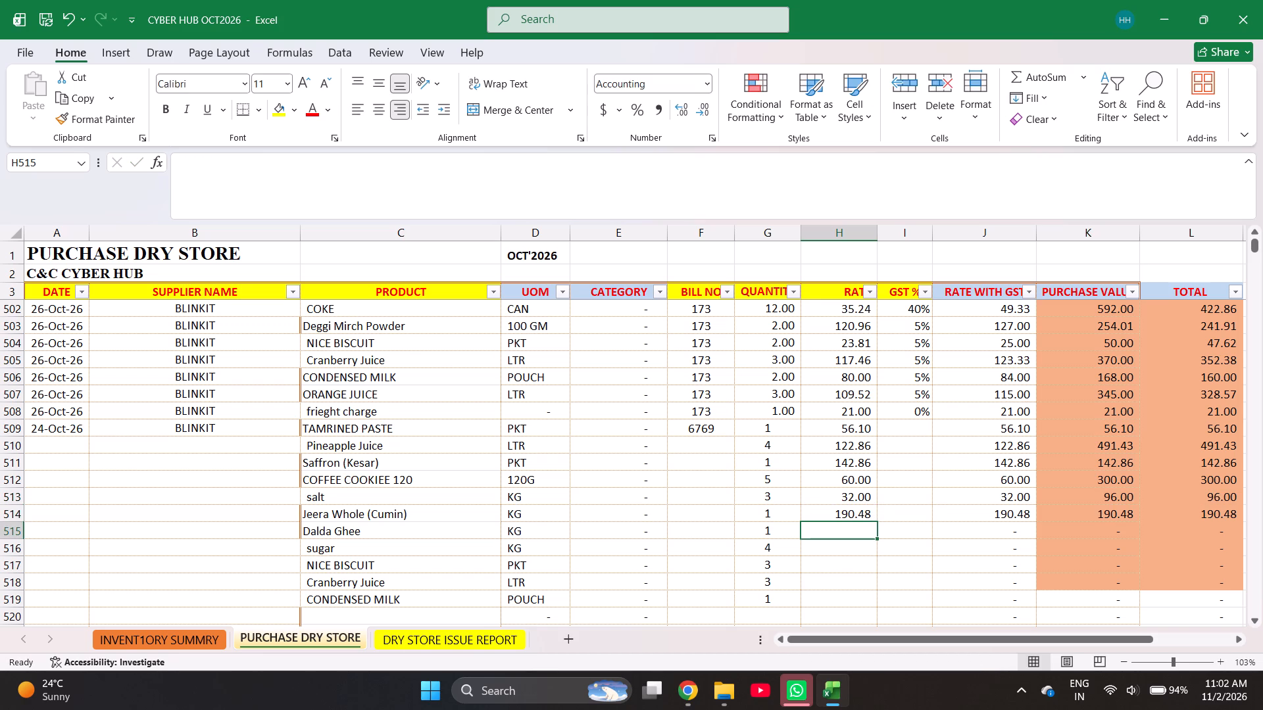
text(17)
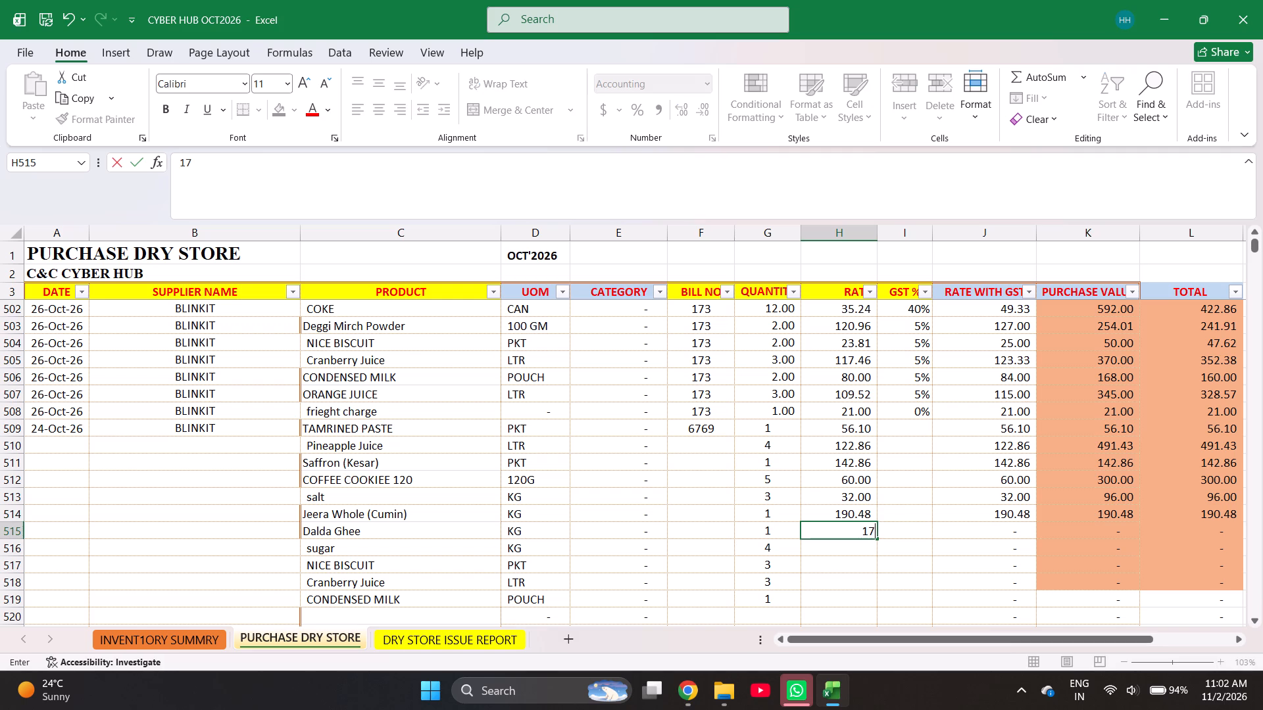
text(3.33)
key(Return)
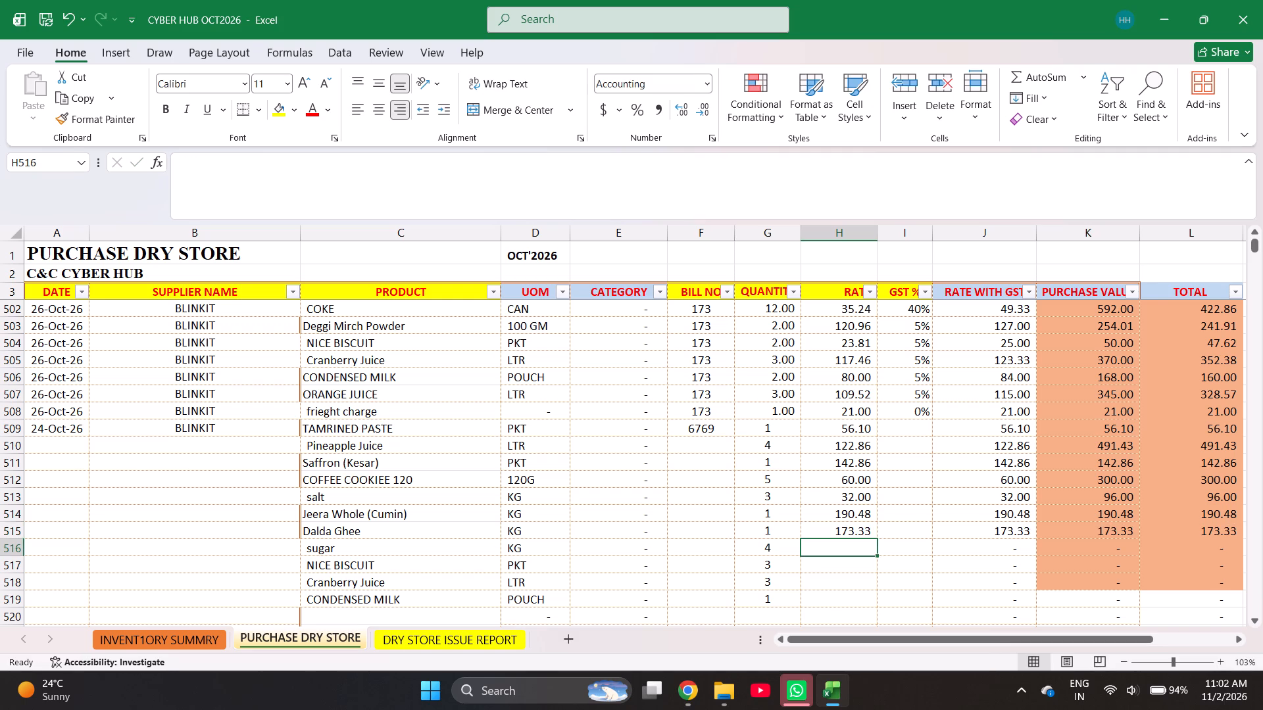
key(equal)
text(278)
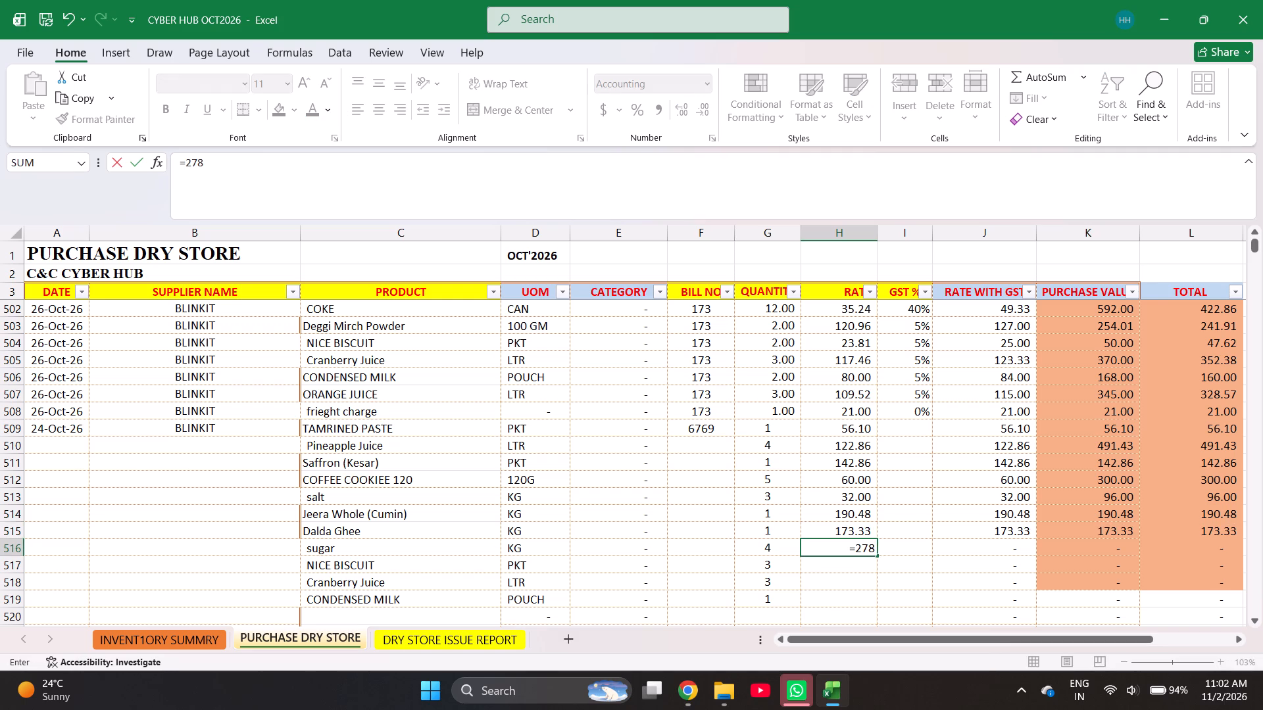
text(.10/4)
key(Return)
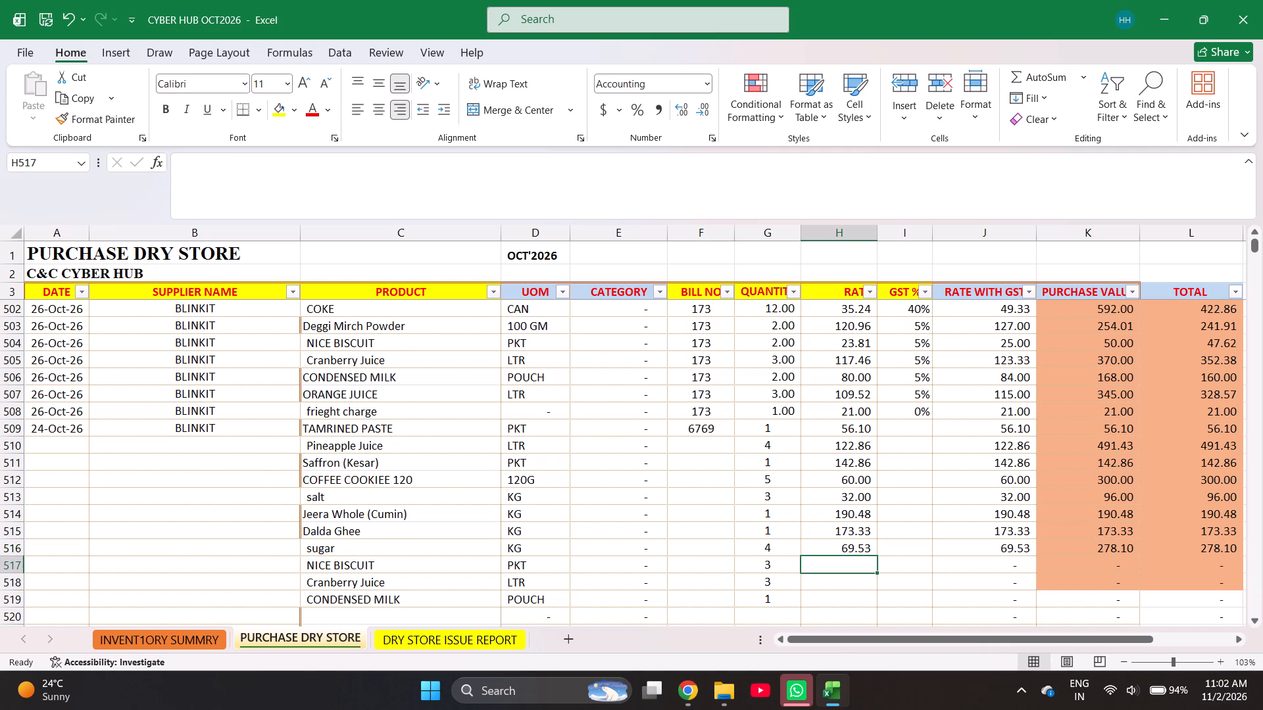
Enter the rates =71.43/3 for NICE BISCUIT, =352.38/3 for Cranberry Juice and 80 for CONDENSED MILK in rows 517 to 519.
text(=71.43/3)
key(Return)
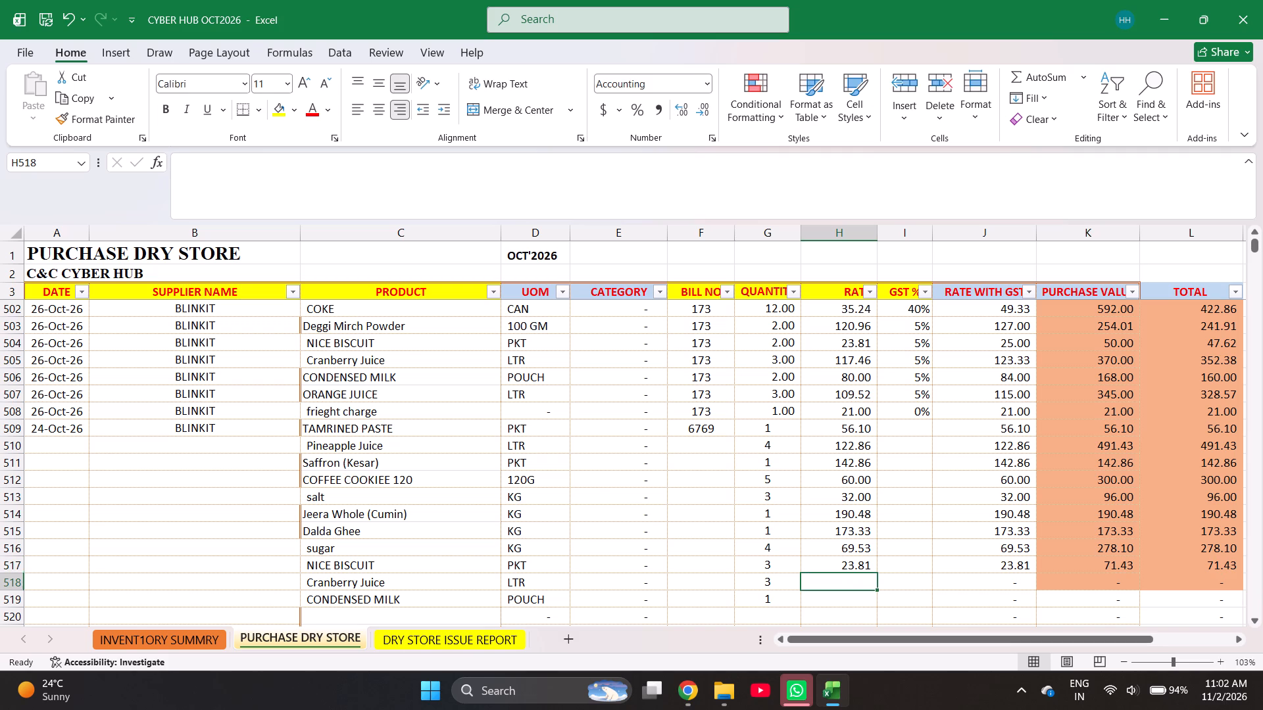
key(equal)
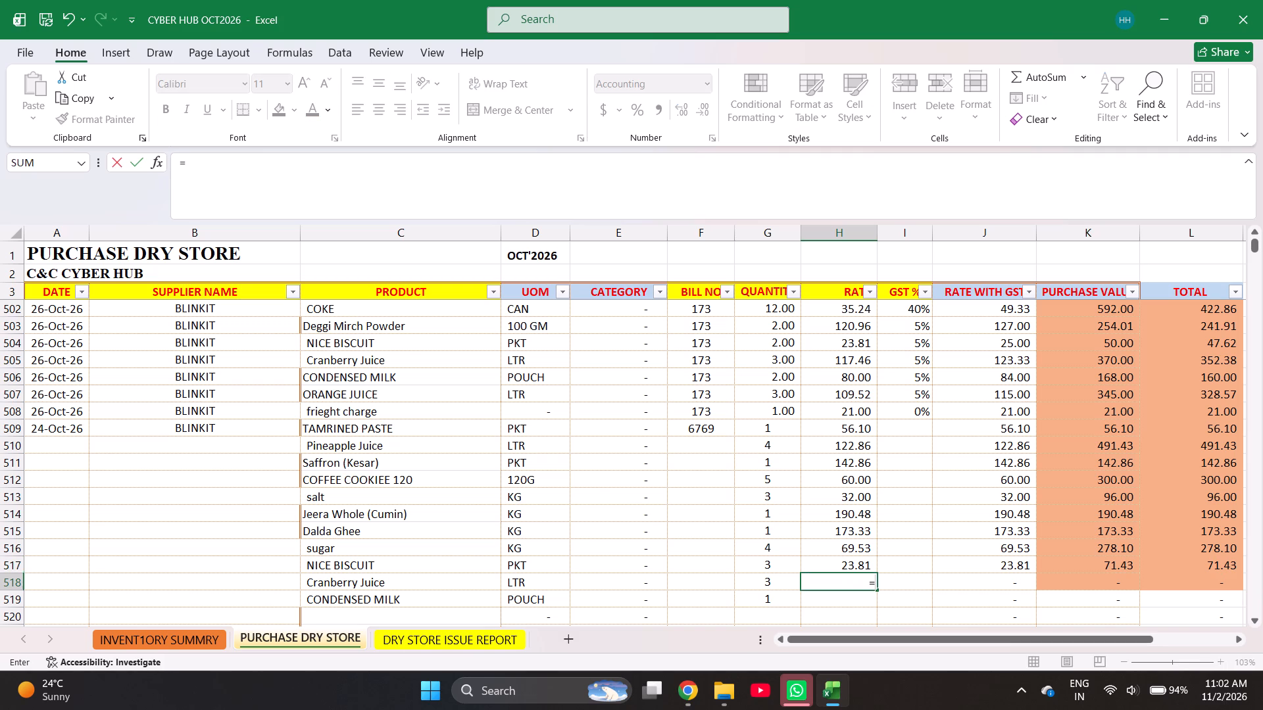
text(352.38/3)
key(Return)
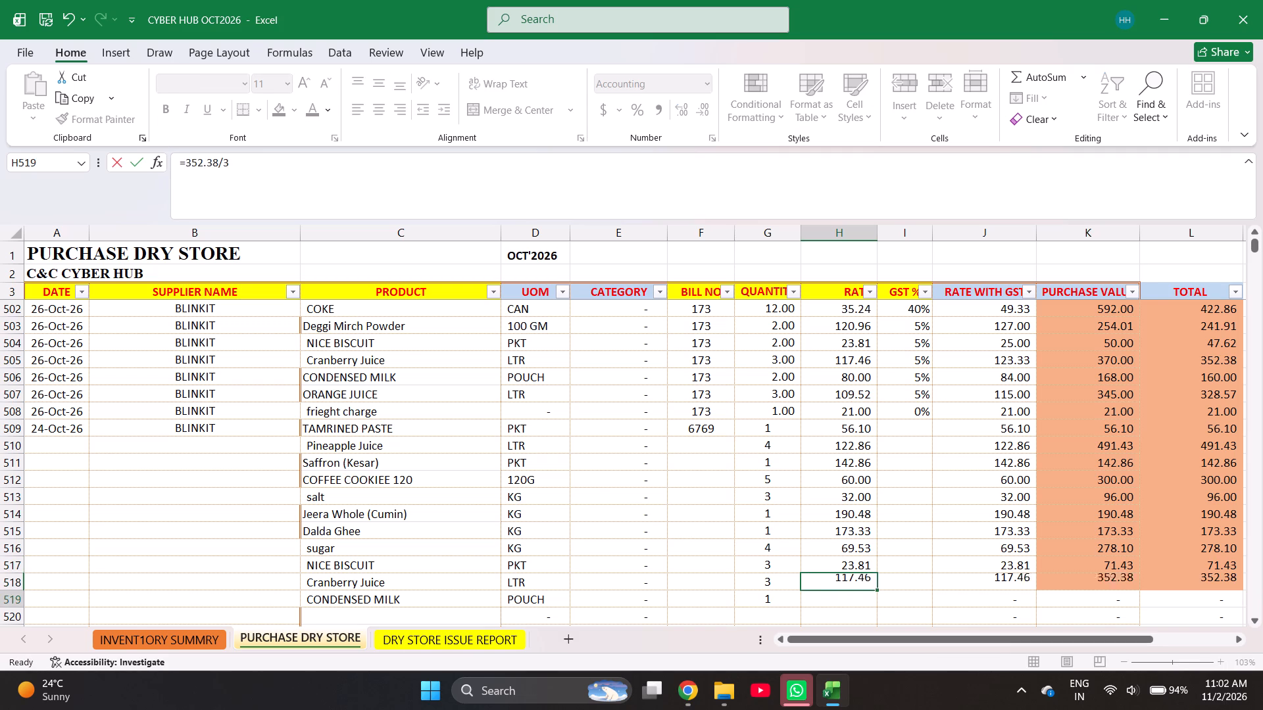
text(80)
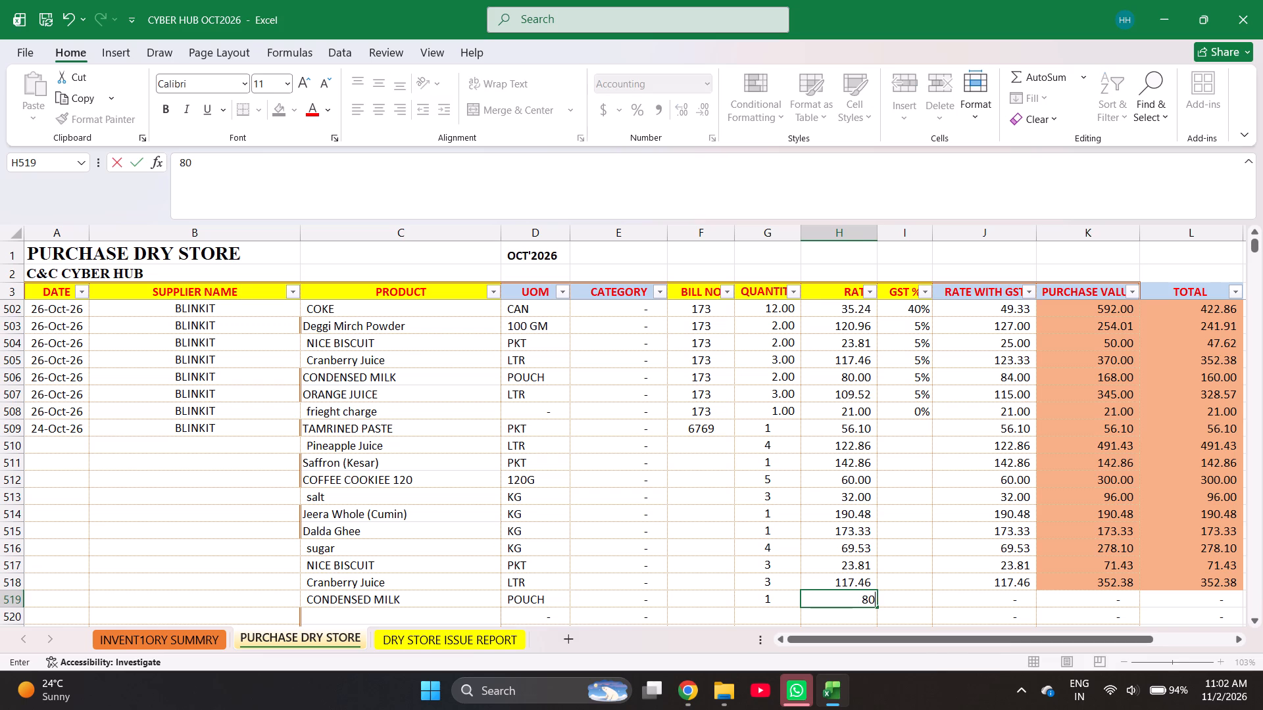
key(Right)
Enter 5% GST for TAMRINED PASTE in row 509 and fill it down to CONDENSED MILK in row 519.
key(ctrl+Up)
key(Down)
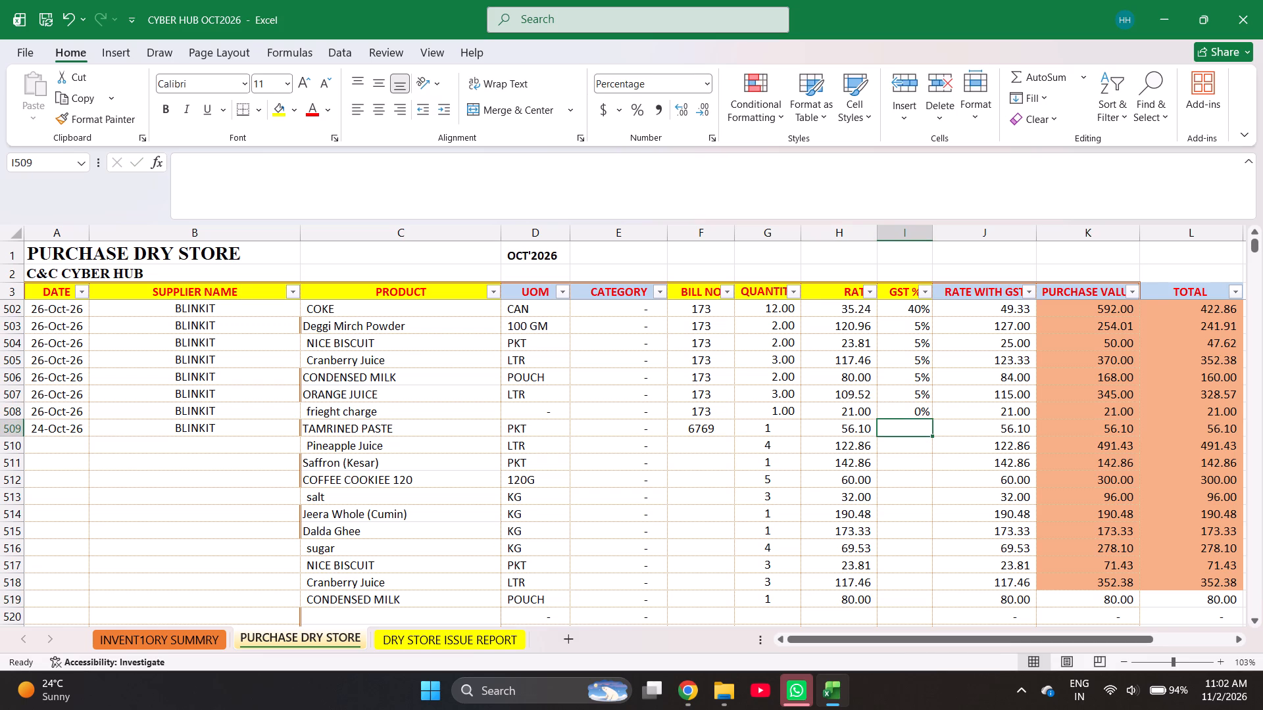
key(5)
key(Return)
key(Up)
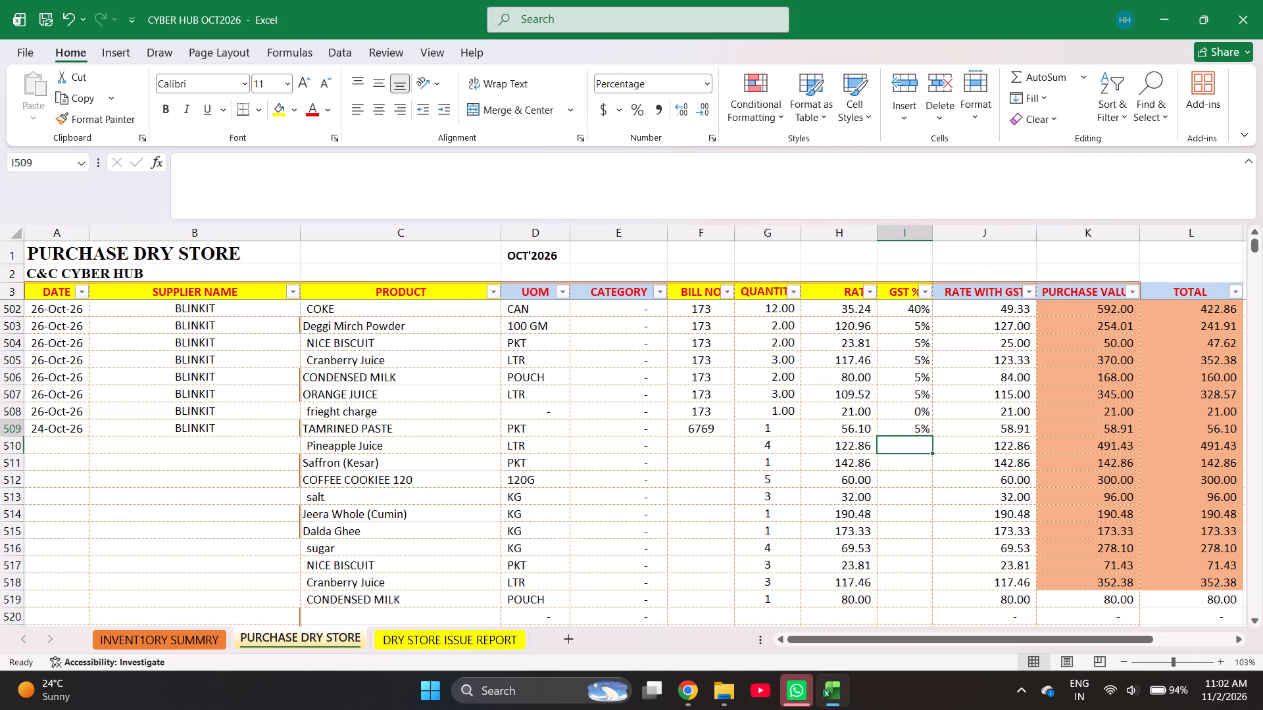
key(shift+Down)
key(shift+Down)
key(shift+Down)
key(shift+Down)
key(shift+Down)
key(shift+Down)
key(shift+Down)
key(shift+Down)
key(shift+Down)
key(shift+Down)
key(shift+Down)
key(shift+Down)
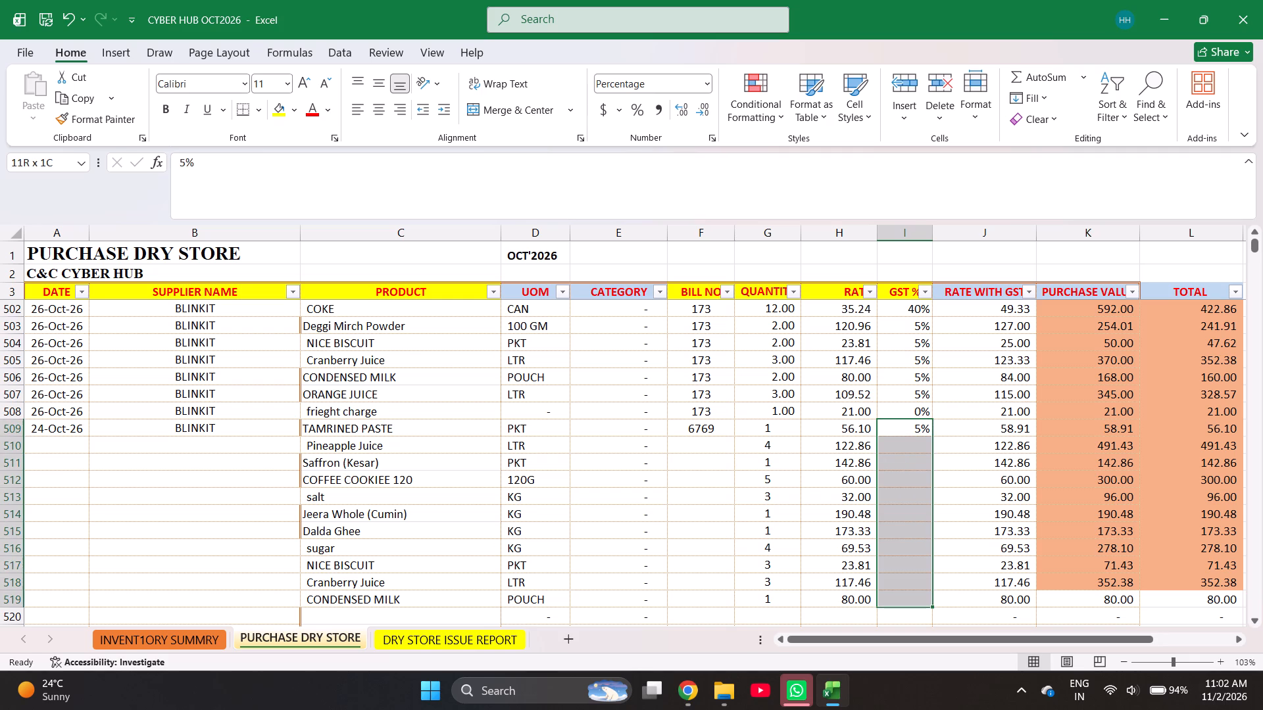
key(ctrl+d)
Set the GST for salt in row 513 to 0%.
key(Down)
key(Down)
key(Down)
key(Down)
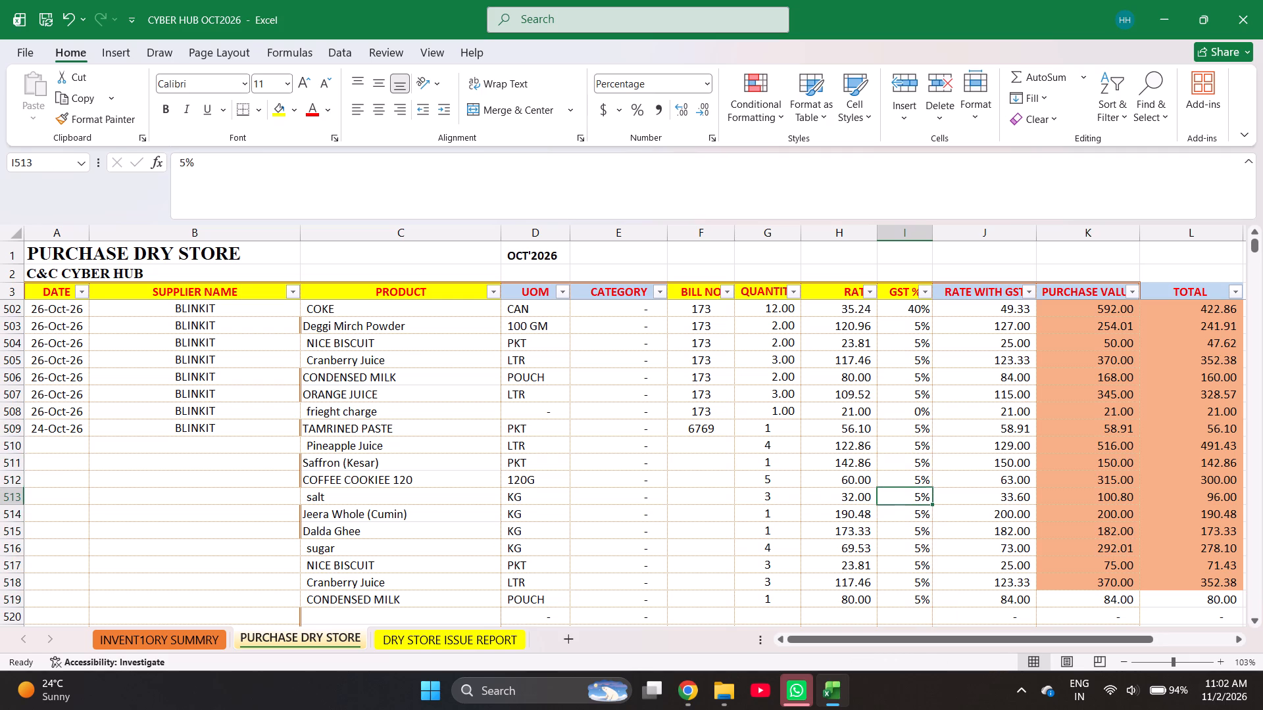
key(0)
key(Left)
Fill bill number 6769 down from row 509 to row 519.
key(Left)
key(Left)
key(ctrl+Up)
key(shift+Down)
key(shift+Down)
key(shift+Down)
key(shift+Down)
key(shift+Down)
key(shift+Down)
key(shift+Down)
key(shift+Down)
key(shift+Down)
key(shift+Down)
key(shift+Down)
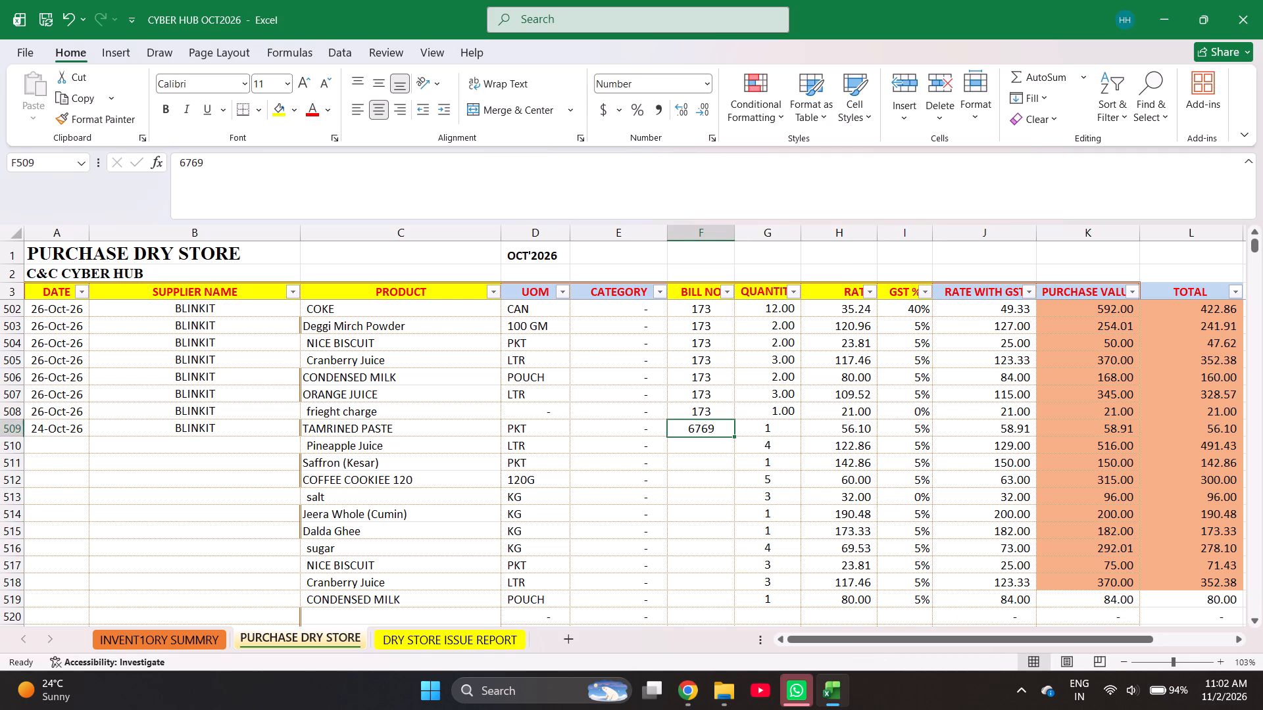
key(shift+Down)
key(ctrl+d)
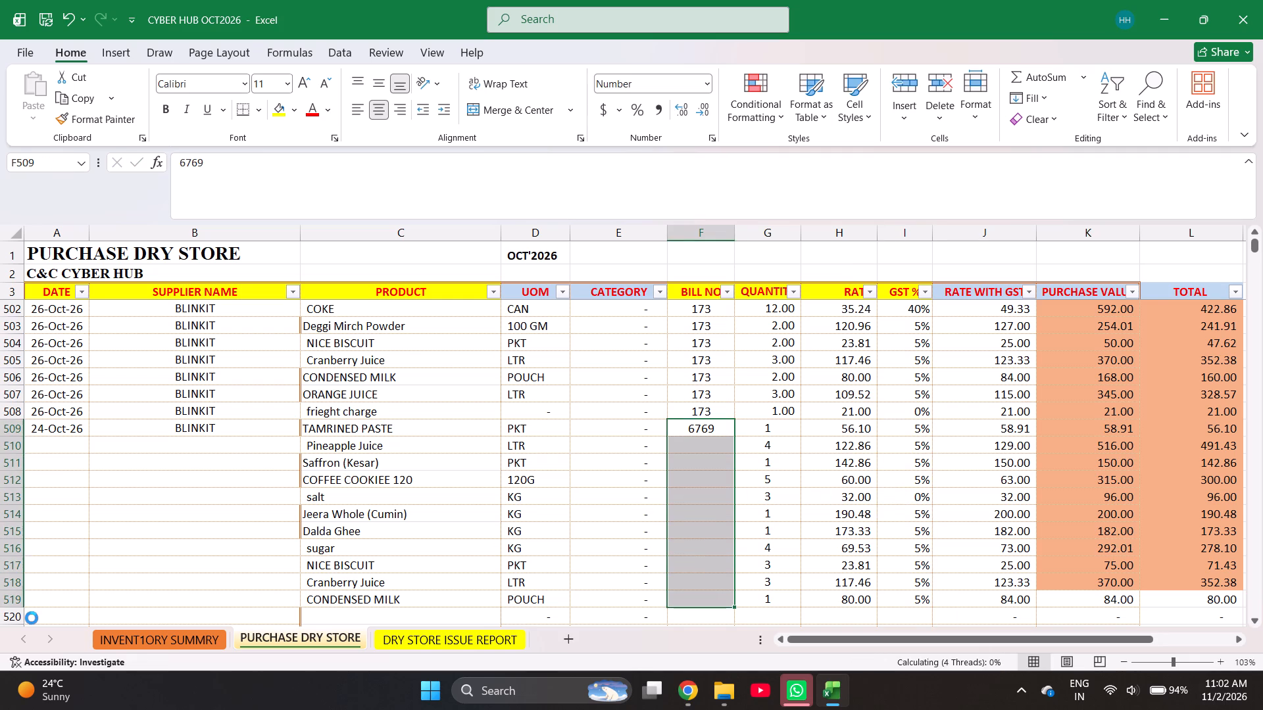
Fill the date 24-Oct-26 and supplier BLINKIT down from row 509 to row 519.
key(ctrl+Left)
key(shift+Right)
key(shift+Down)
key(shift+Down)
key(shift+Down)
key(shift+Down)
key(shift+Down)
key(shift+Down)
key(shift+Down)
key(shift+Down)
key(shift+Down)
key(shift+Down)
key(shift+Down)
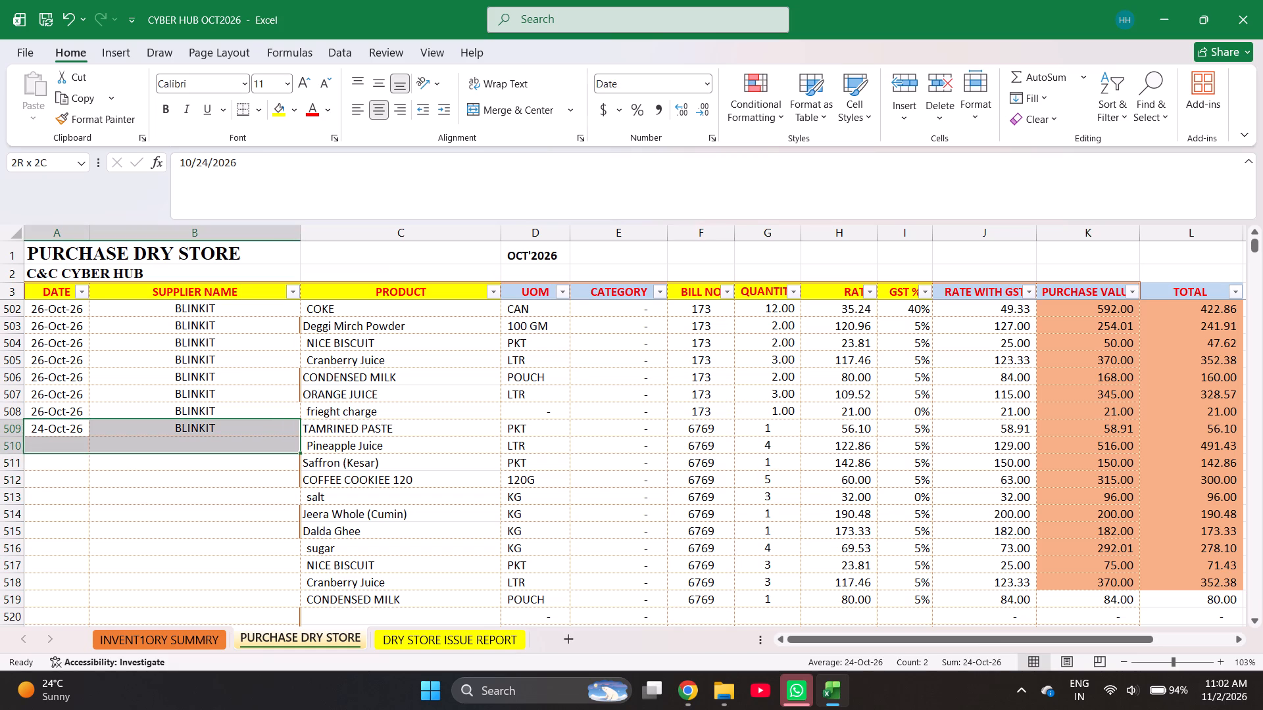
key(shift+Down)
key(shift+Up)
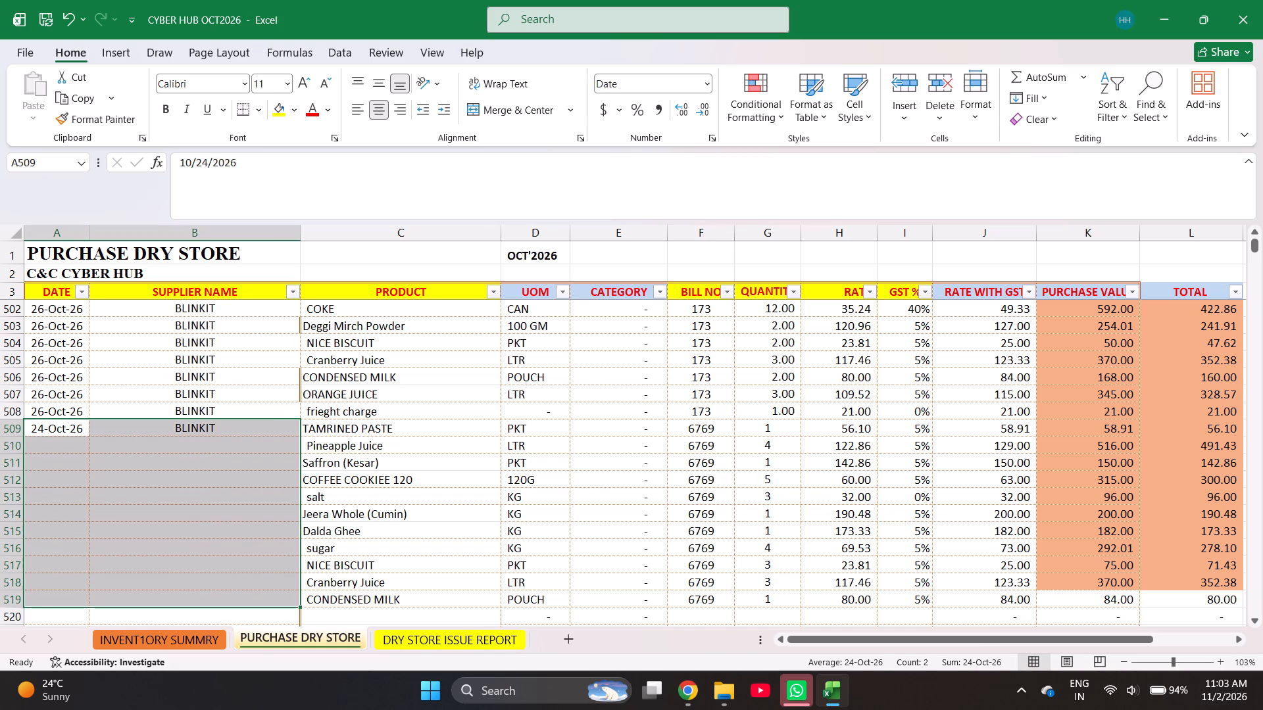
key(ctrl+d)
Check the sum of the purchase values in rows 509 to 519.
key(ctrl+Right)
key(Left)
key(shift+Down)
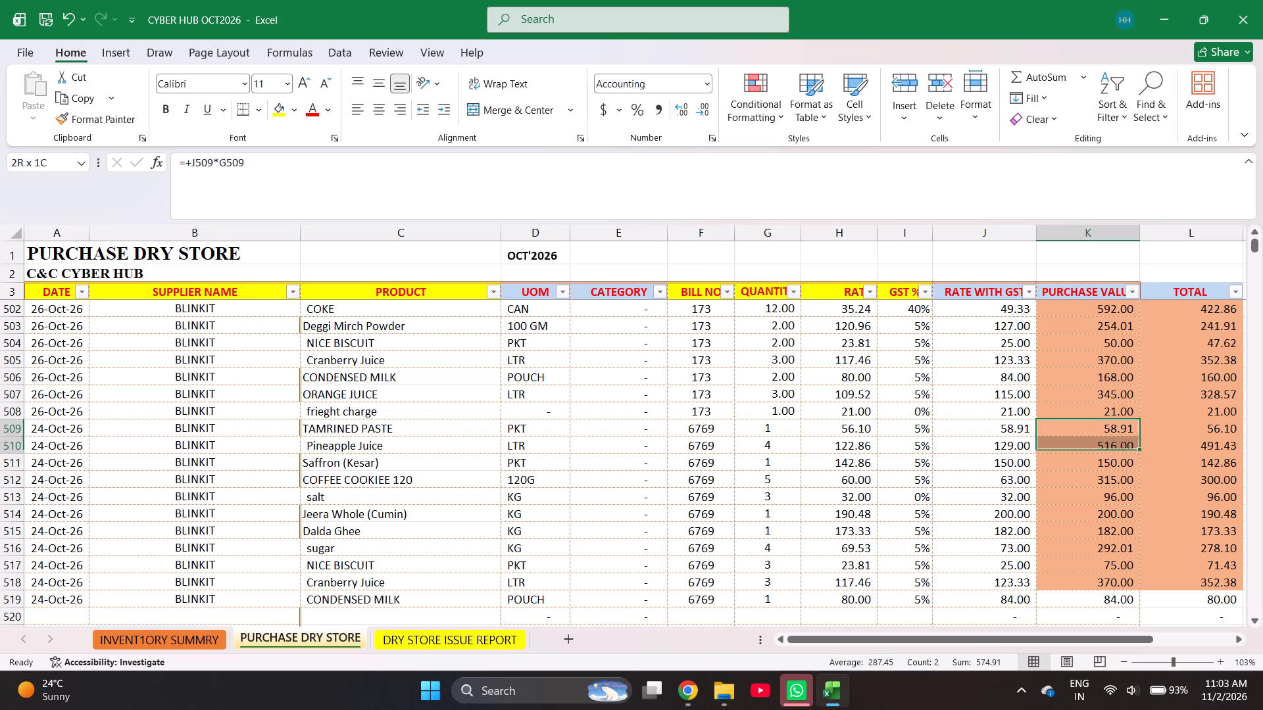
key(shift+Down)
key(shift+Down)
key(shift+Down)
key(shift+Down)
key(shift+Down)
key(shift+Down)
key(shift+Down)
key(shift+Down)
key(shift+Down)
key(shift+Down)
key(shift+Down)
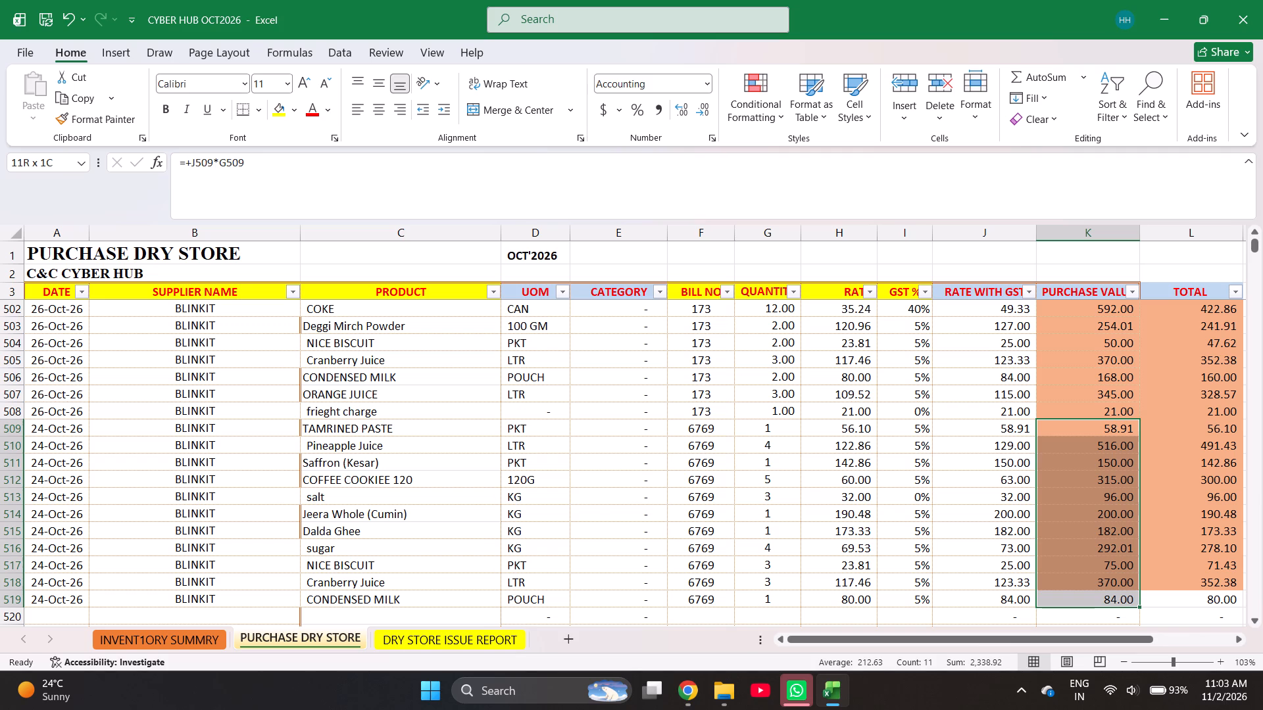
Set the rate of TAMRINED PASTE in row 509 to 56.19.
key(Left)
key(Left)
key(Left)
text(56)
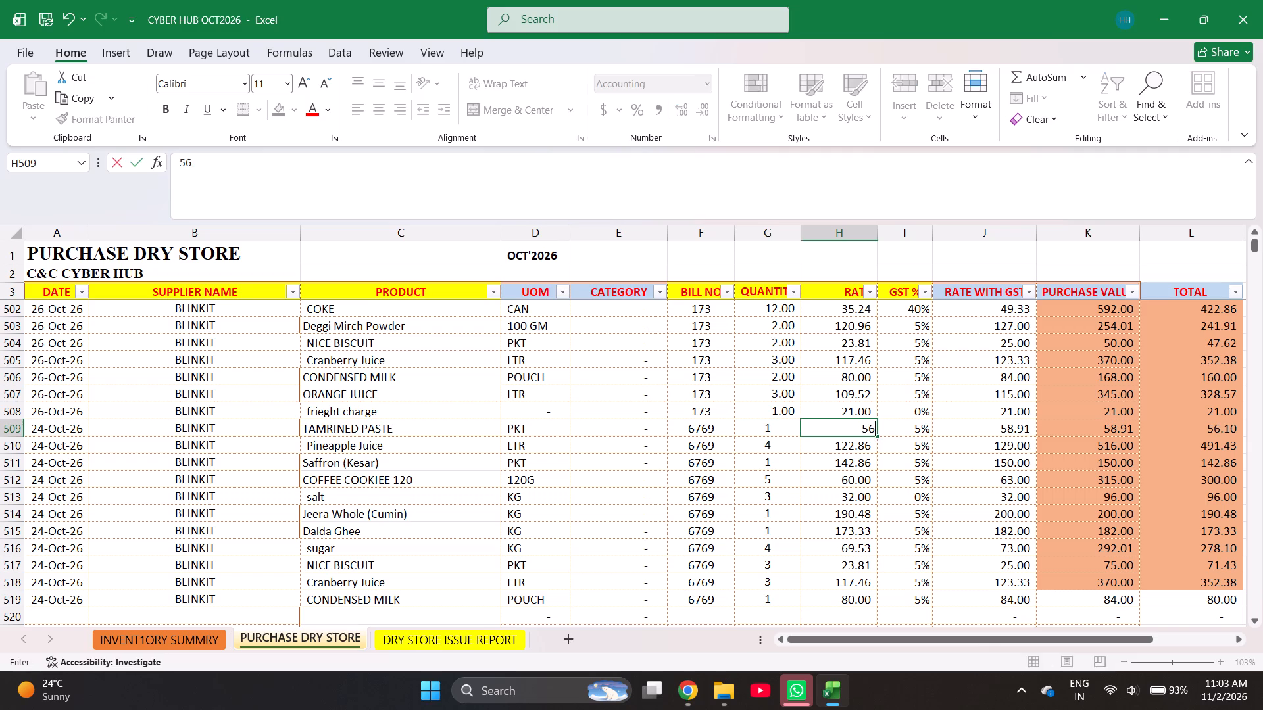
key(asterisk)
key(BackSpace)
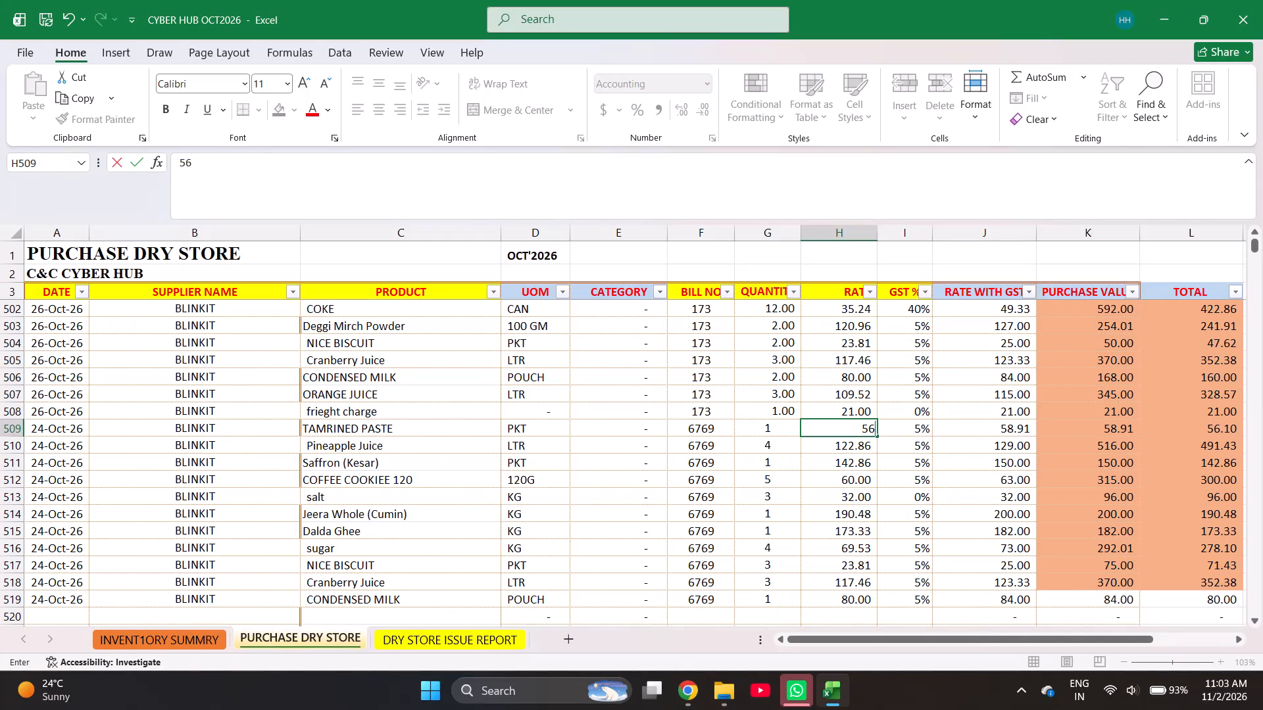
text(.19)
key(Return)
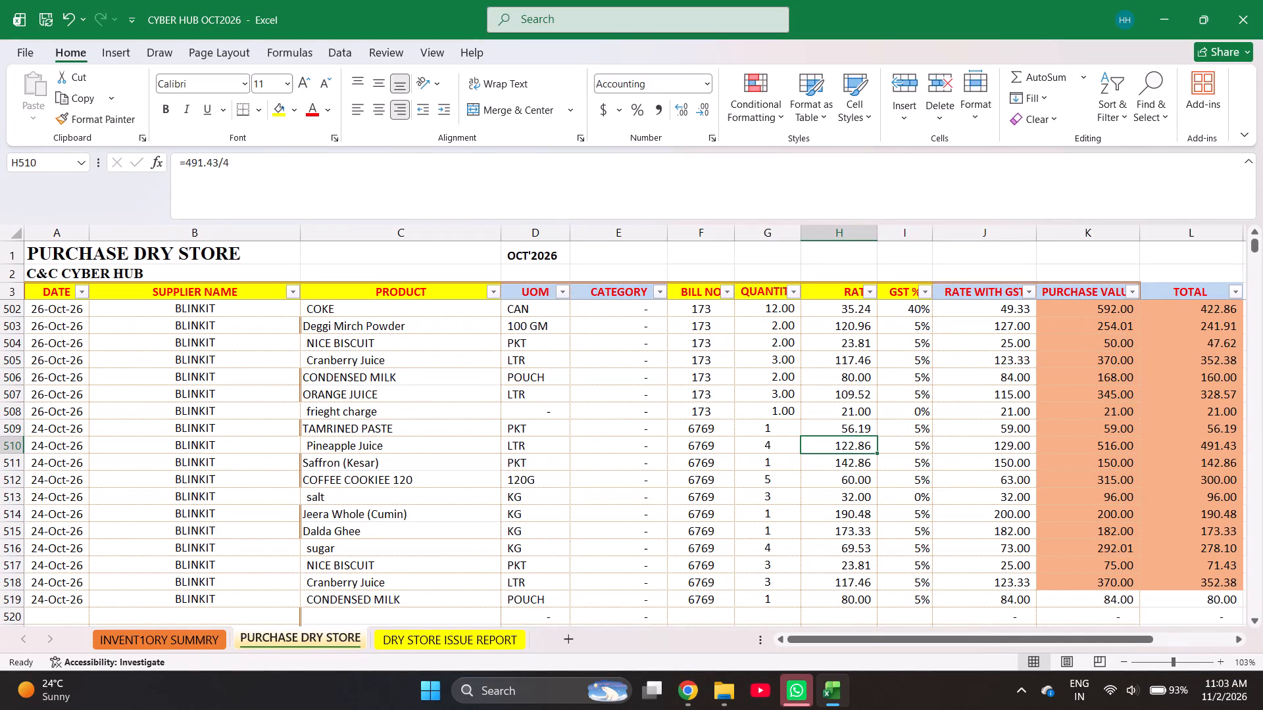
Enter quantity 1, rate 18 and GST 0% in row 520, below CONDENSED MILK.
key(Down)
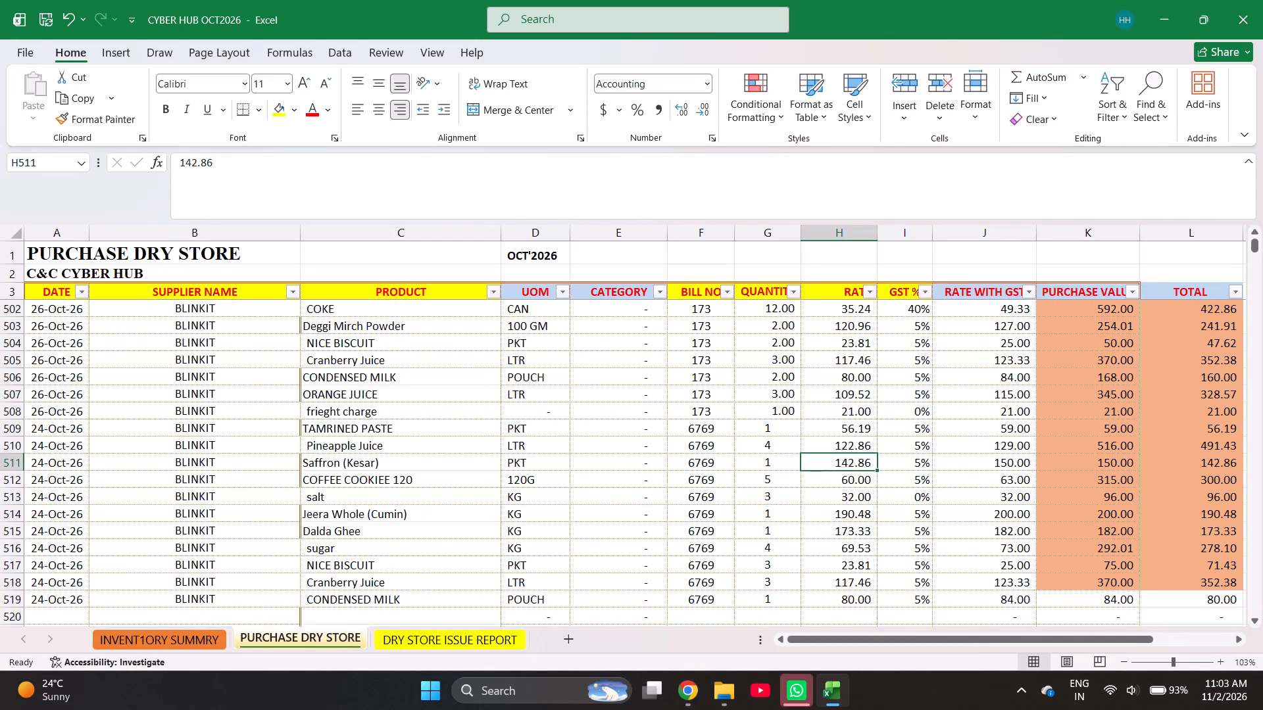
key(Down)
key(Down)
key(Down)
key(Down)
key(Down)
key(Down)
key(Down)
key(Down)
key(Down)
key(Down)
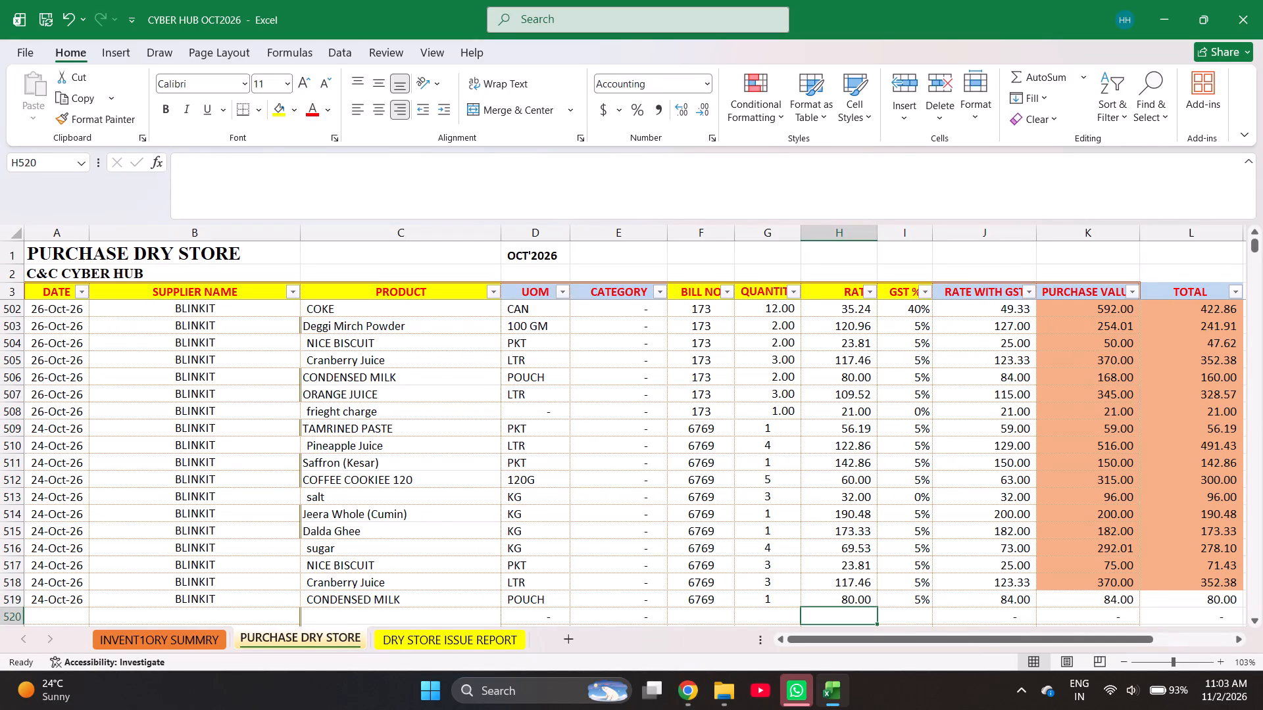
key(Left)
key(1)
key(Right)
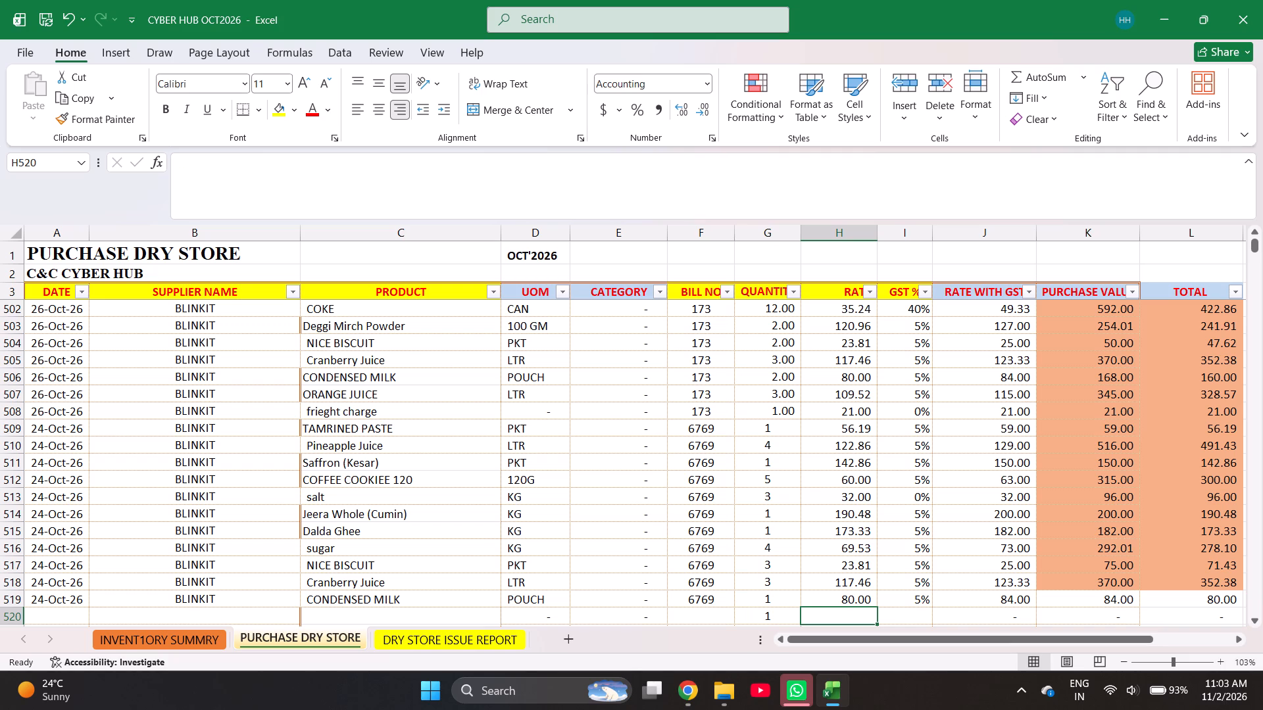
text(18)
key(Right)
key(0)
key(Right)
Check the sum of the purchase values in rows 509 to 520.
key(Right)
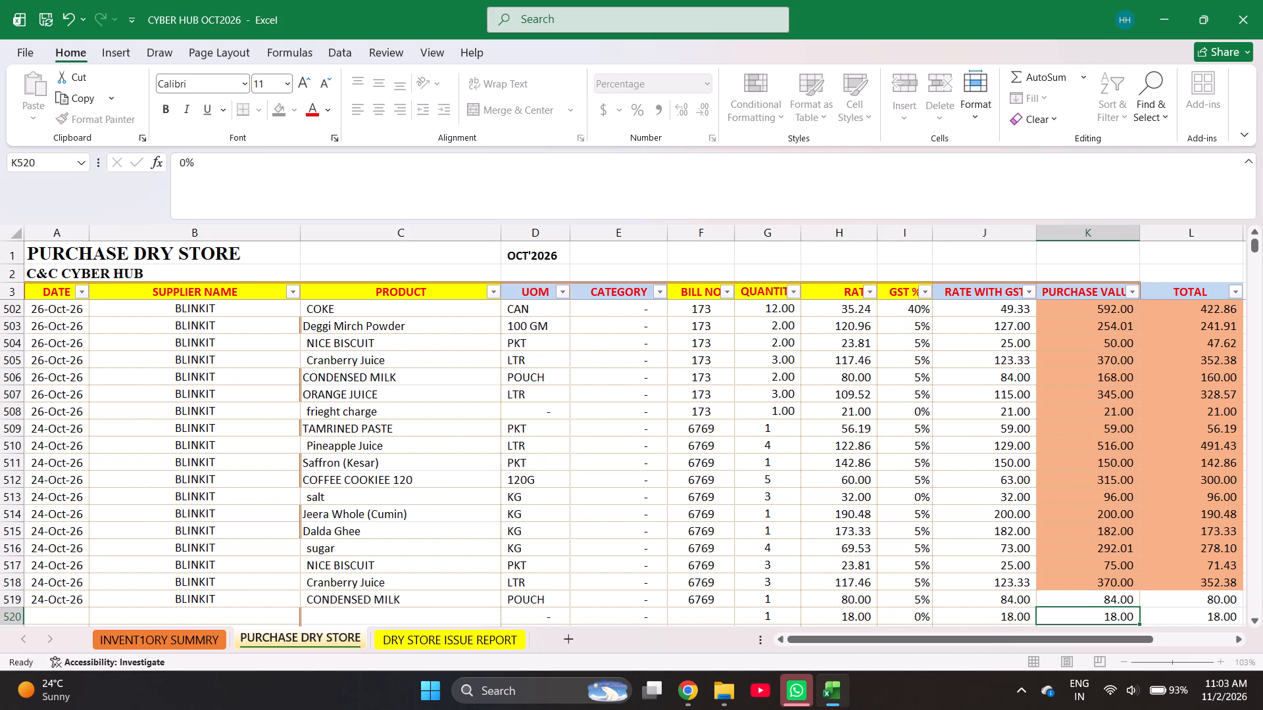
key(shift+Up)
key(shift+Up)
key(shift+Up)
key(shift+Up)
key(shift+Up)
key(shift+Up)
key(shift+Up)
key(shift+Up)
key(shift+Up)
key(shift+Up)
key(shift+Up)
key(shift+Up)
key(shift+Up)
key(shift+Up)
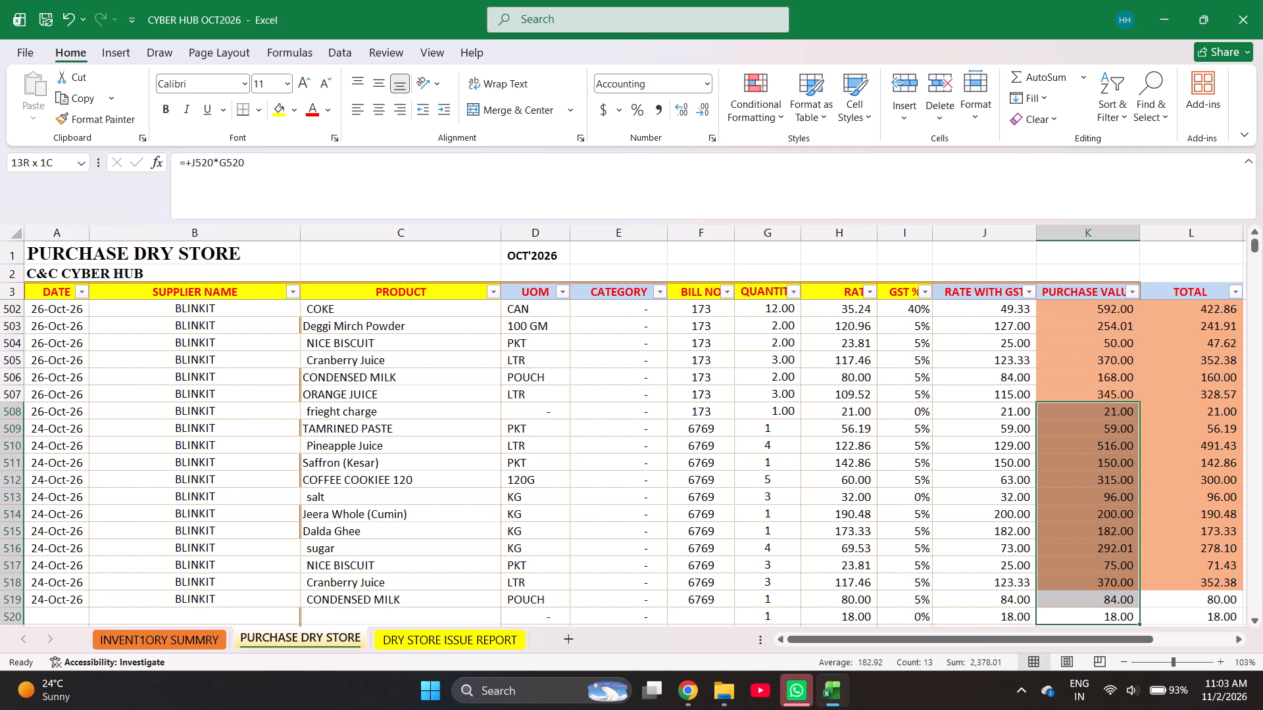
key(shift+Down)
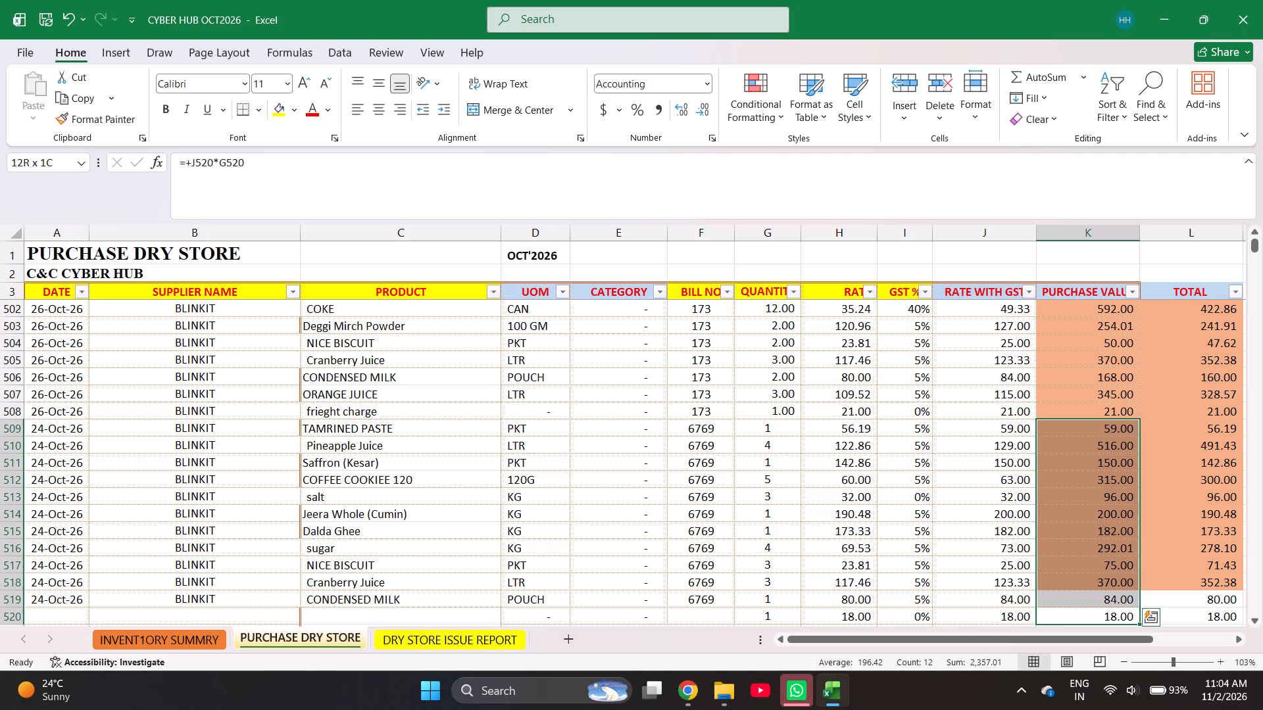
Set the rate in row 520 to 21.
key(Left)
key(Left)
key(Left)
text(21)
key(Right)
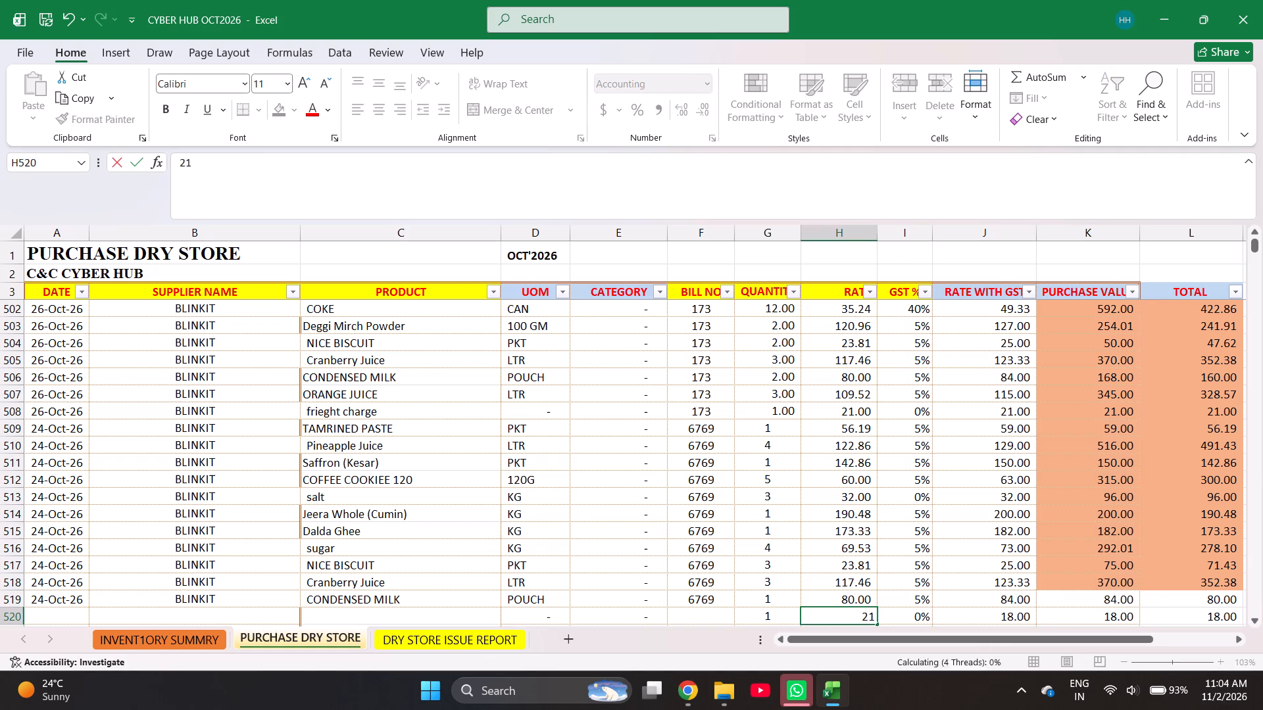
Check the sum of the purchase values in rows 509 to 520 with the changed rate.
key(Right)
key(Right)
key(shift+Up)
key(shift+Up)
key(shift+Up)
key(shift+Up)
key(shift+Up)
key(shift+Up)
key(shift+Up)
key(shift+Up)
key(shift+Up)
key(shift+Up)
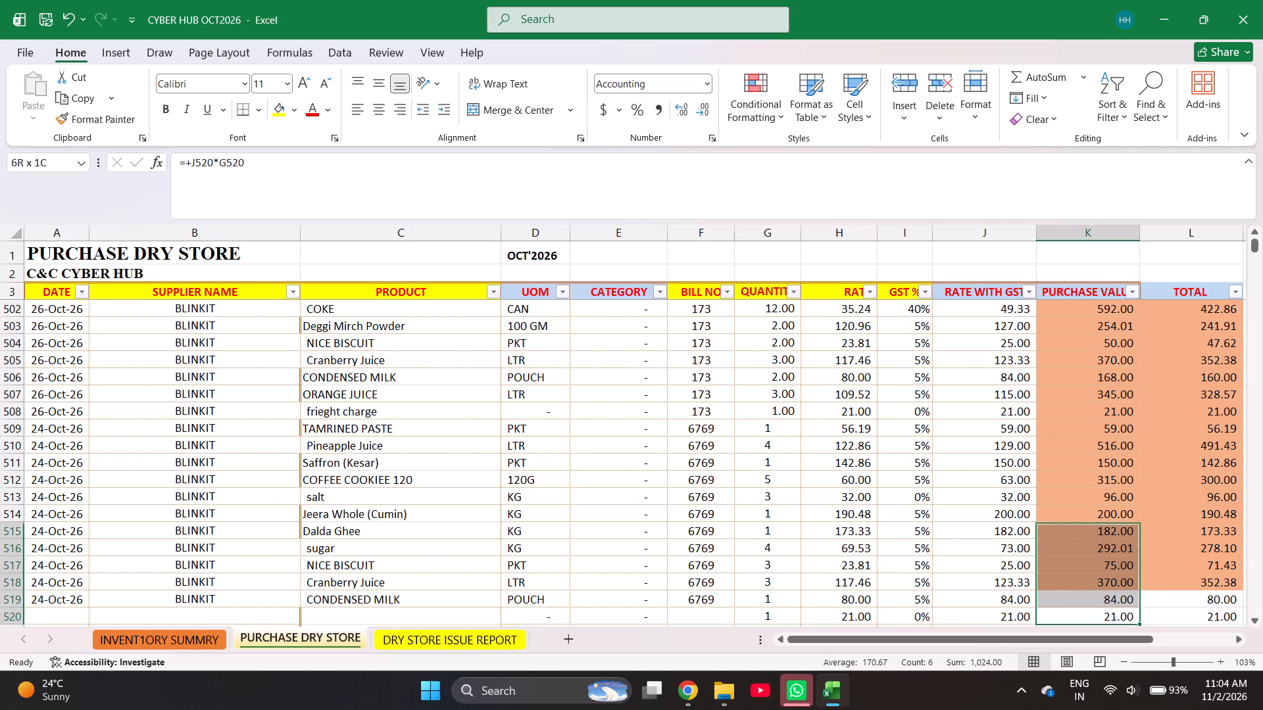
key(shift+Up)
key(shift+Up)
key(shift+Up)
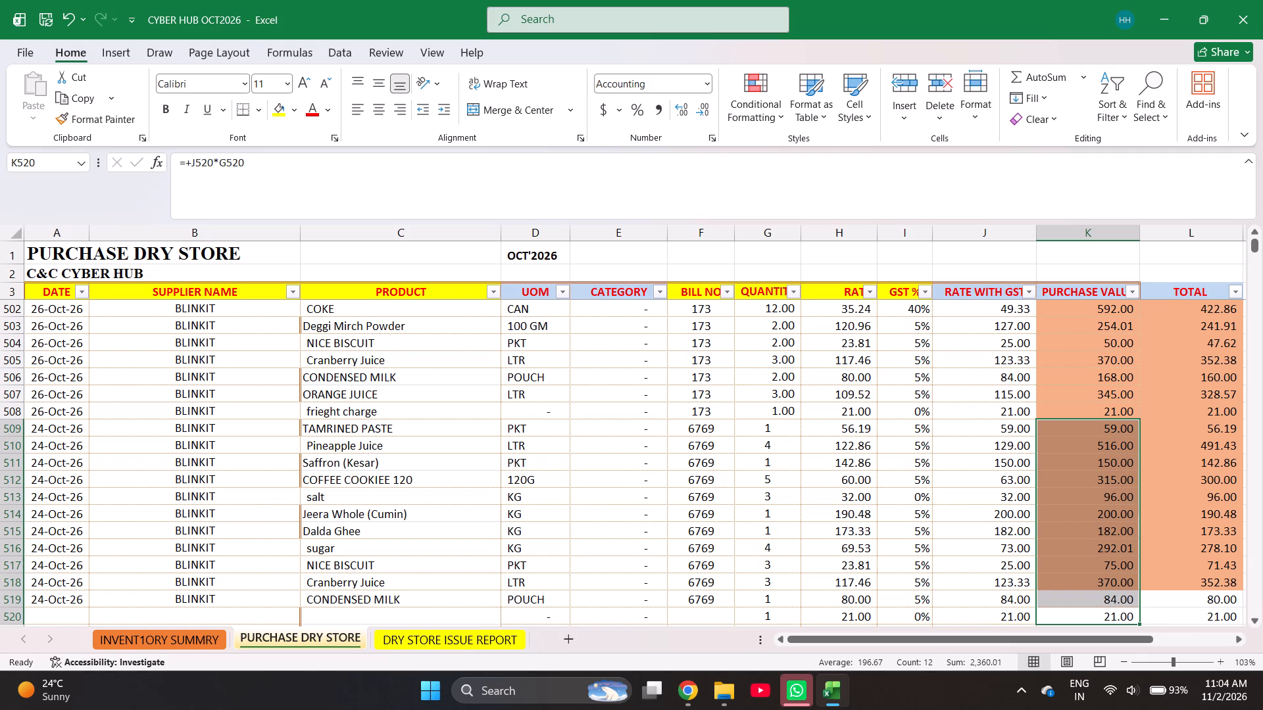
Set the rate in row 520 to 20.80.
key(Left)
key(Left)
key(Left)
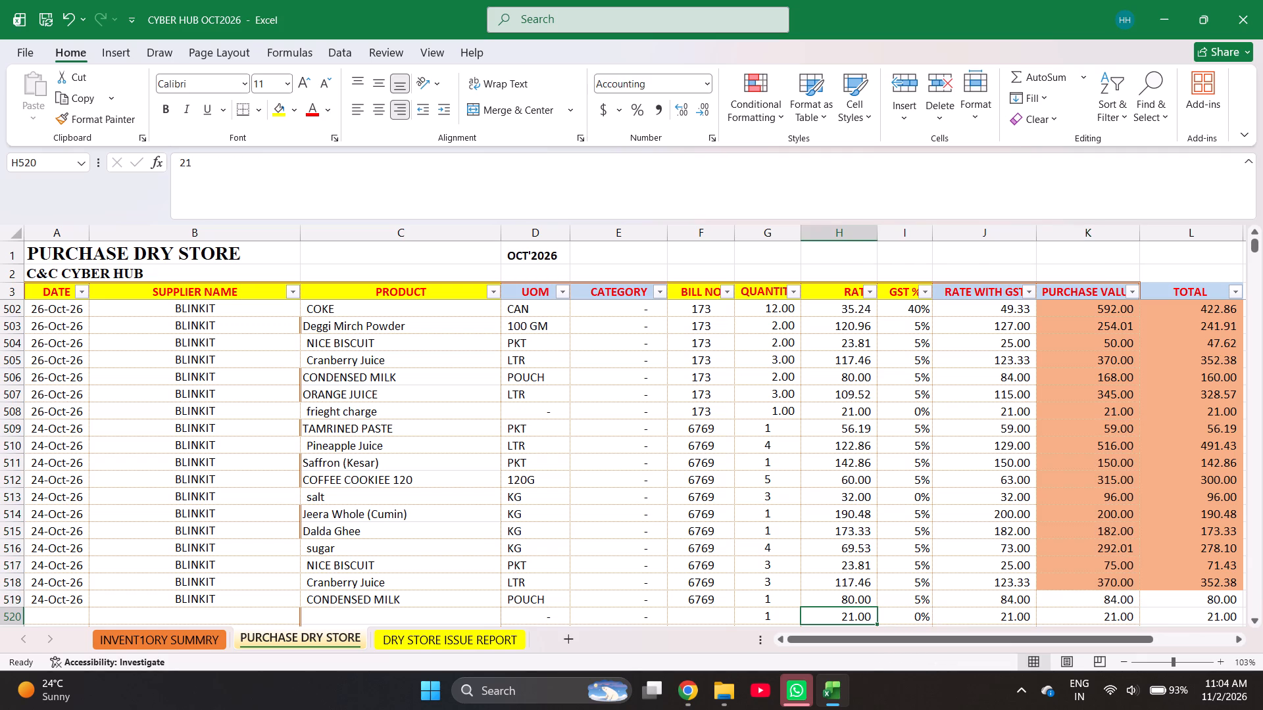
text(20.)
text(80)
key(Right)
Recheck the sum of the purchase values in rows 509 to 520.
key(Right)
key(Right)
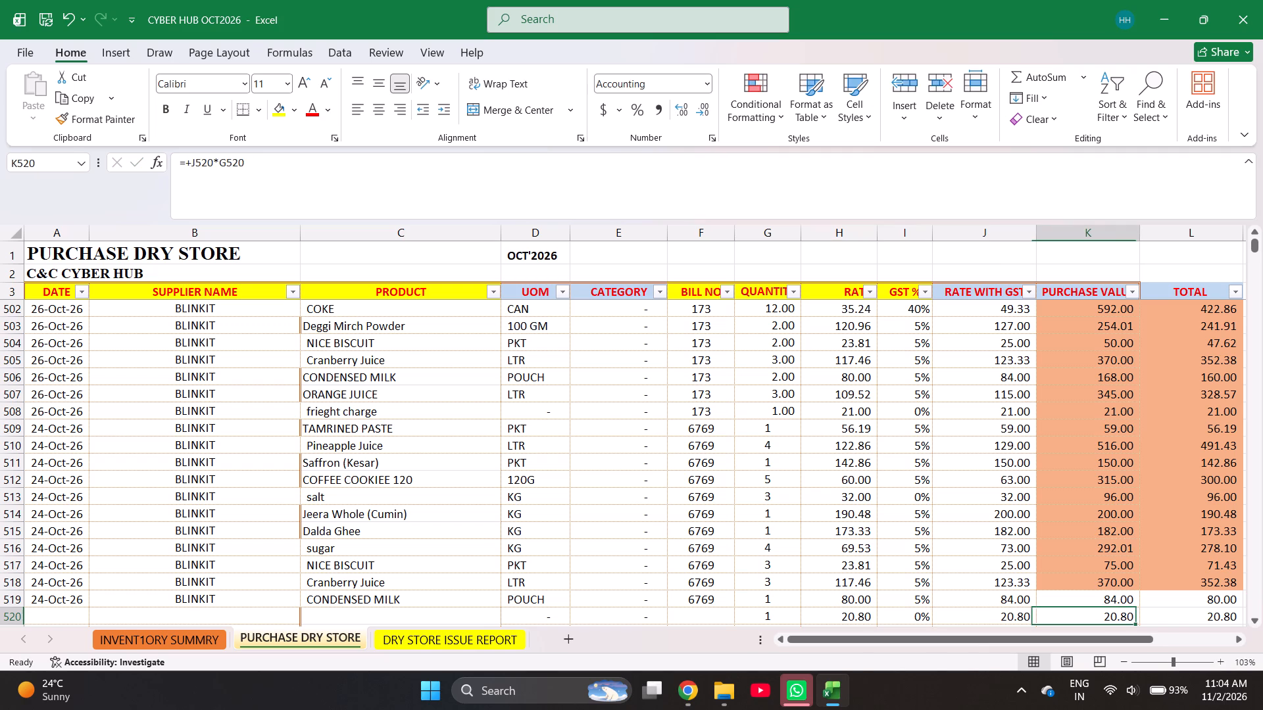
key(shift+Up)
key(shift+Up)
key(shift+Up)
key(shift+Up)
key(shift+Up)
key(shift+Up)
key(shift+Up)
key(shift+Up)
key(shift+Up)
key(shift+Up)
key(shift+Up)
key(shift+Up)
key(shift+Up)
key(shift+Up)
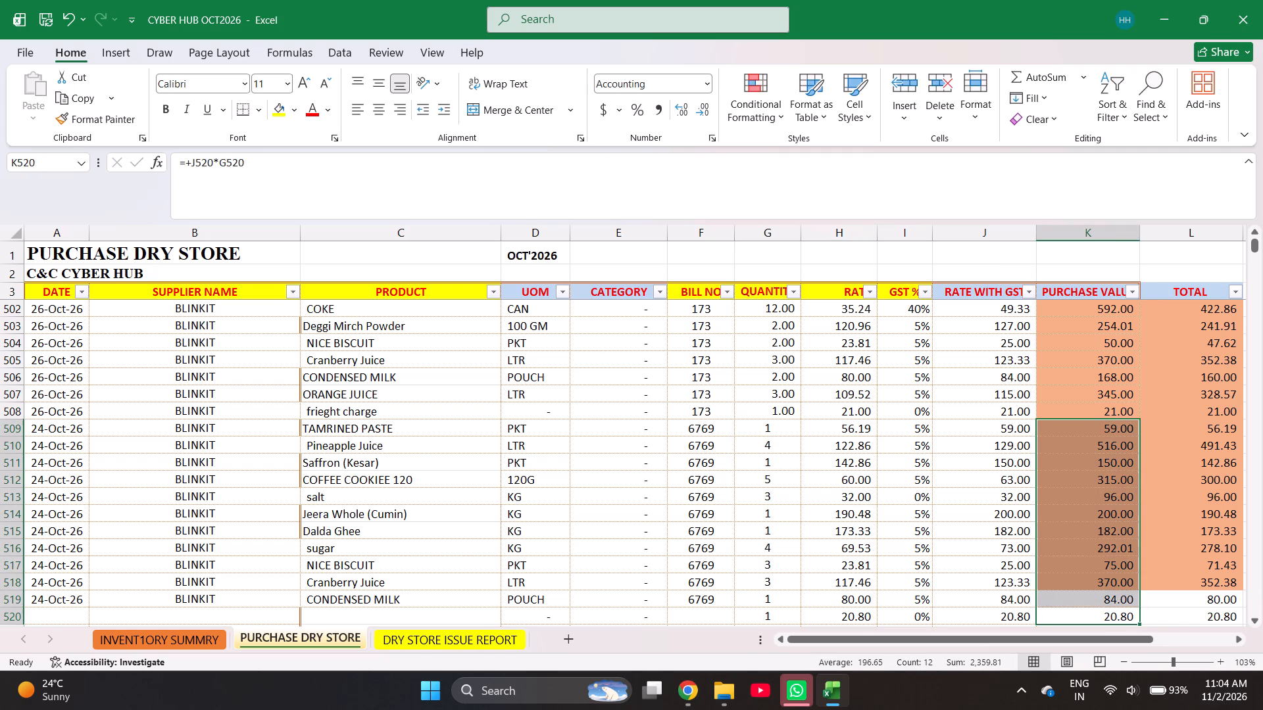
Copy bill number 6769 down into row 520 and enter "frieght charge" as its product.
key(Left)
key(Left)
key(Left)
key(Left)
key(Left)
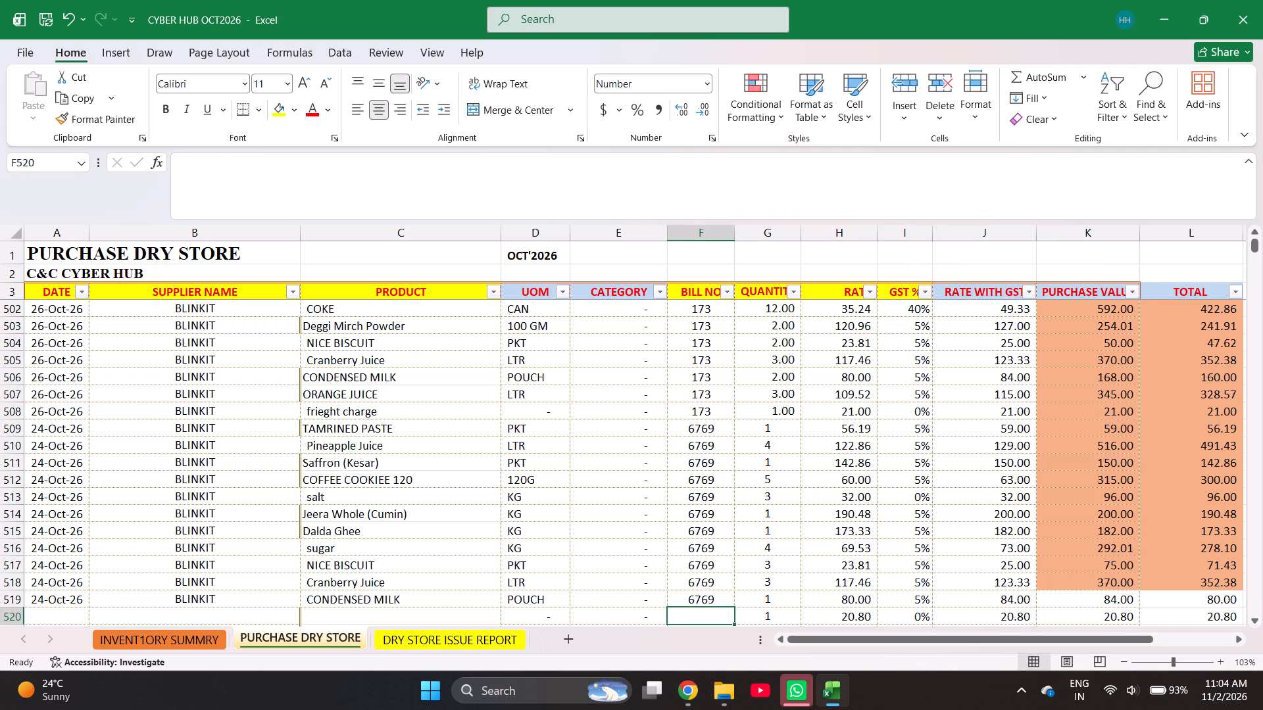
key(ctrl+d)
key(Left)
key(Left)
key(Left)
text(fr)
Fill row 520's date and supplier from the row above, 24-Oct-26 and BLINKIT.
key(Left)
key(Left)
key(Left)
key(Left)
key(Right)
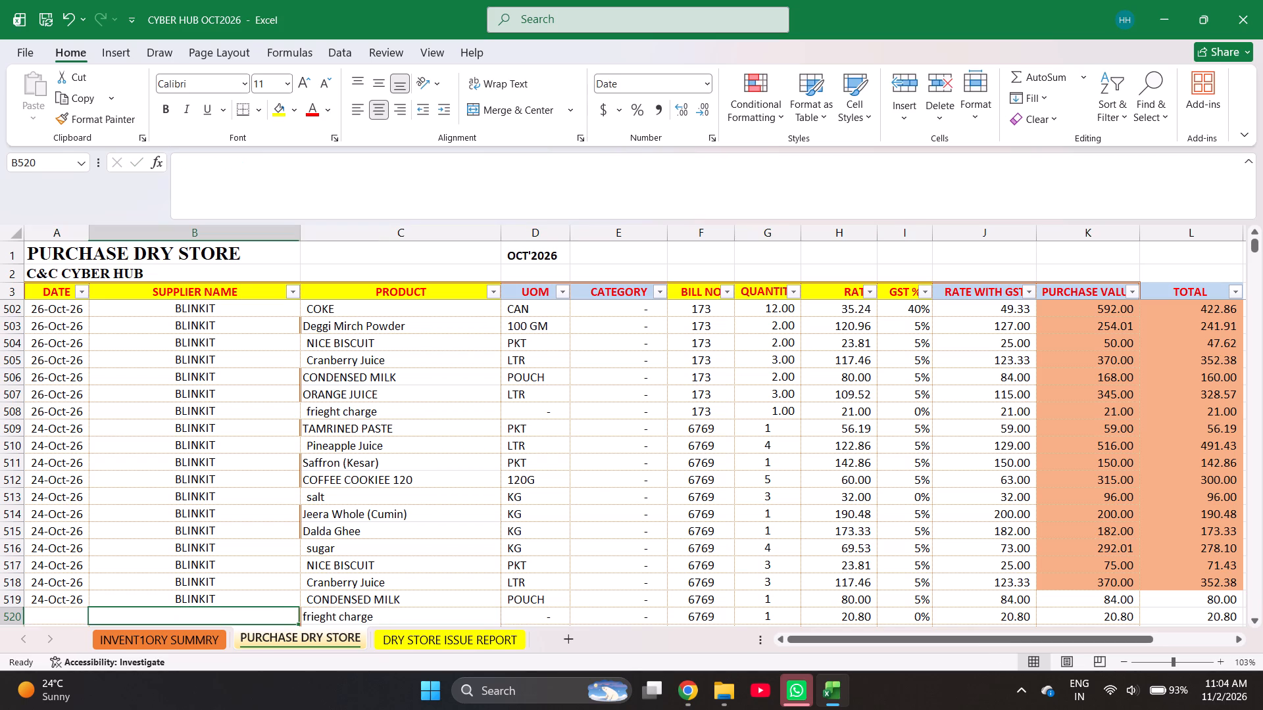
key(shift+Left)
key(ctrl+d)
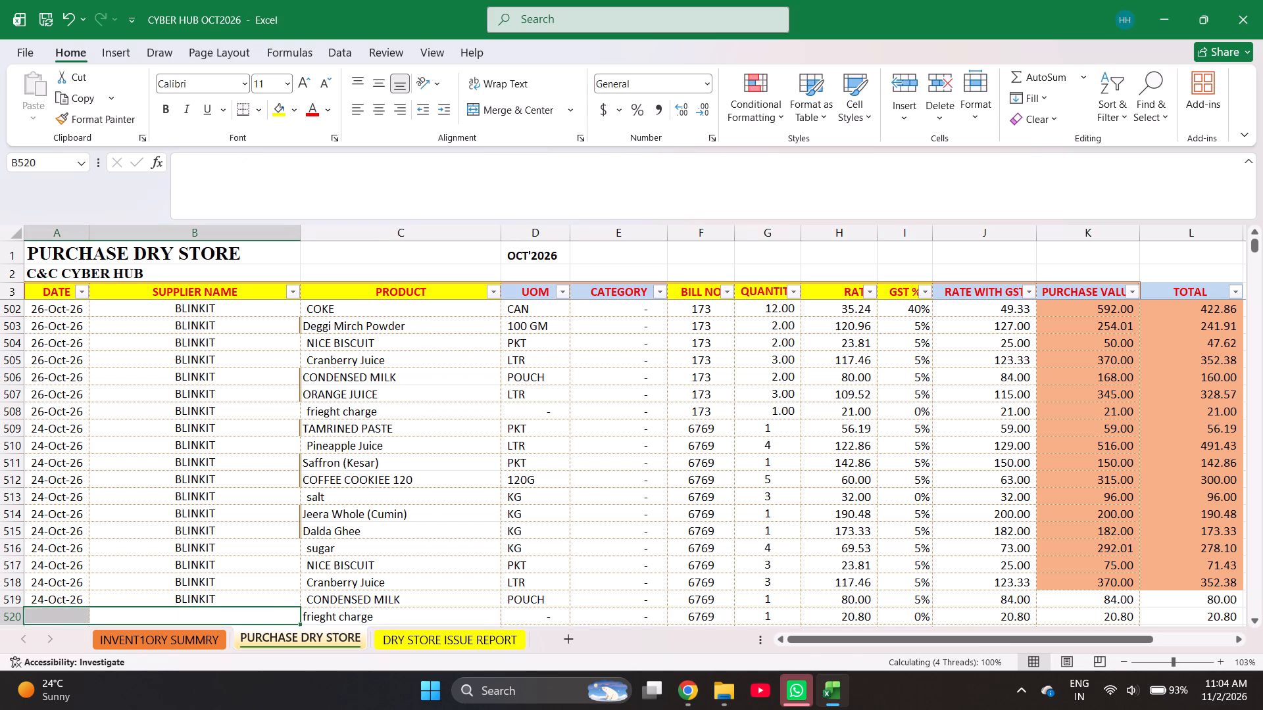
Start row 521 with the date 24-Oct-26 and the supplier BLINKIT copied from the row above.
key(Down)
key(Left)
key(Left)
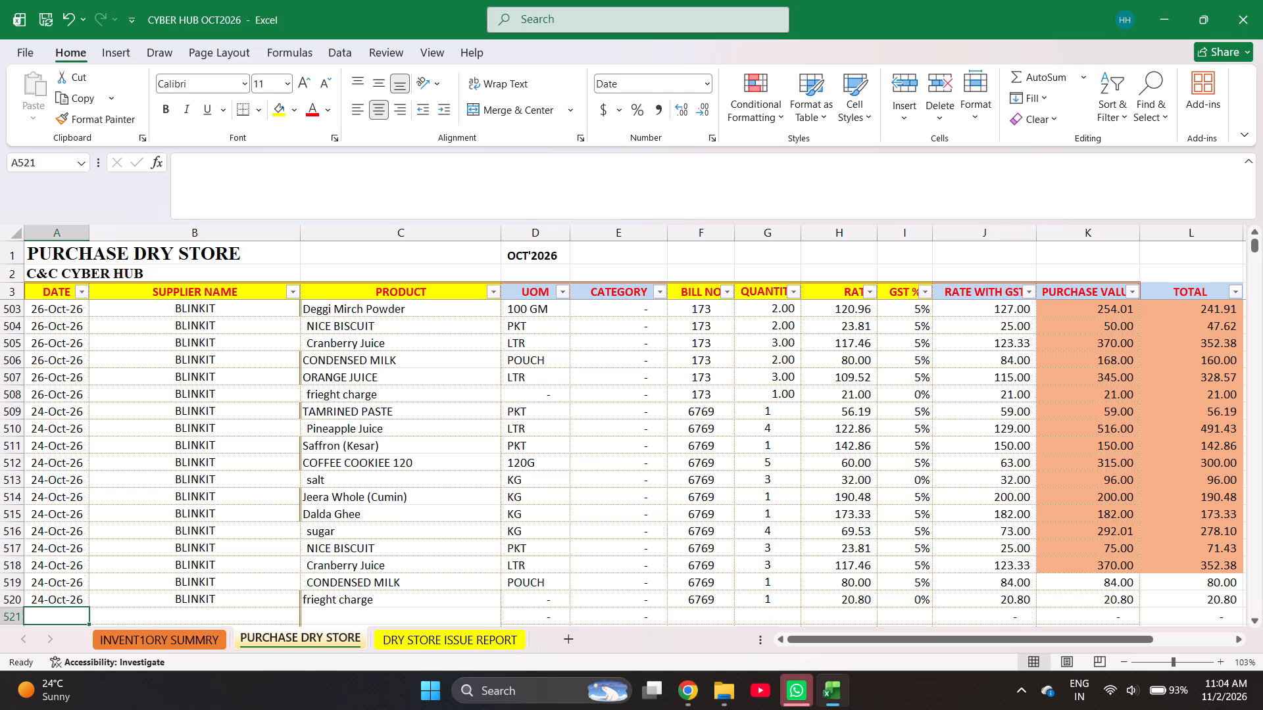
text(10-24-2026)
key(Right)
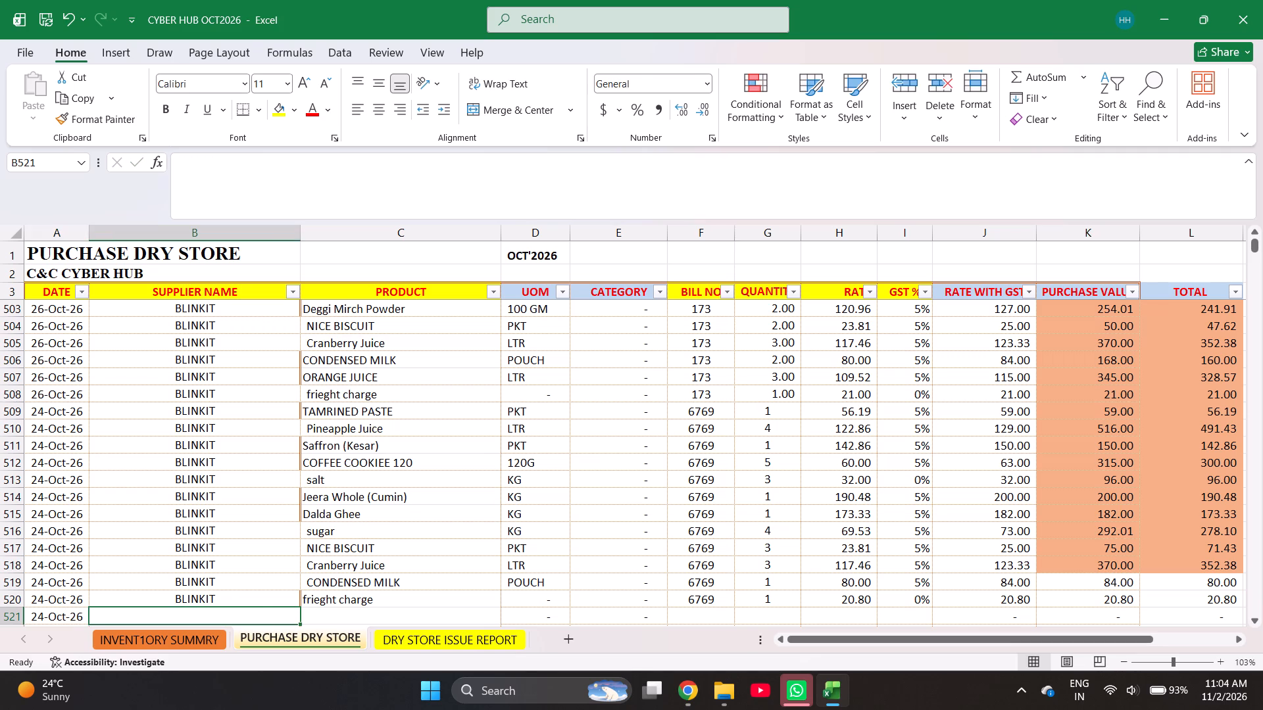
key(ctrl+d)
Search the inventory summary sheet for "salt" and copy Black Salt into the product cell of purchase row 521.
key(Right)
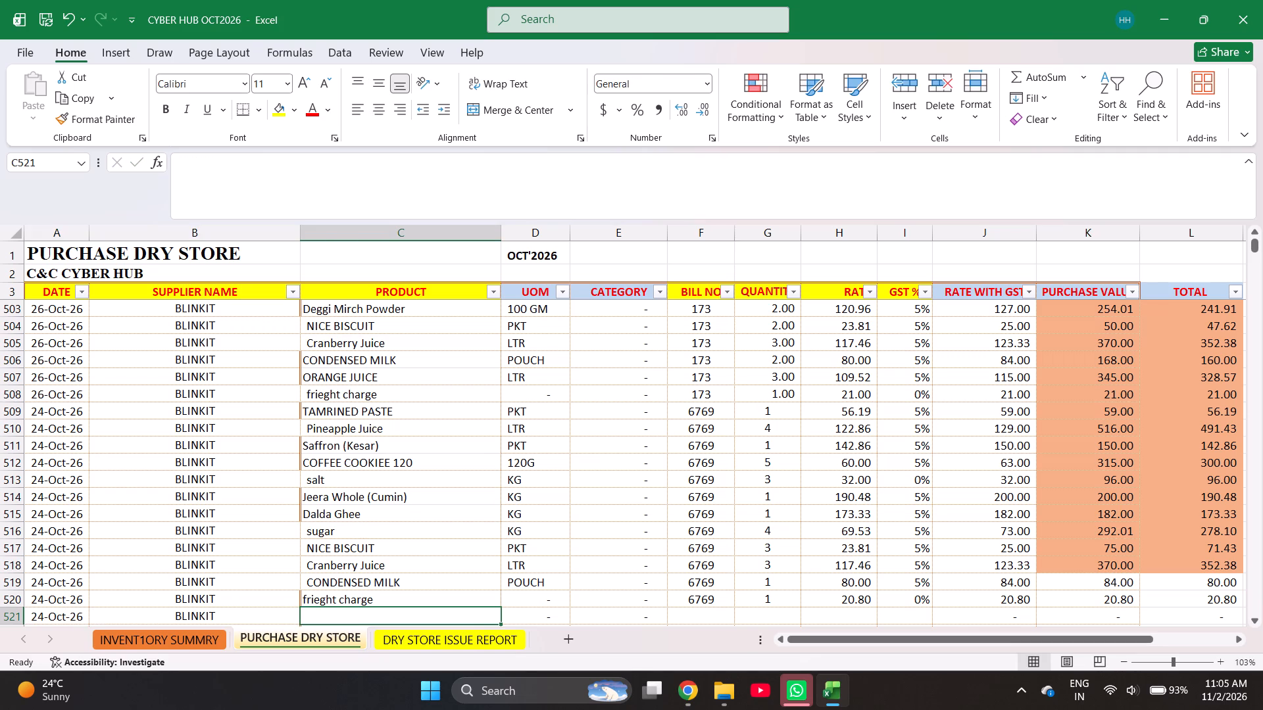
key(b)
key(ctrl+Page_Up)
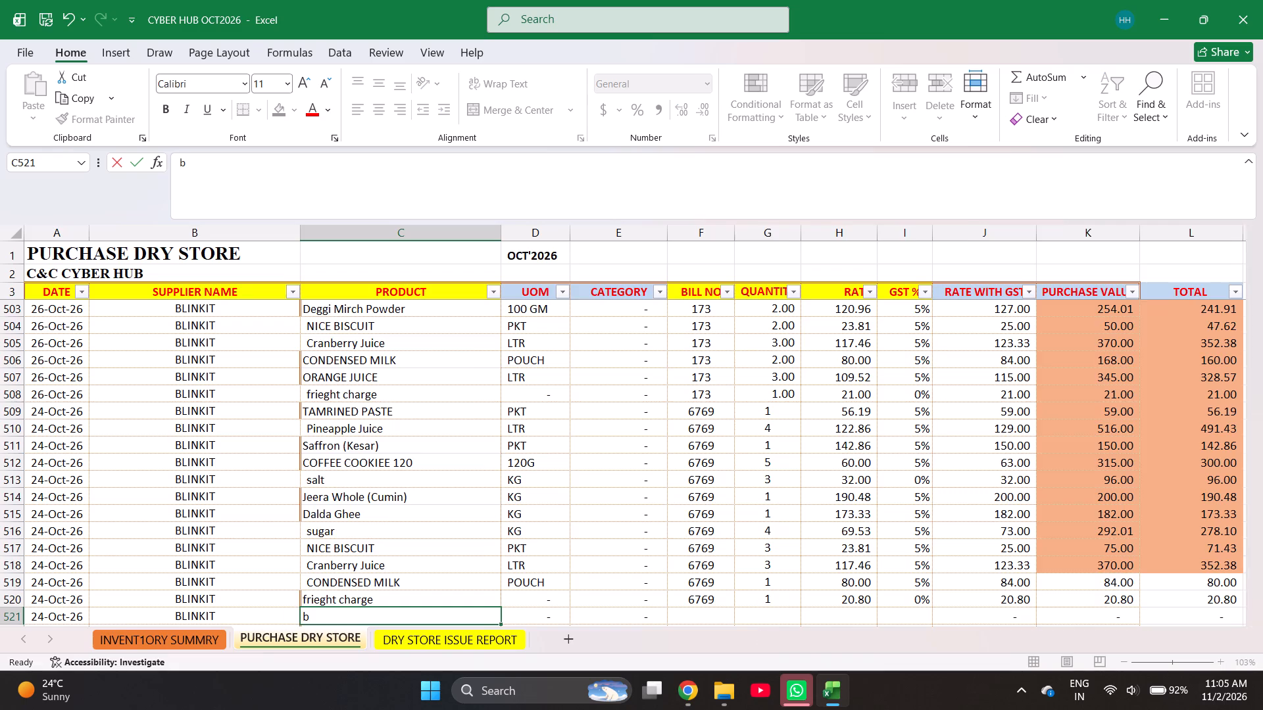
key(ctrl+f)
text(salt)
key(Return)
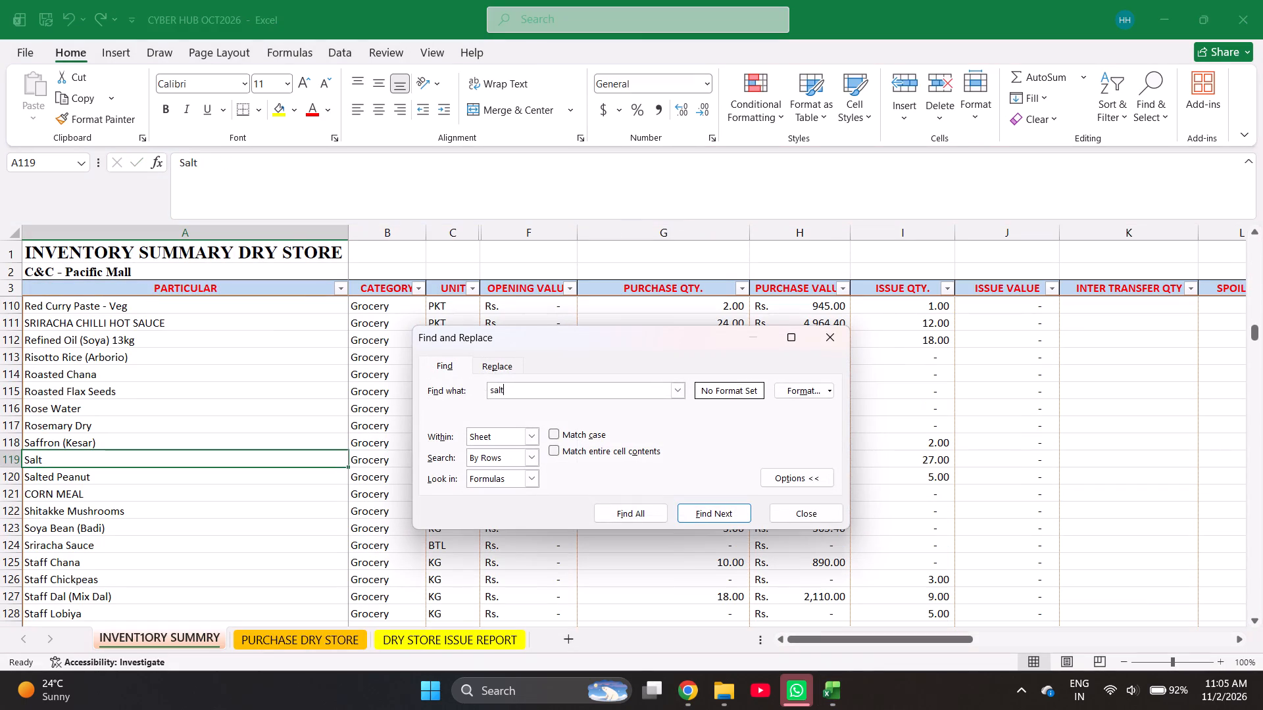
key(Return)
key(Return)
key(Return)
key(Return)
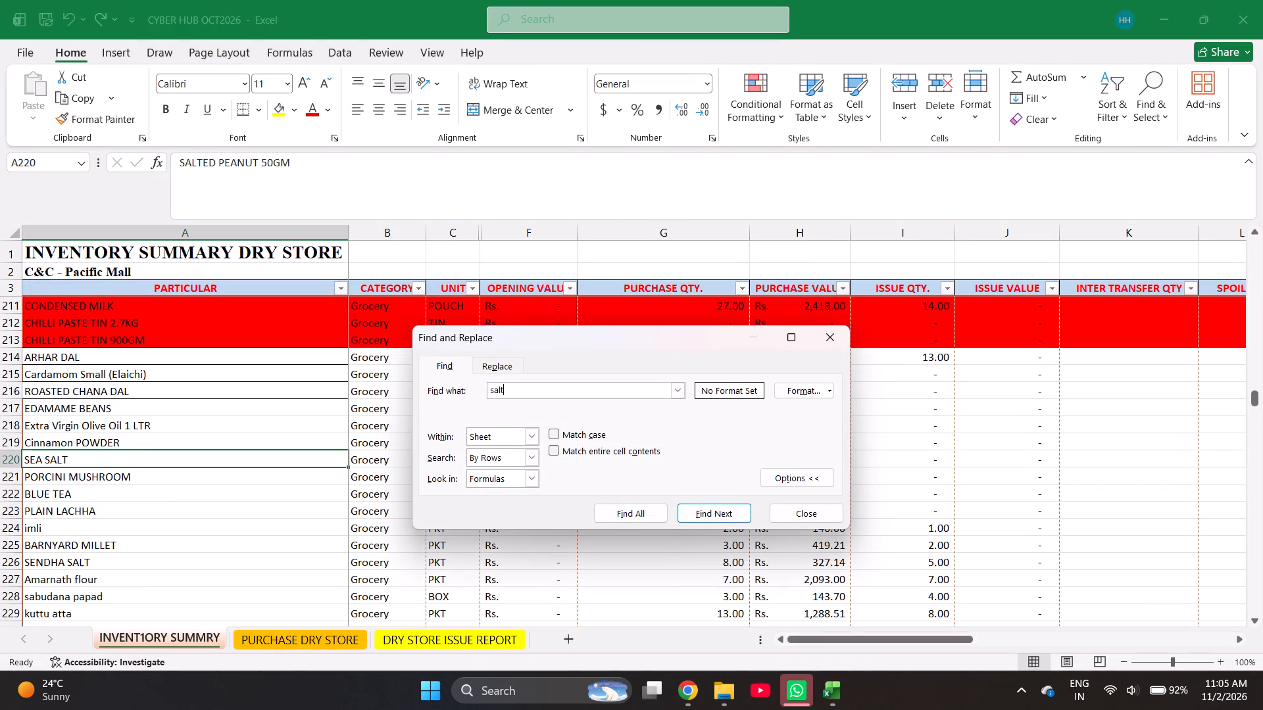
key(Return)
key(Return)
key(Escape)
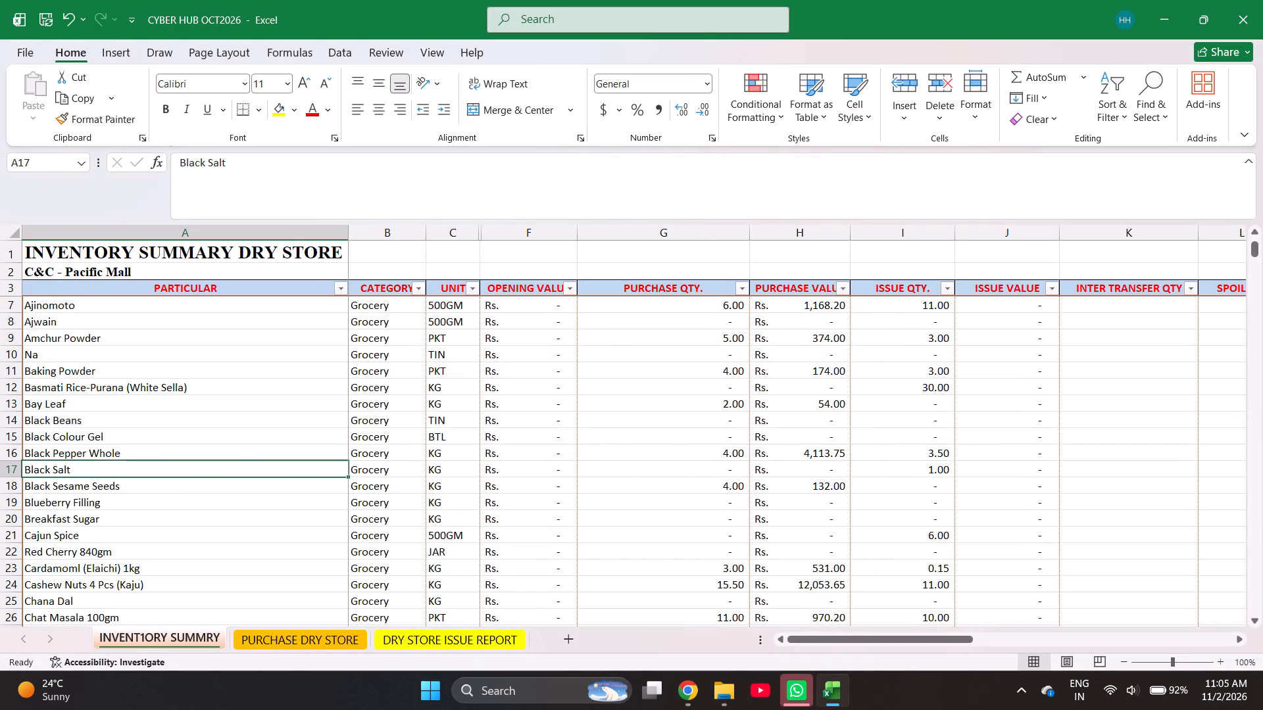
key(ctrl+c)
key(ctrl+Page_Down)
key(Return)
key(Return)
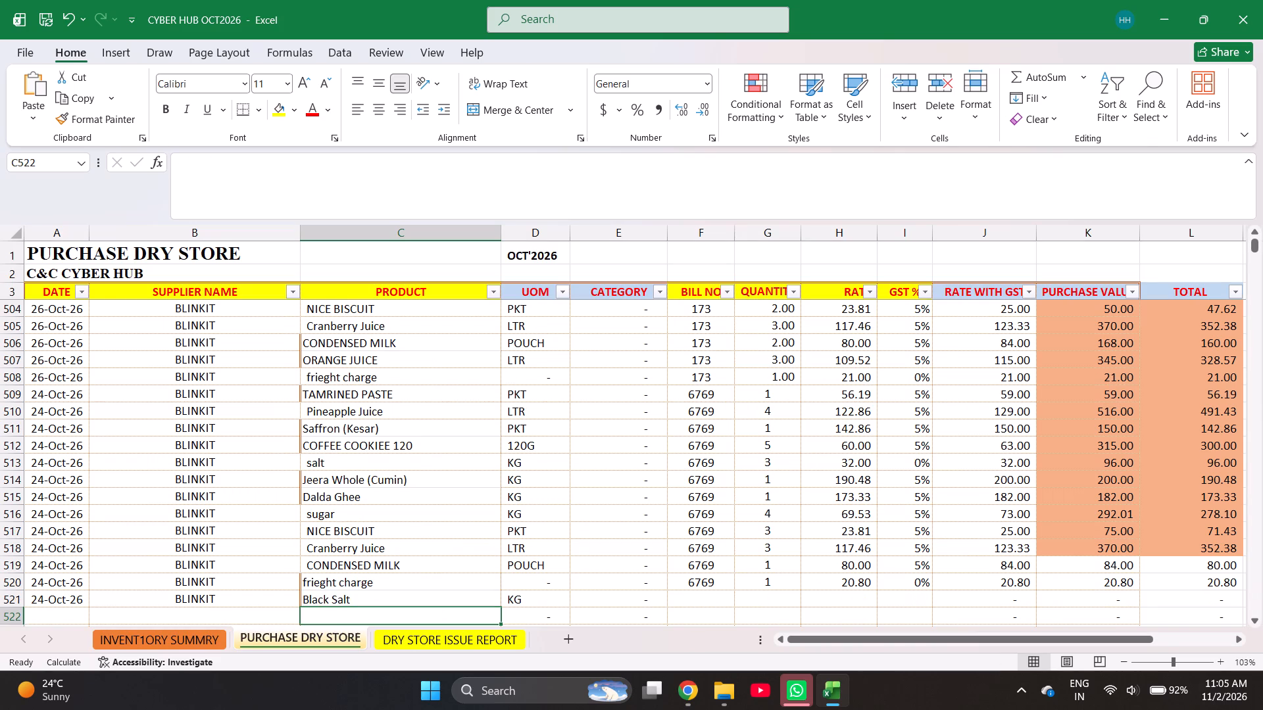
Enter bill number 7567, quantity 1, rate 22 and GST 0% for Black Salt in row 521.
key(Up)
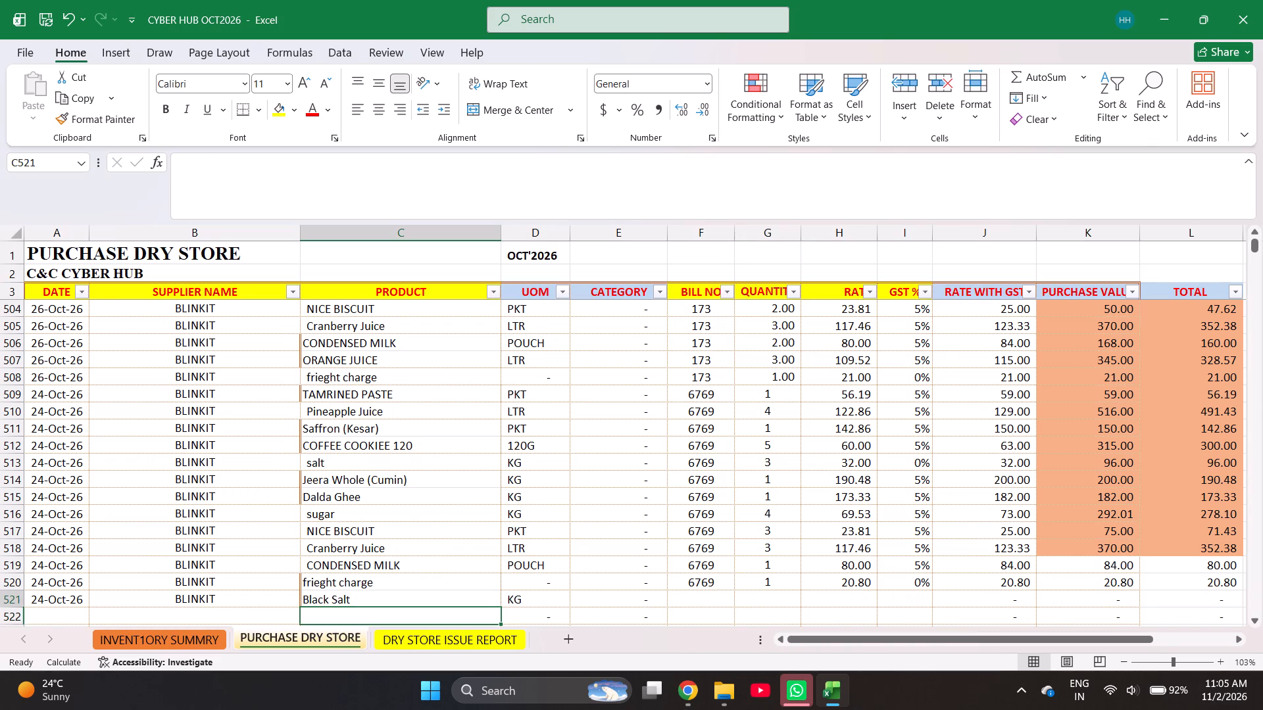
key(Right)
key(Right)
key(Right)
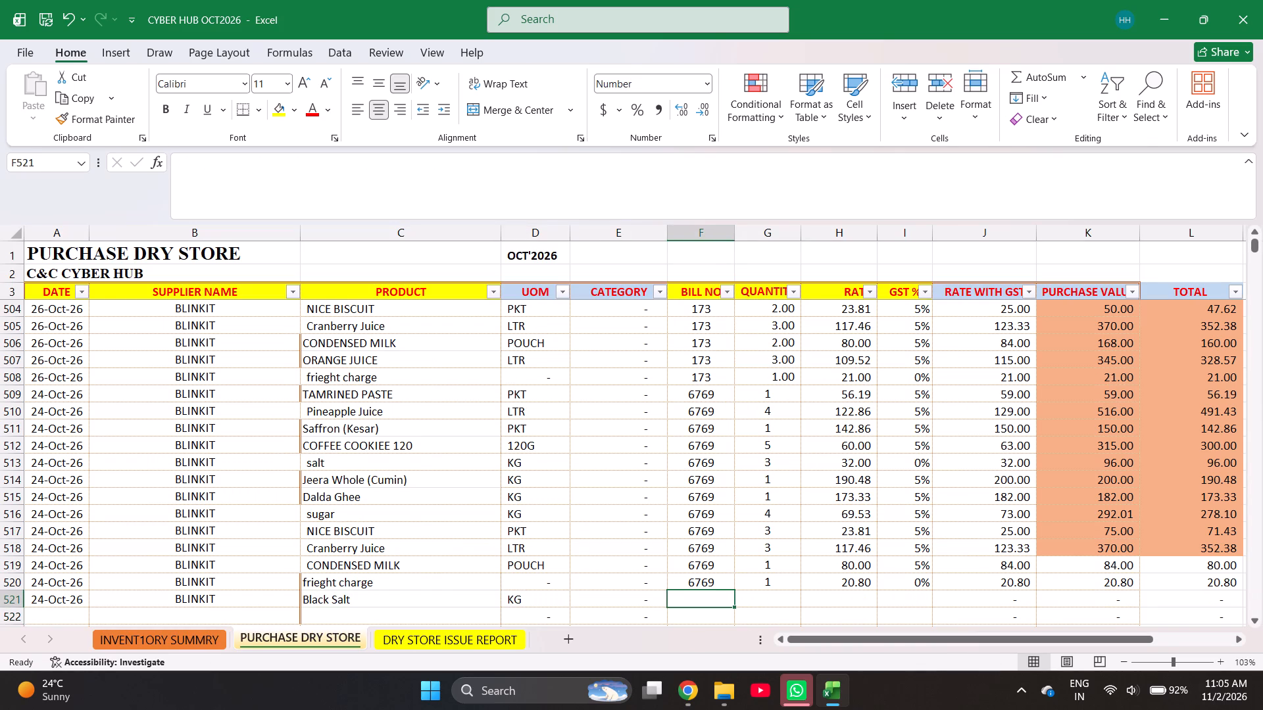
text(7567)
key(Right)
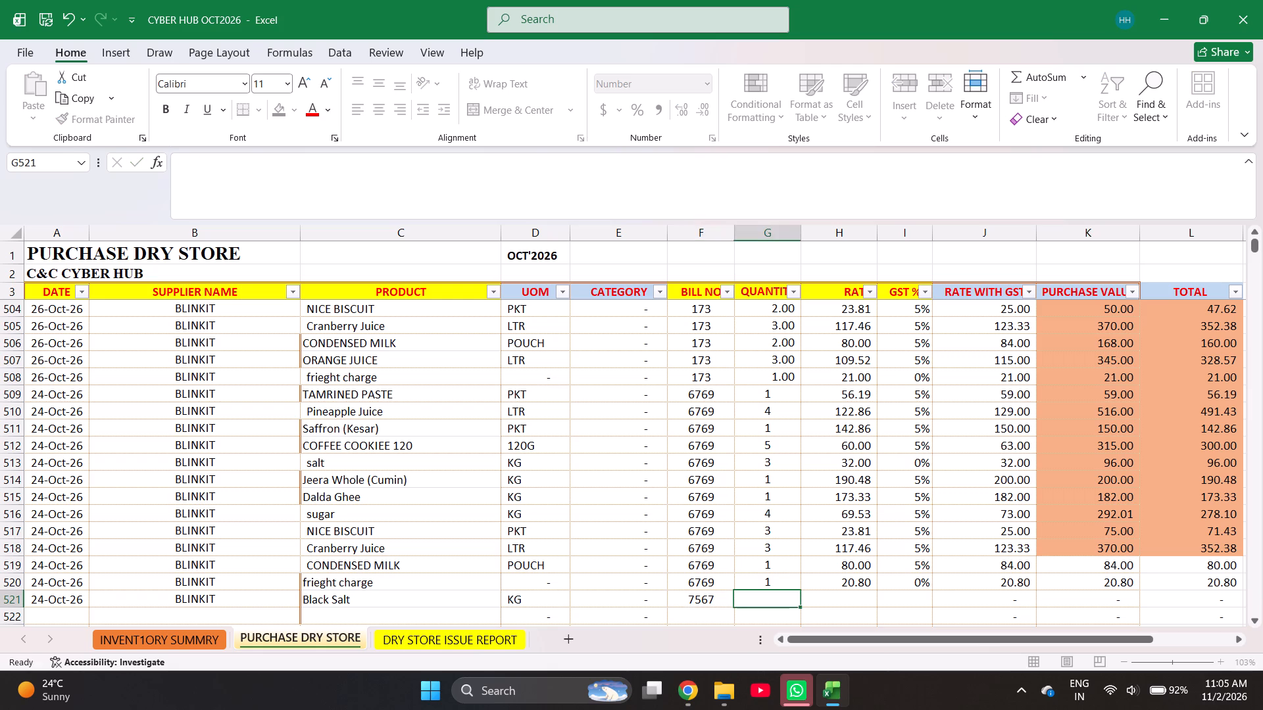
key(1)
key(Right)
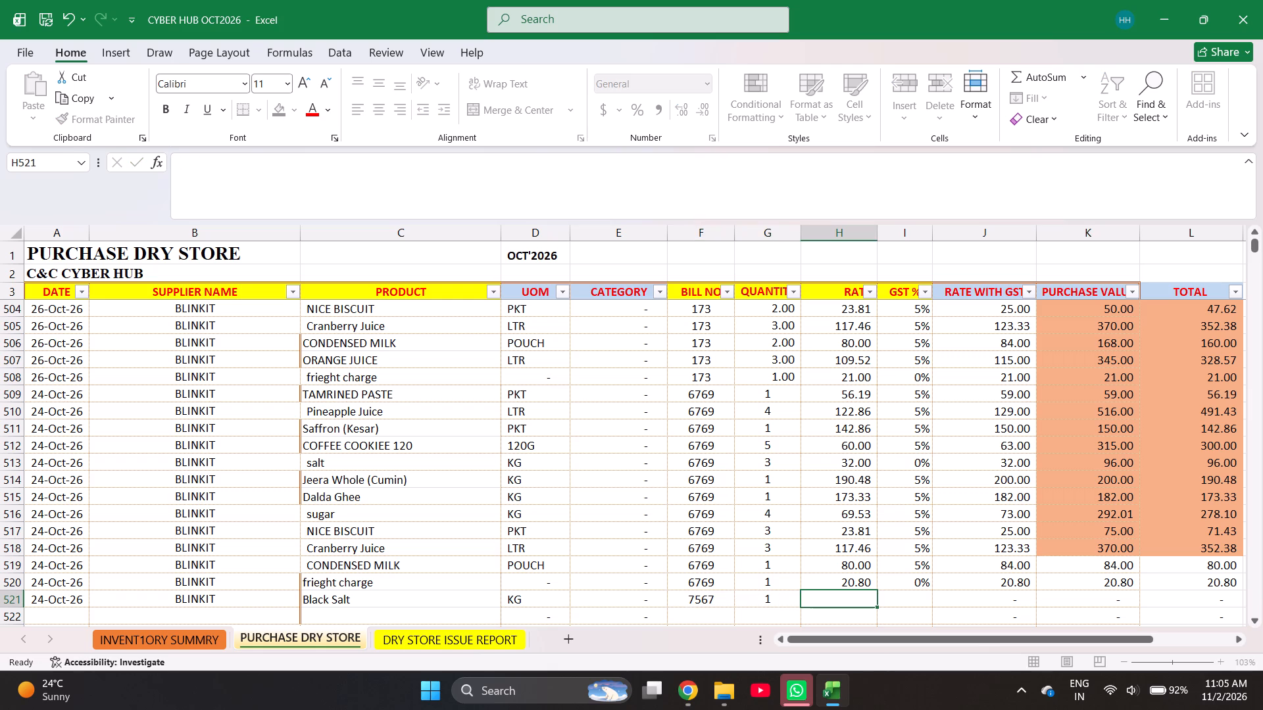
text(22)
key(Right)
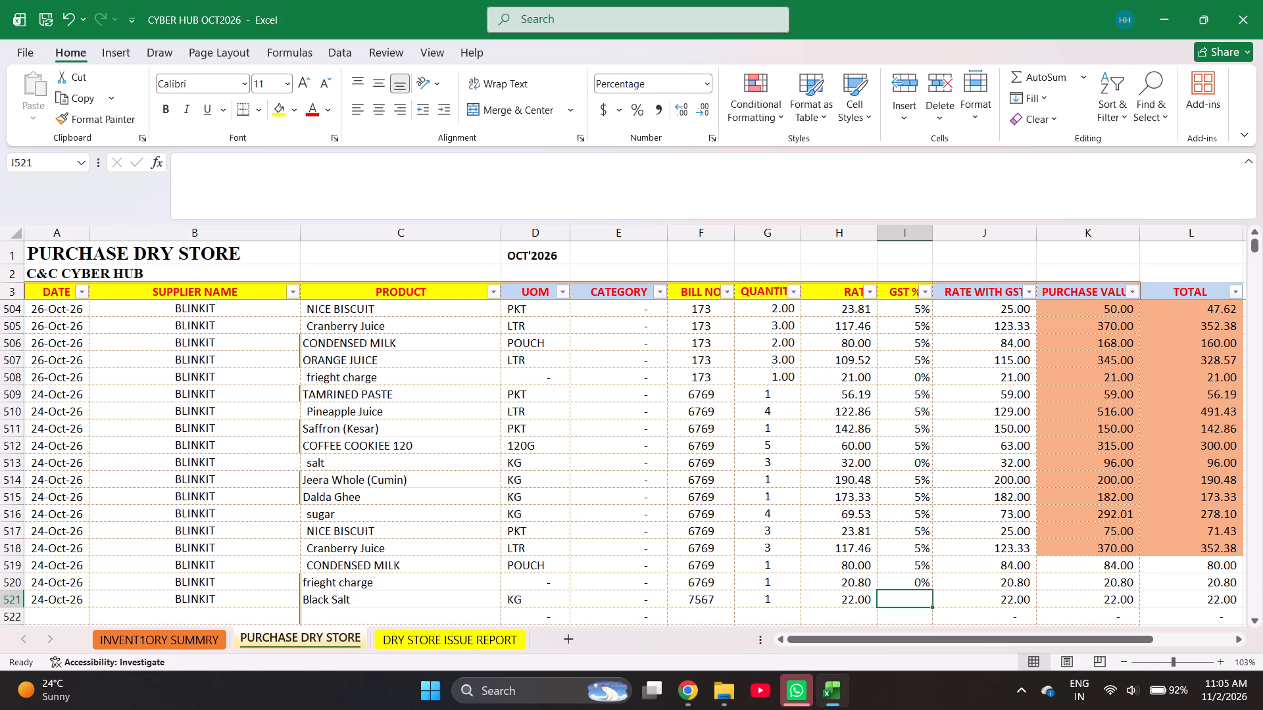
key(0)
key(Down)
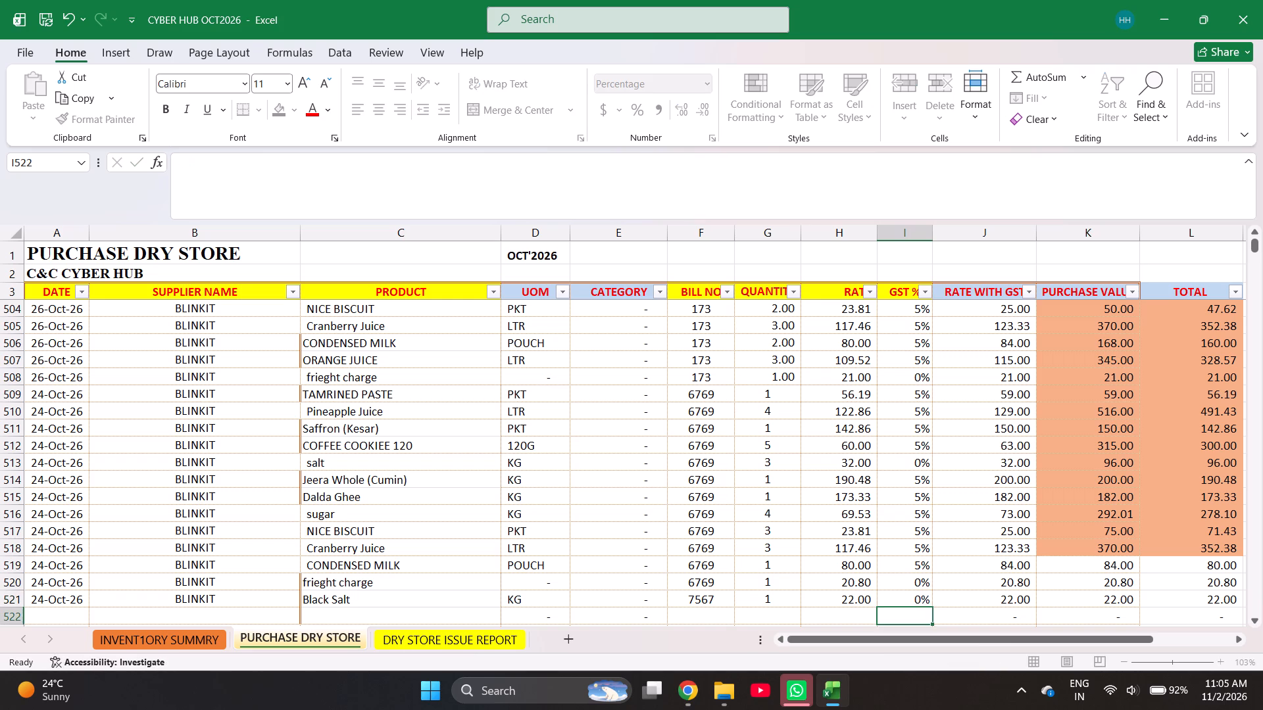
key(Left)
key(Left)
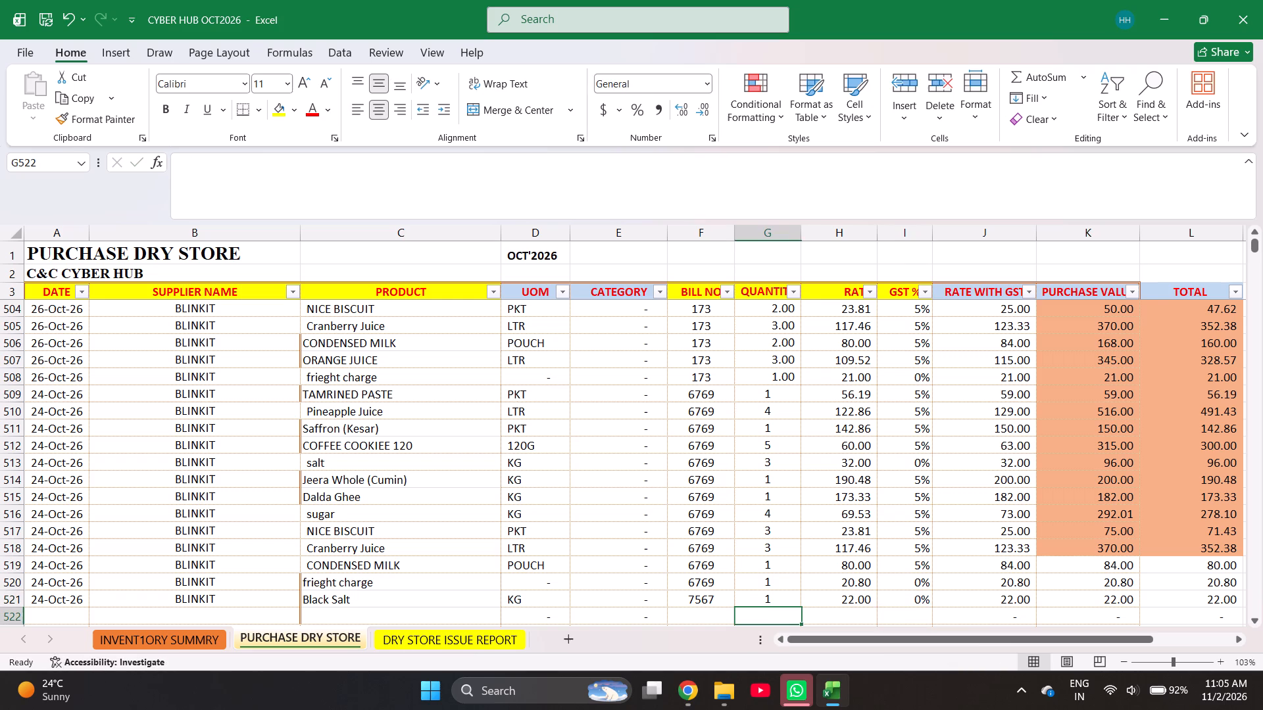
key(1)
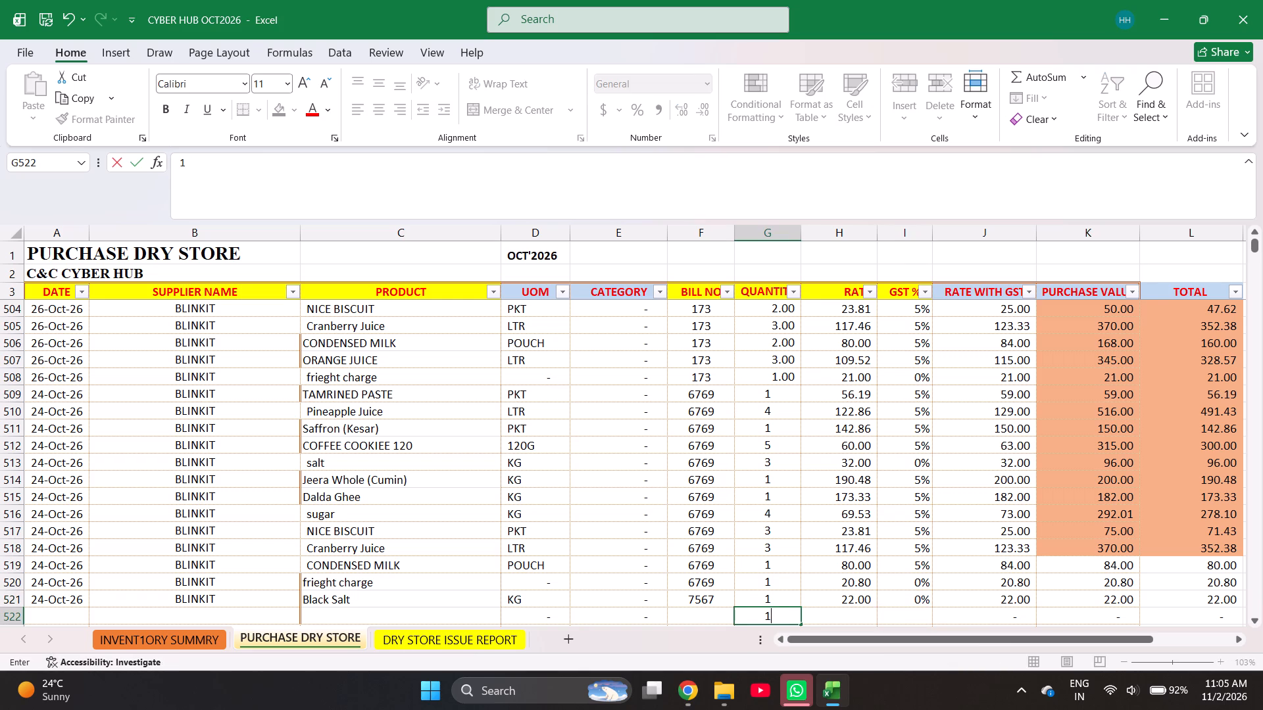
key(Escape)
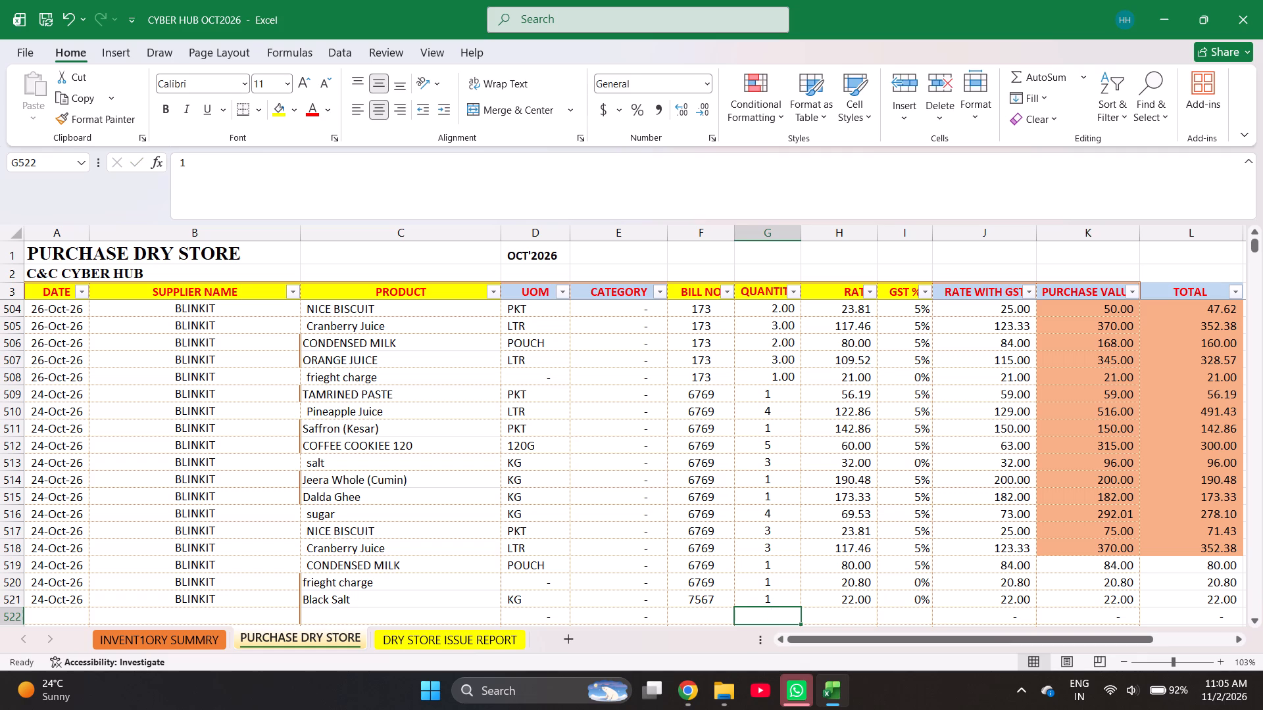
Change the Black Salt rate in row 521 to the formula +22+0.19.
key(Right)
key(Up)
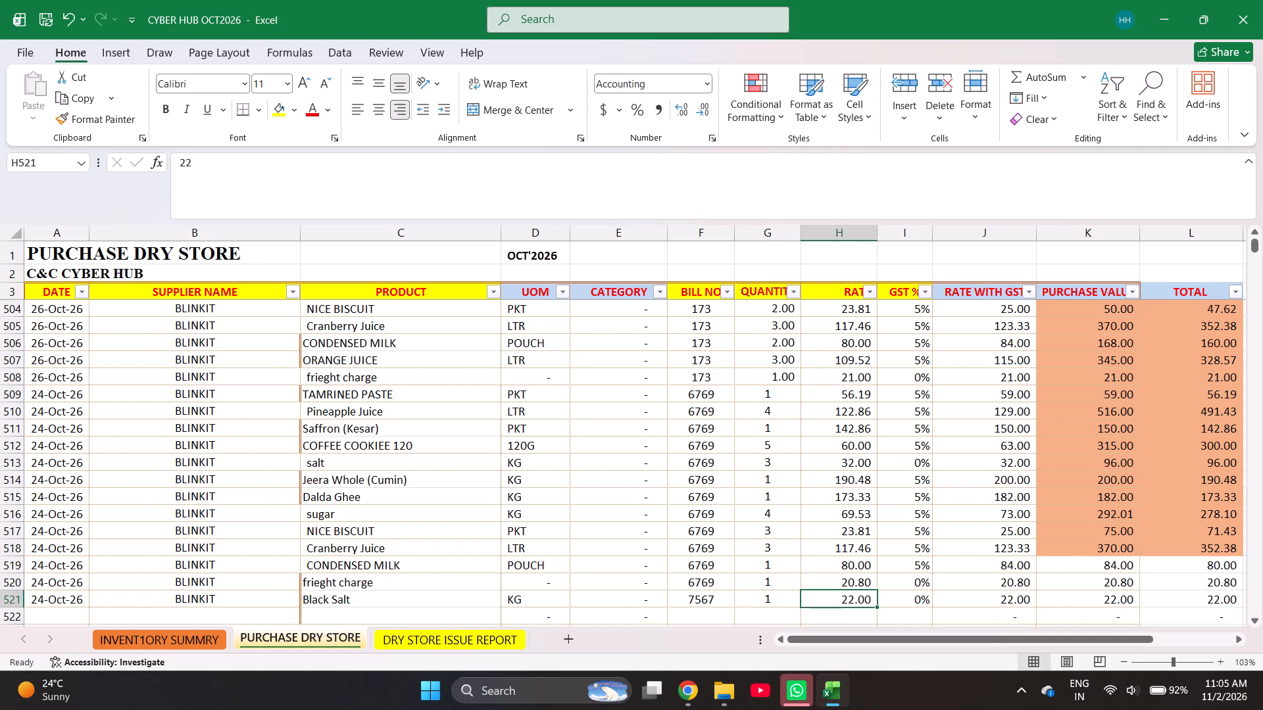
text(+22+)
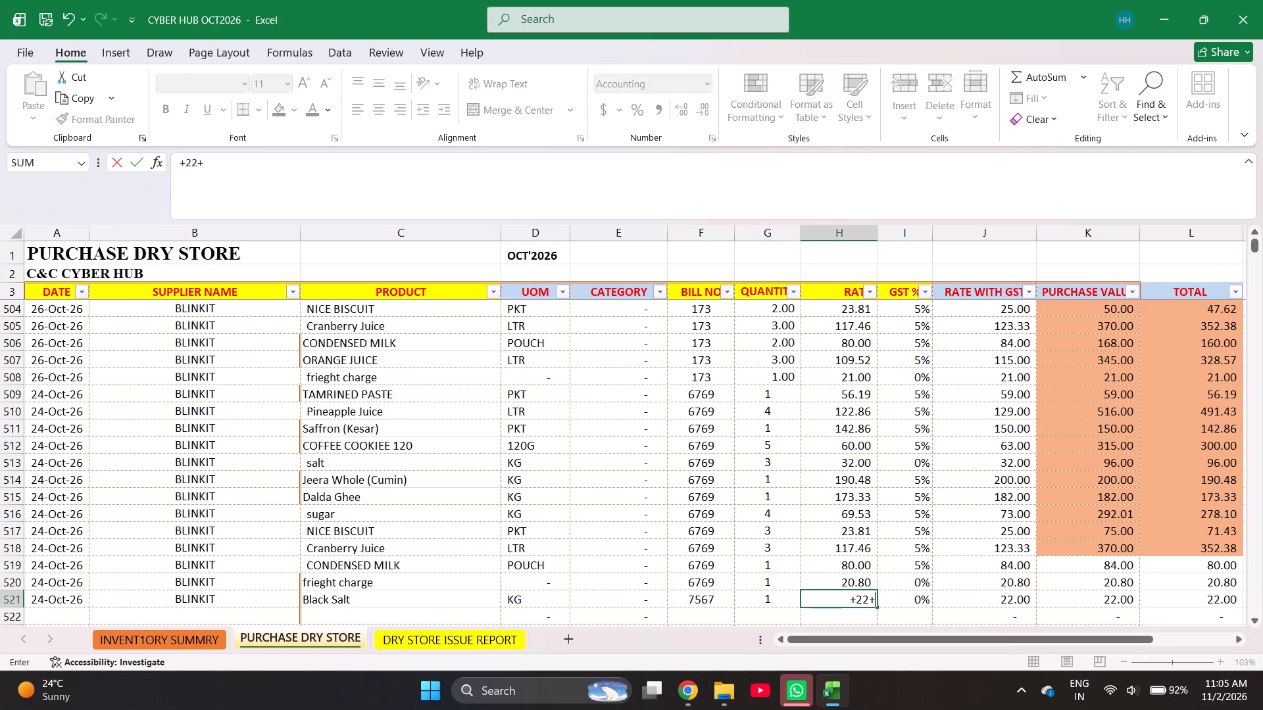
text(0.19)
key(Return)
Search the inventory summary sheet for "thai" and copy Thai Chili Paste into the product cell of purchase row 522.
key(Left)
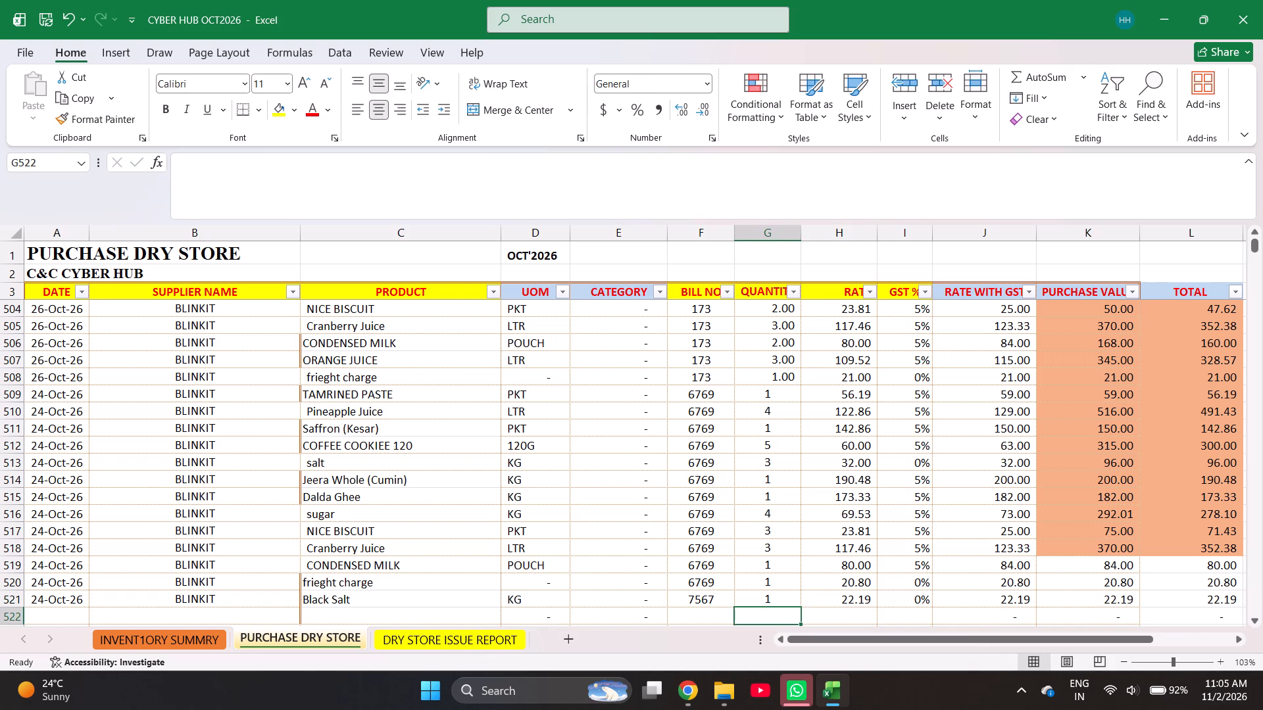
key(ctrl+Left)
key(ctrl+Left)
key(ctrl+Left)
key(ctrl+Left)
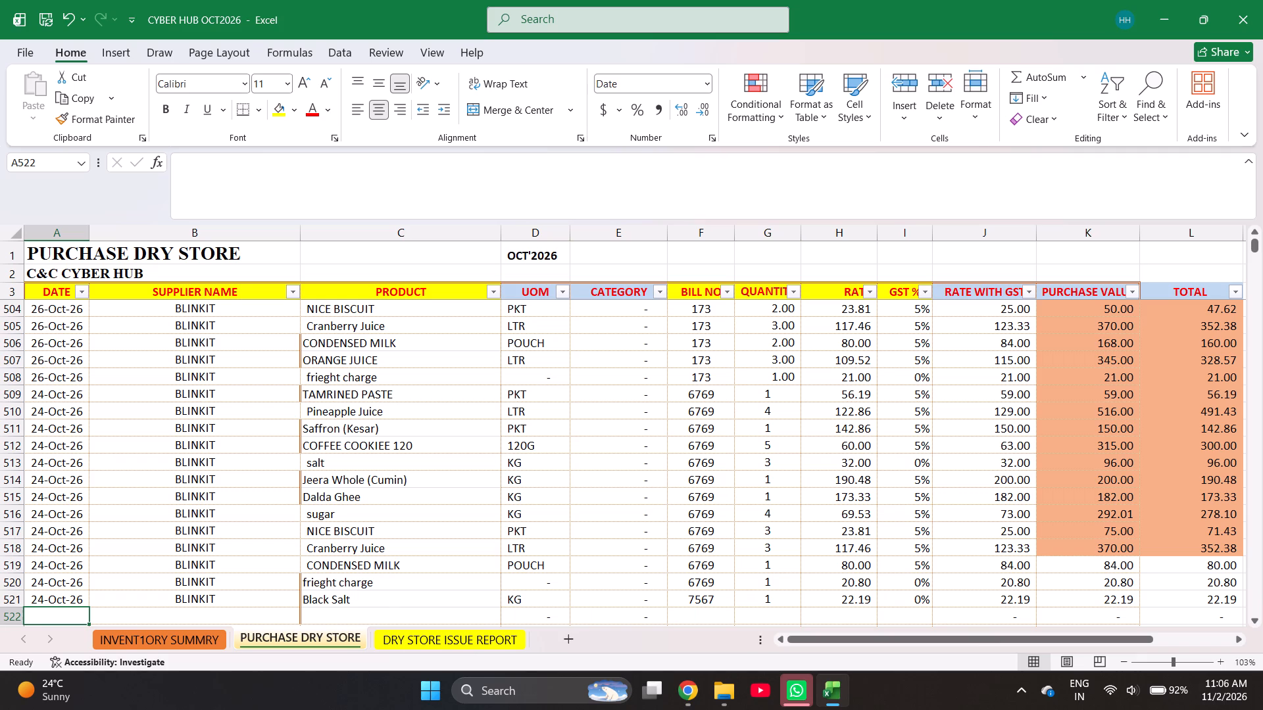
key(ctrl+Page_Up)
key(ctrl+f)
text(thai)
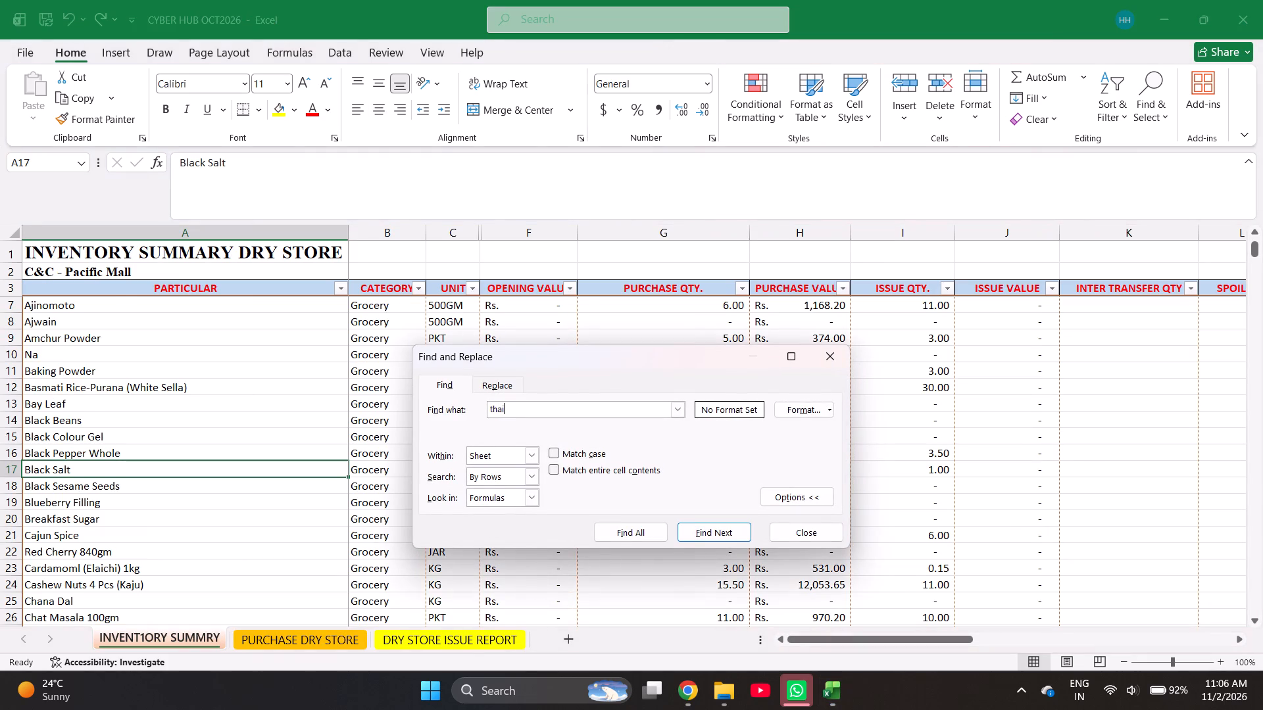
key(Return)
key(Return)
key(Return)
key(Return)
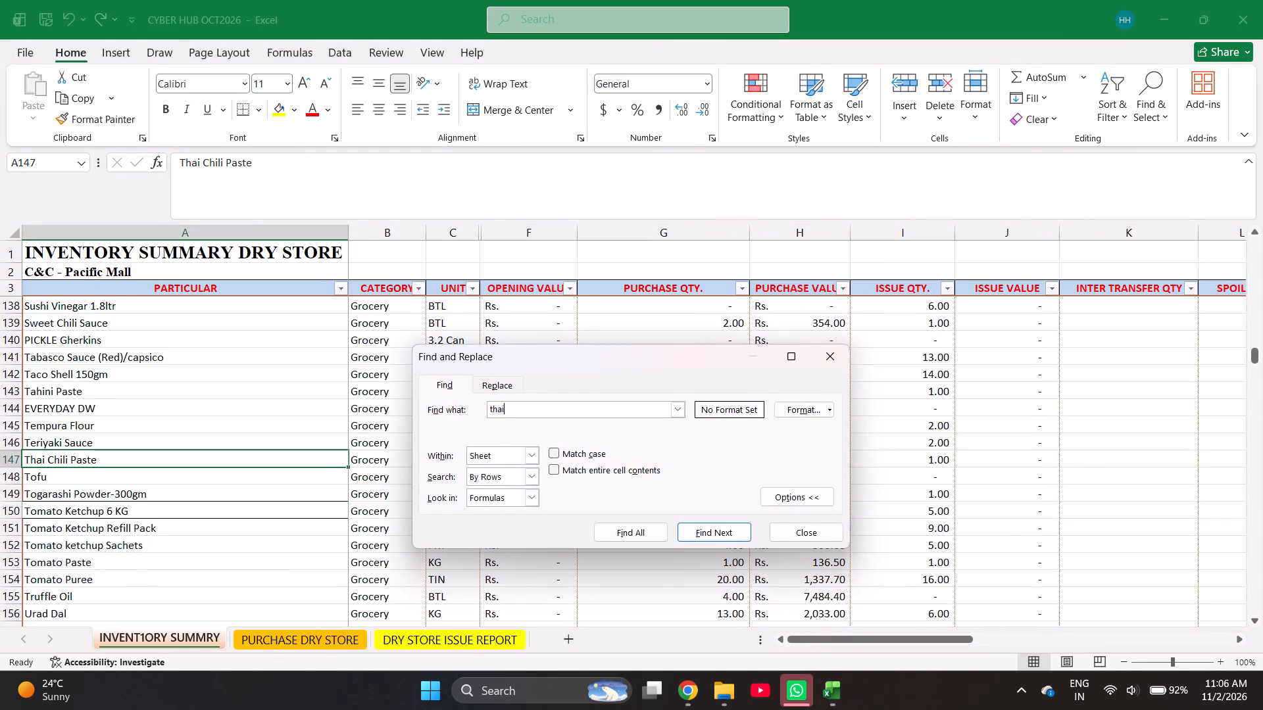
key(Escape)
key(ctrl+c)
key(ctrl+Page_Down)
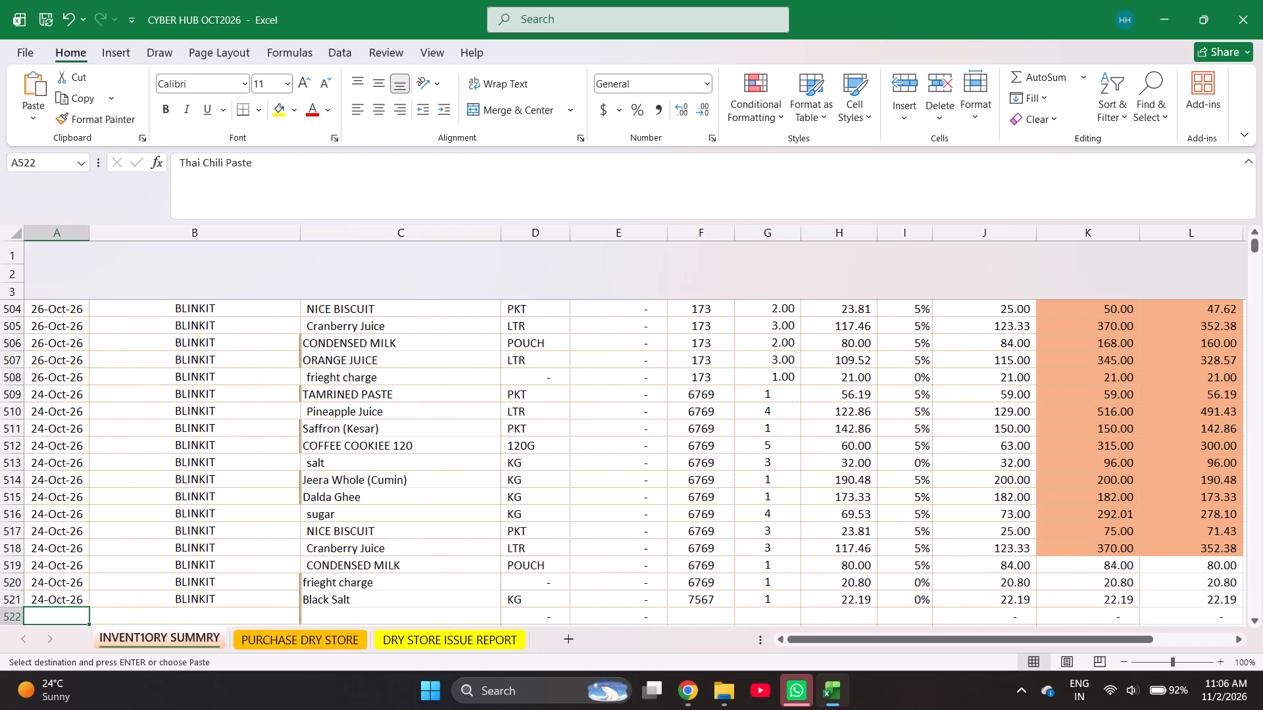
key(Return)
key(ctrl+z)
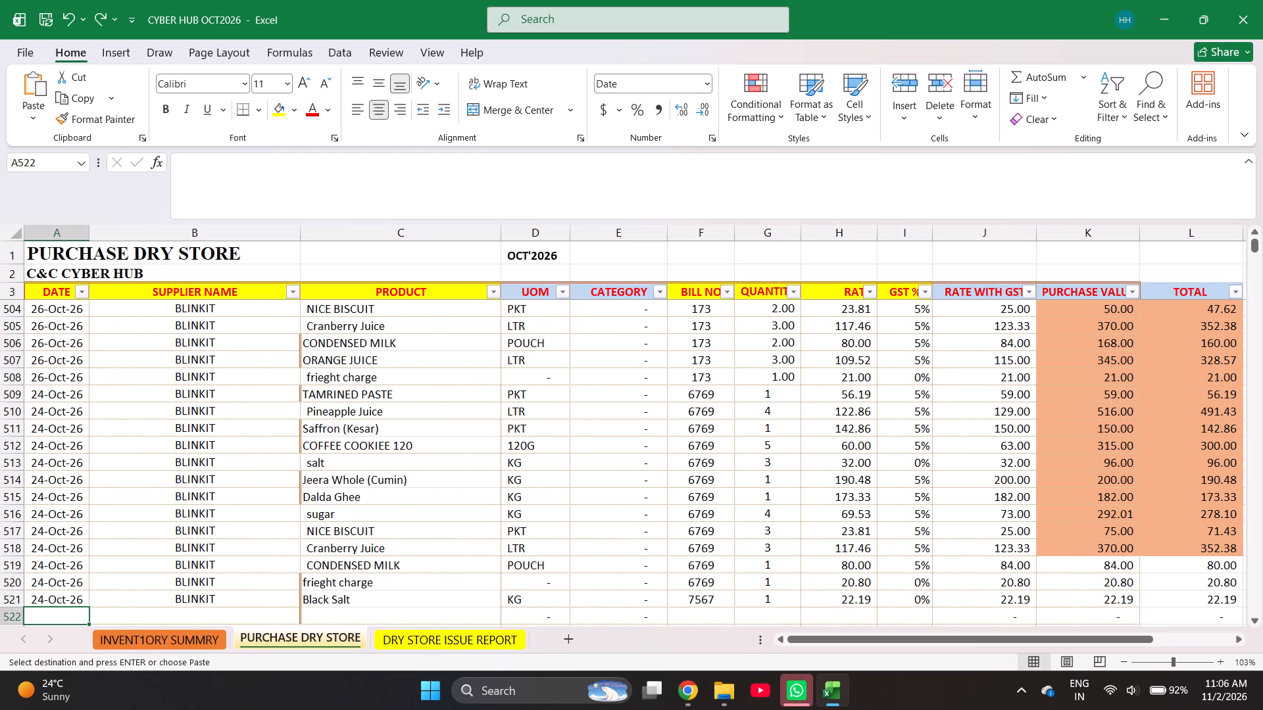
key(Right)
key(Right)
key(Return)
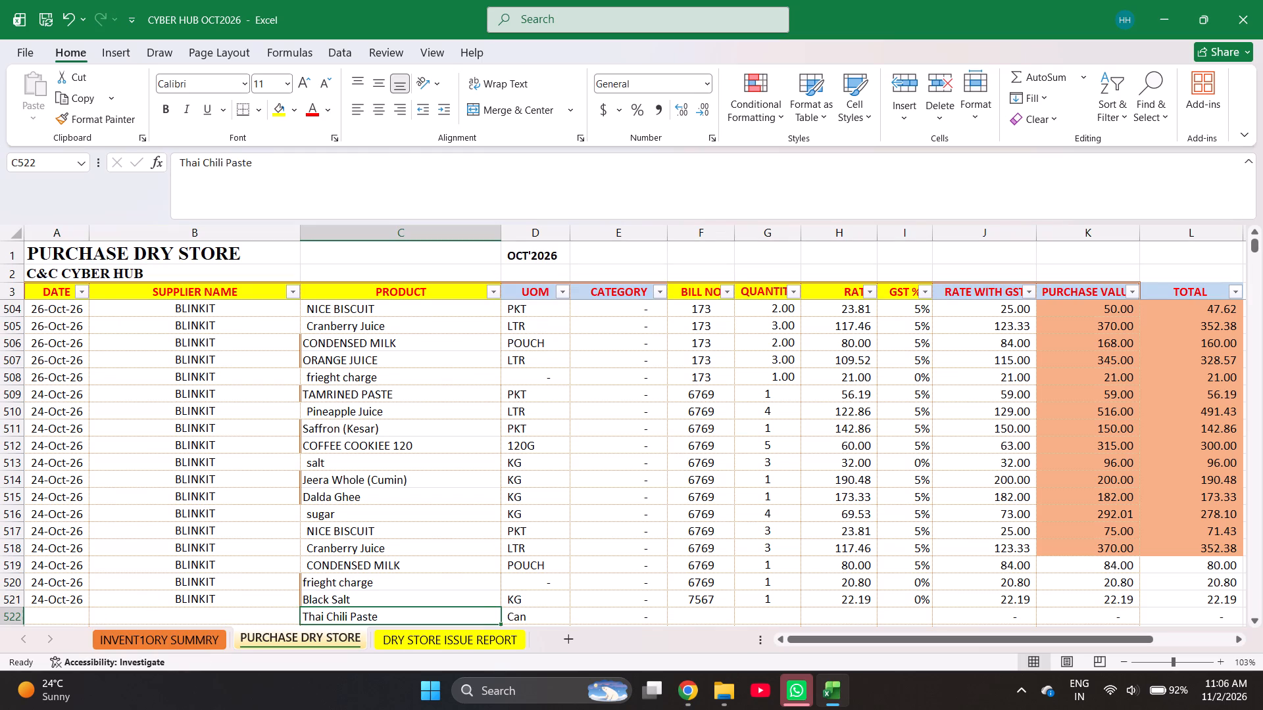
Enter the date 25-Oct-26 in row 522 and fill the supplier BLINKIT from the row above.
key(Left)
key(Left)
key(Left)
key(Left)
key(Left)
key(Left)
key(Left)
key(Left)
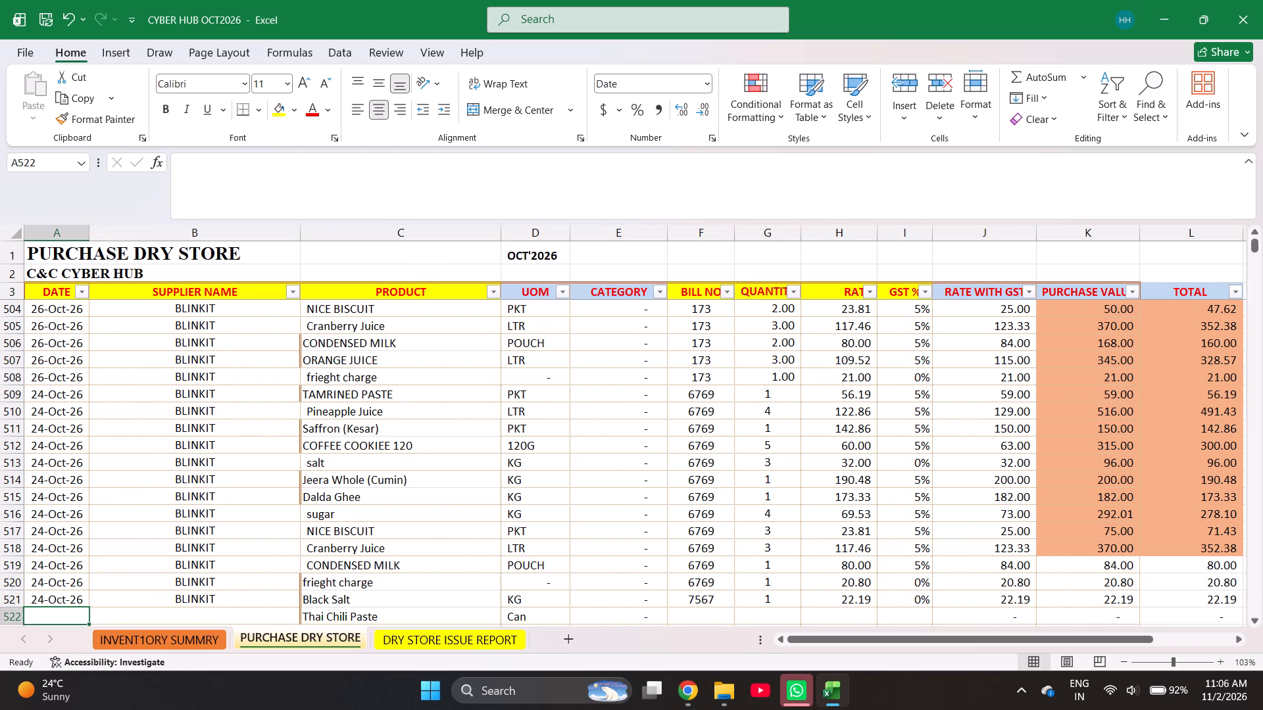
text(10-25-2026)
key(Right)
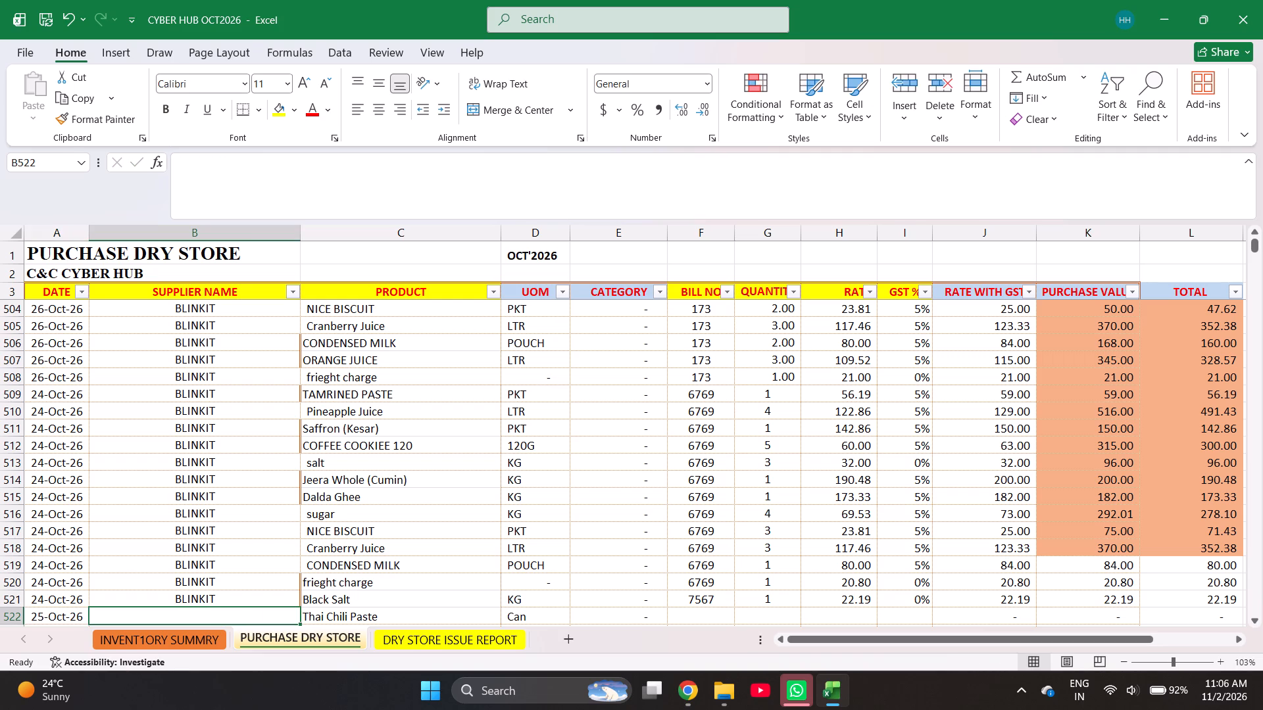
key(ctrl+d)
Enter bill number 160 for Thai Chili Paste in row 522.
key(Right)
key(Right)
key(Right)
key(Right)
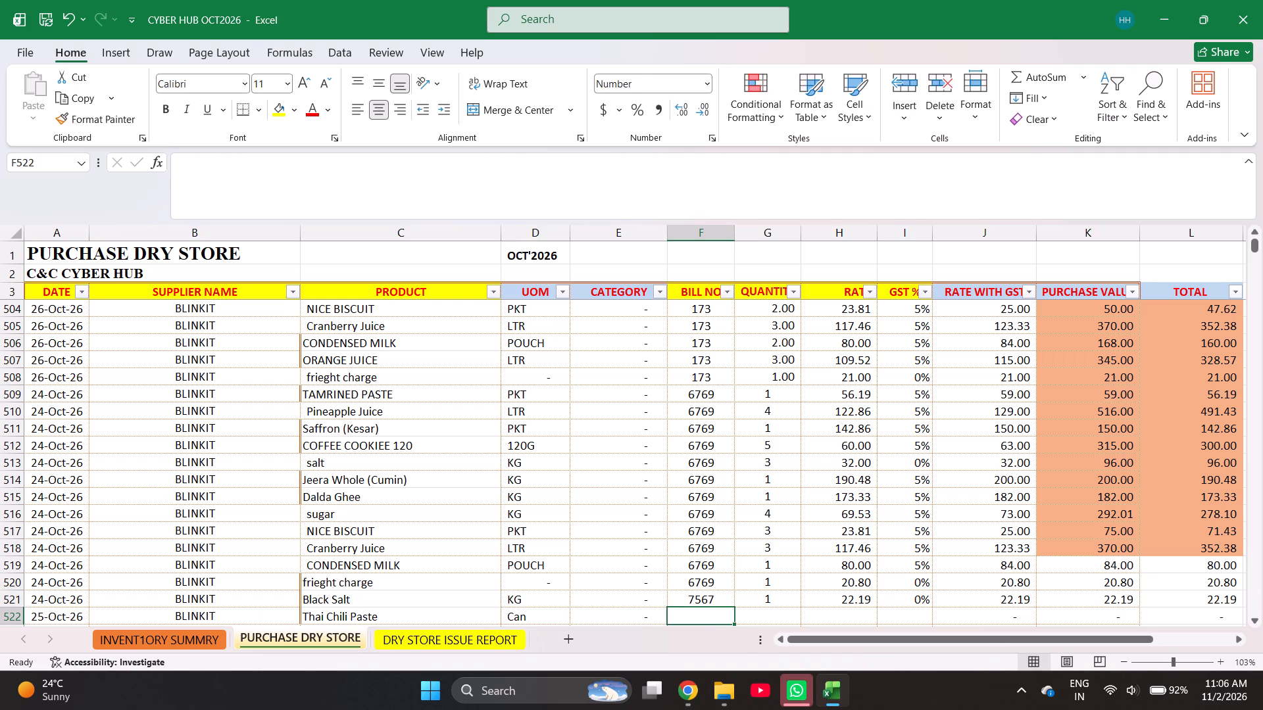
text(160)
key(Right)
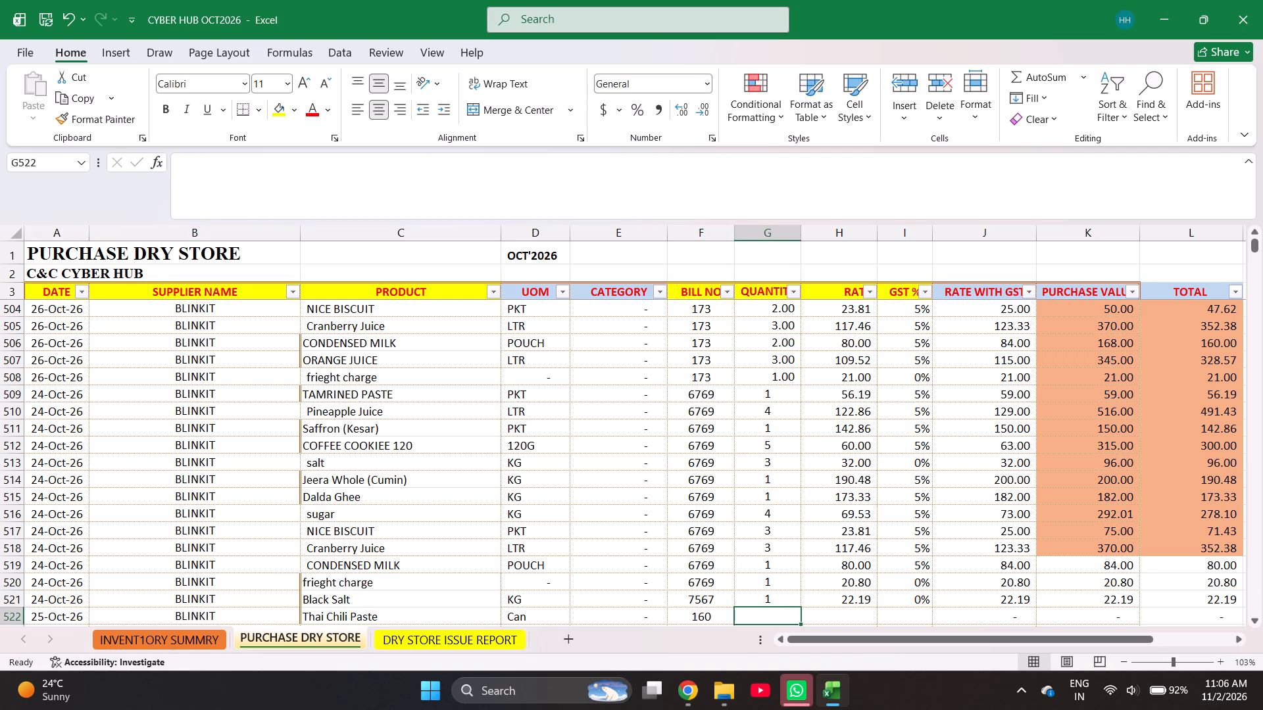
Enter quantity 1, rate 452.38 and GST 5% for Thai Chili Paste in row 522.
key(1)
key(Right)
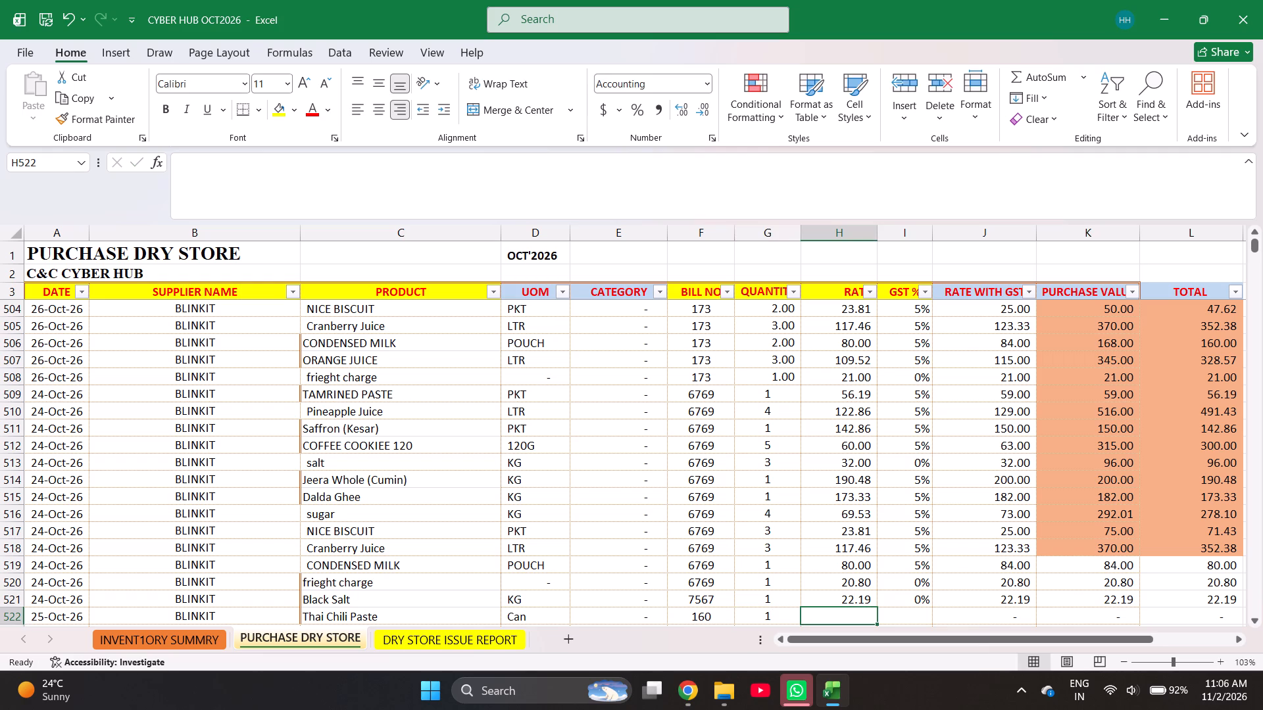
text(452.38)
key(Right)
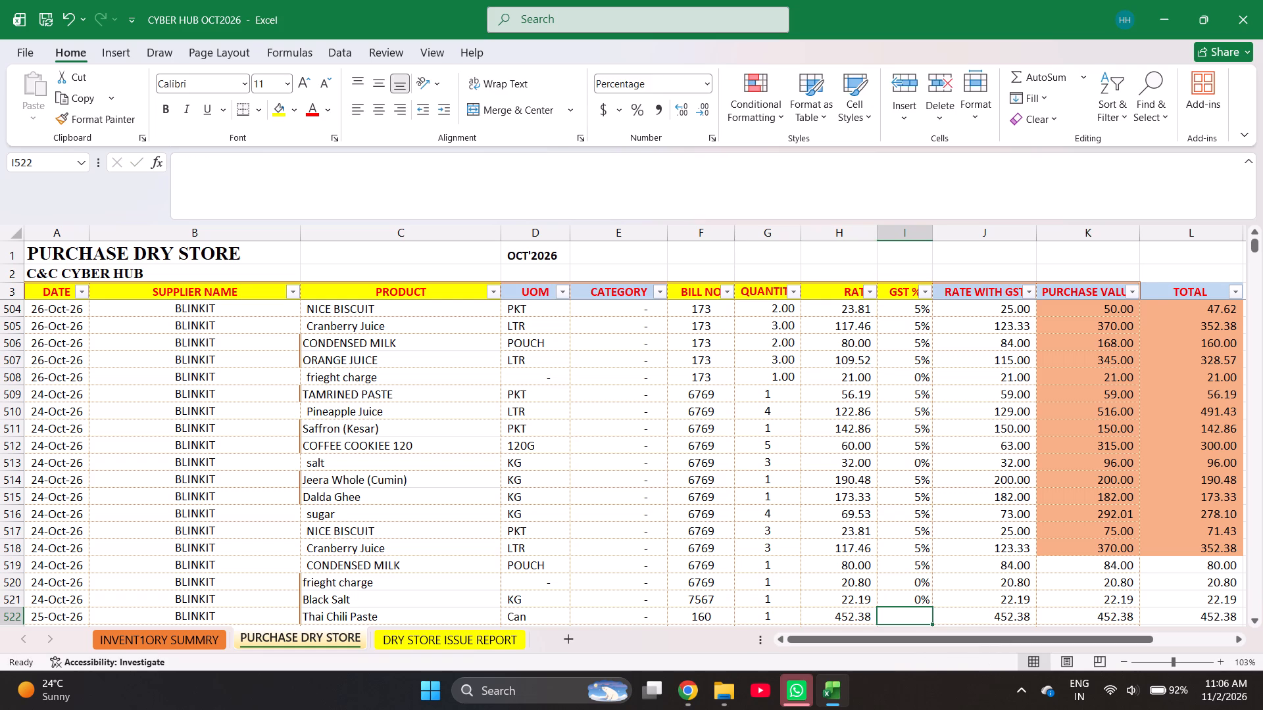
key(5)
key(Right)
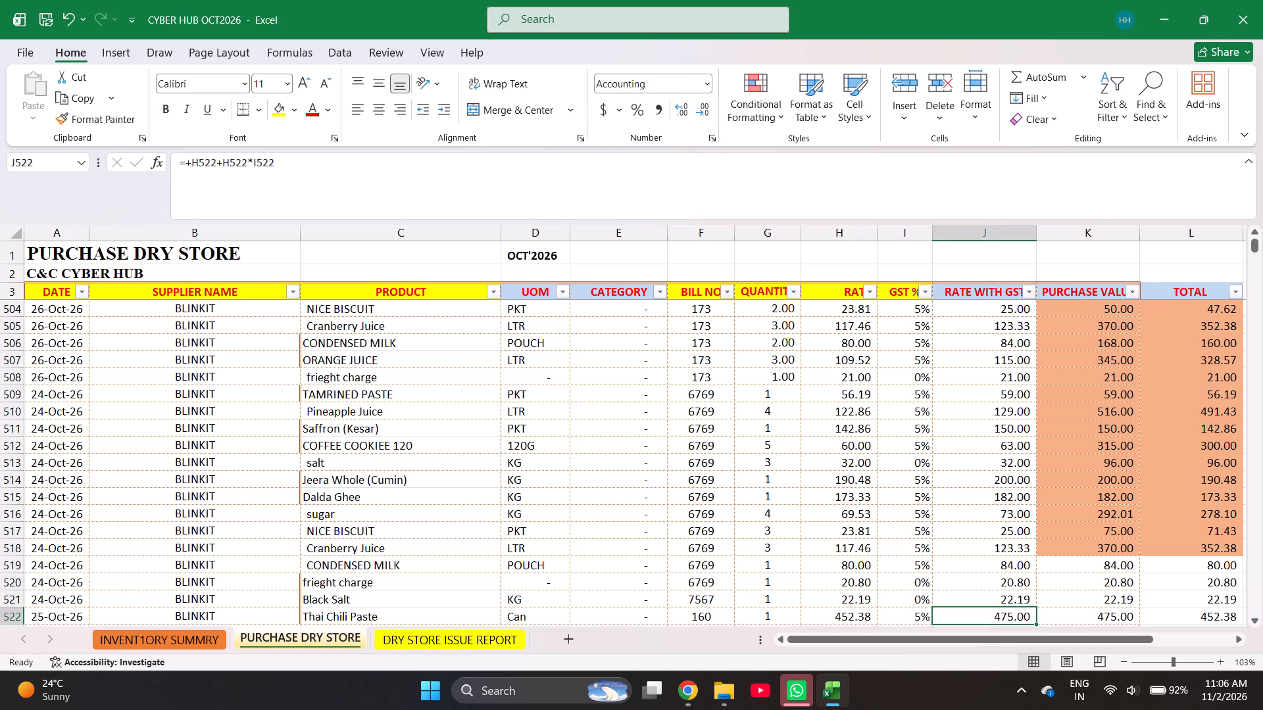
Fill the date 25-Oct-26 and supplier BLINKIT from the row above into purchase row 523.
key(ctrl+Left)
key(Down)
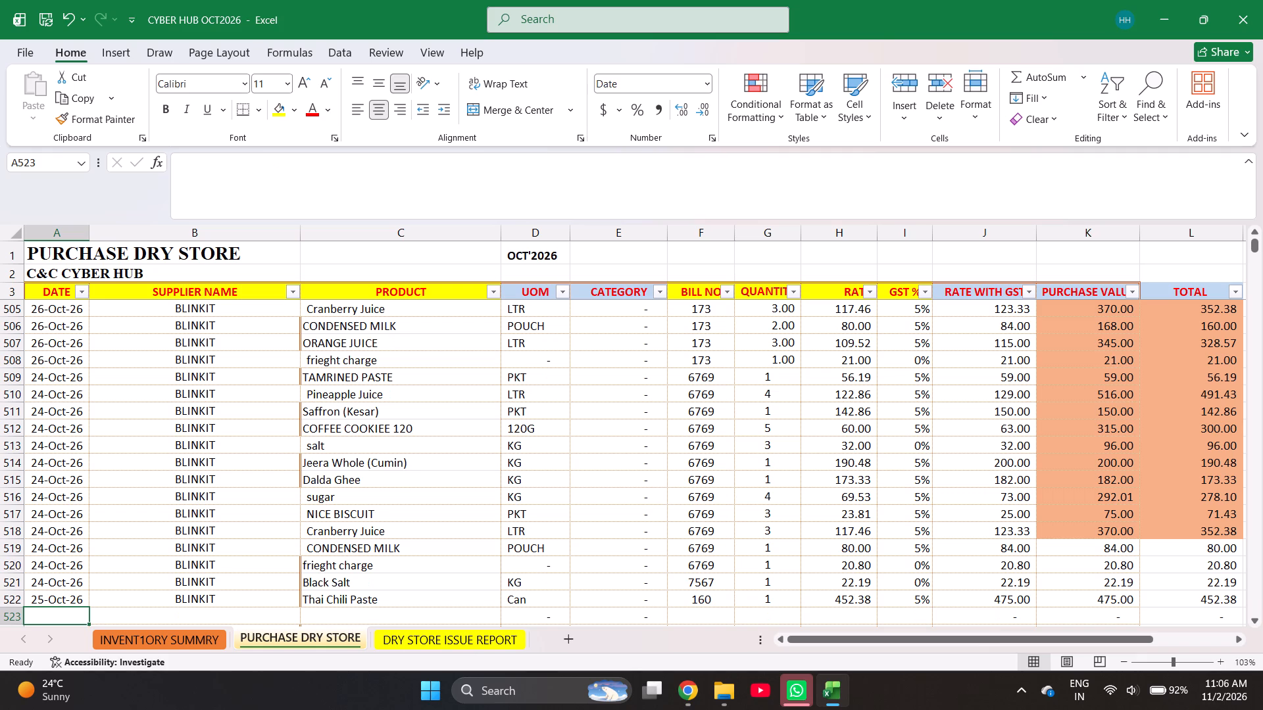
key(ctrl+d)
key(Right)
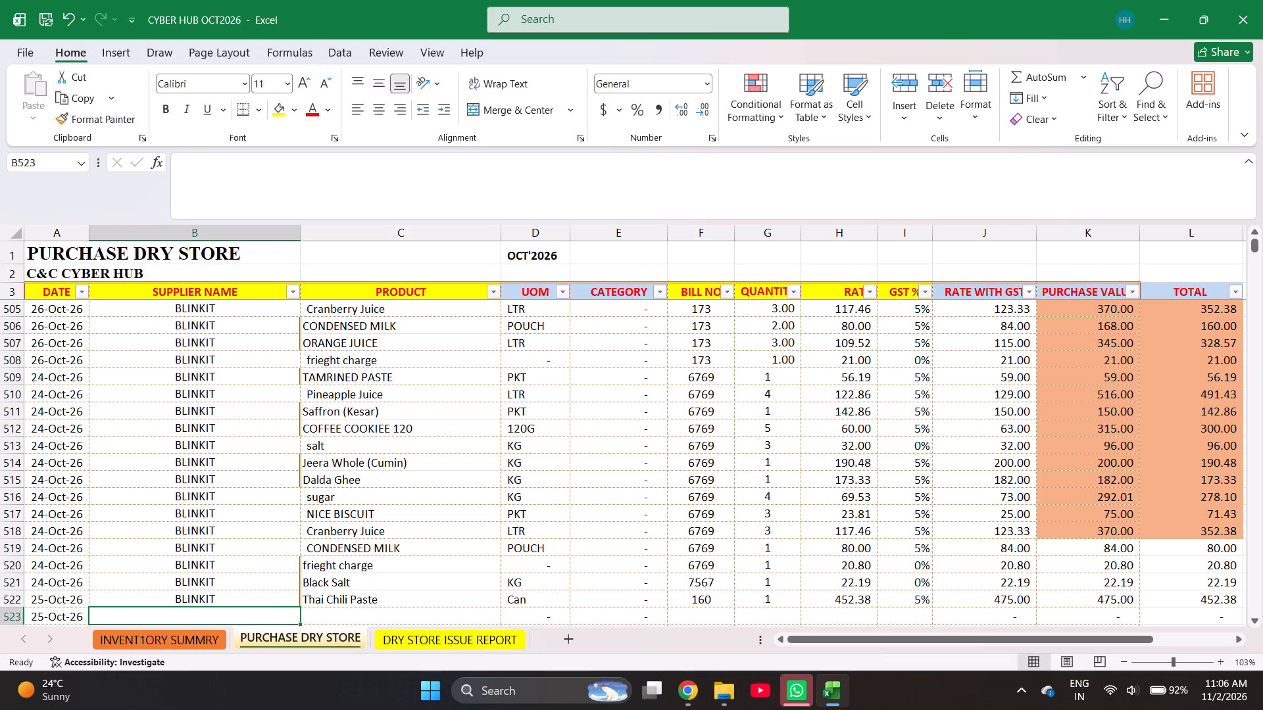
key(h)
key(BackSpace)
key(BackSpace)
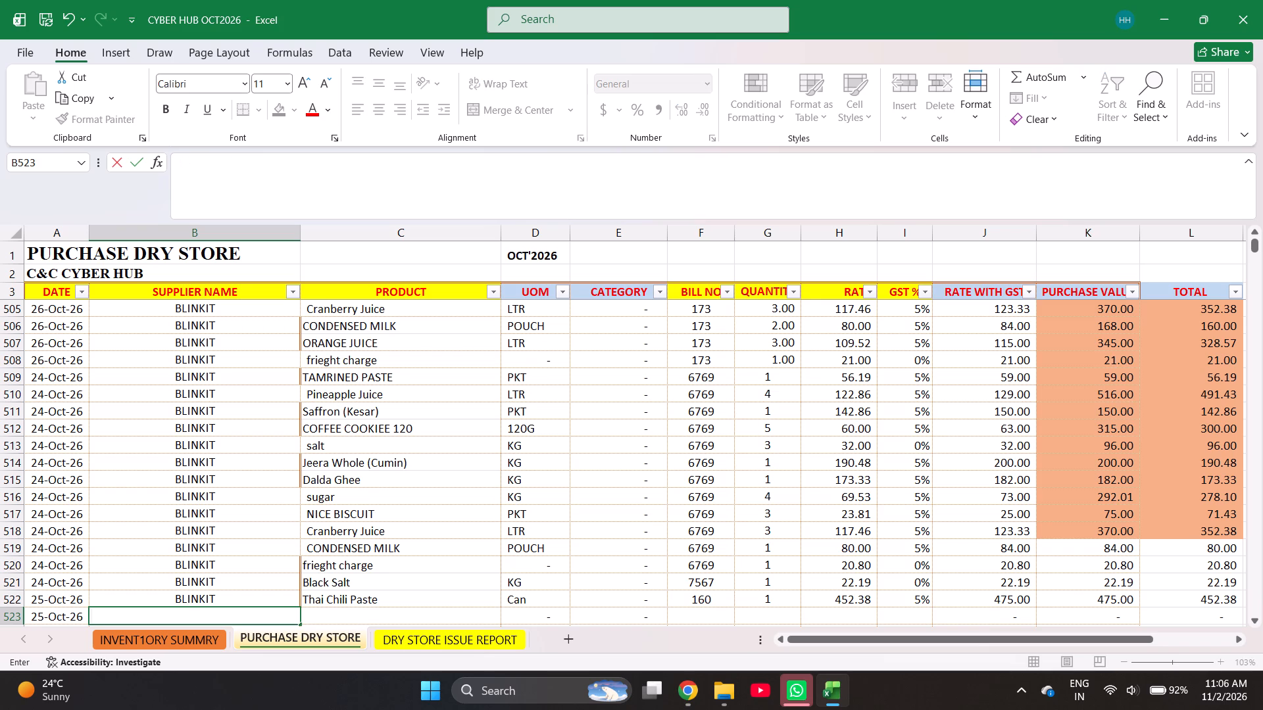
key(ctrl+d)
key(Down)
key(Up)
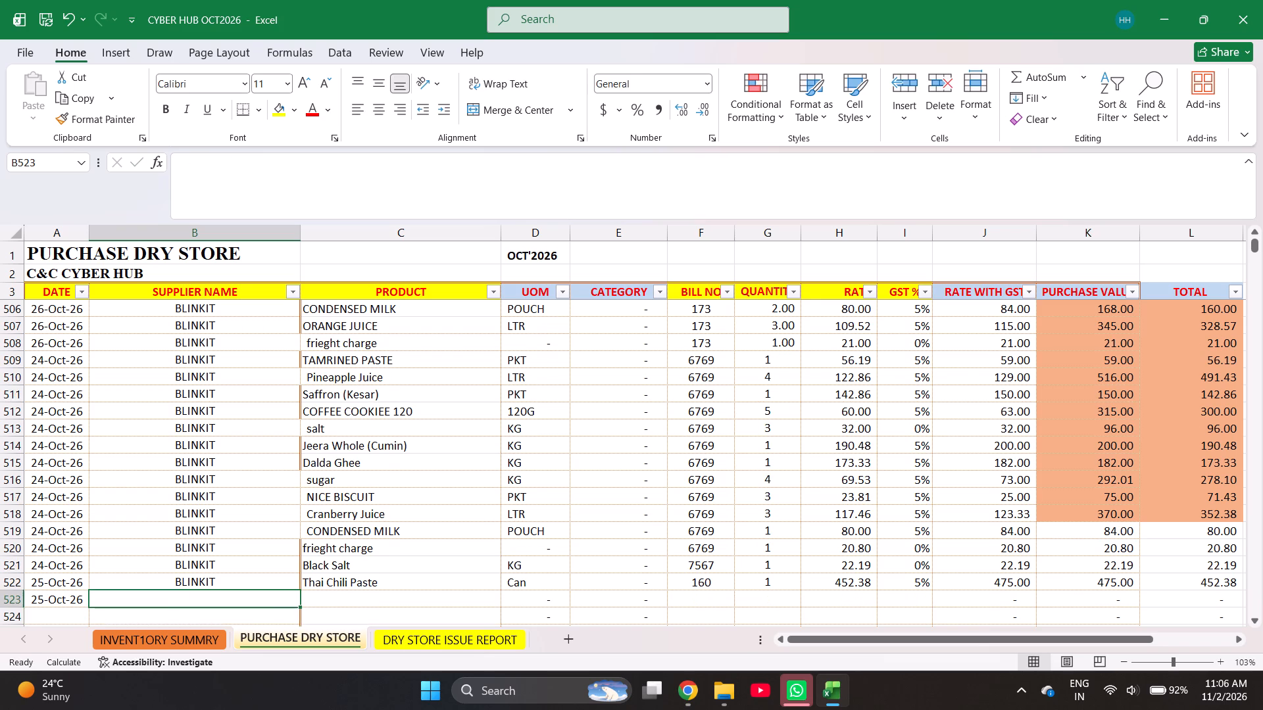
key(ctrl+d)
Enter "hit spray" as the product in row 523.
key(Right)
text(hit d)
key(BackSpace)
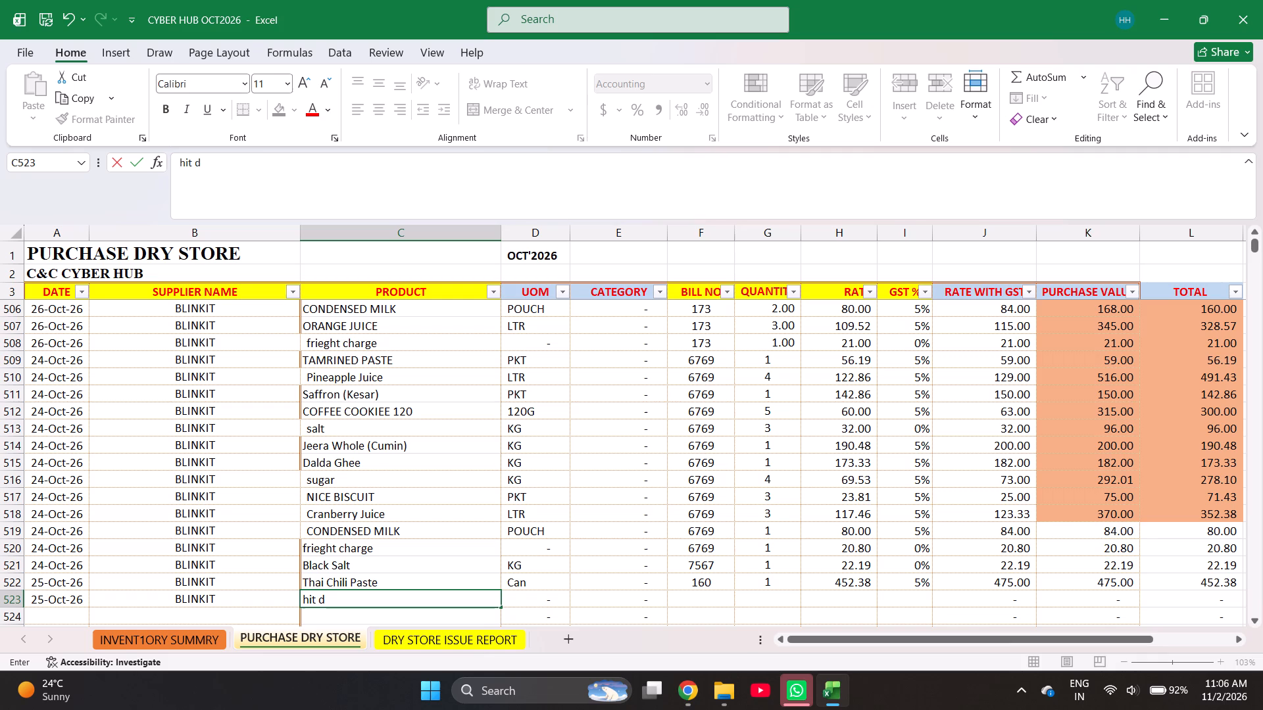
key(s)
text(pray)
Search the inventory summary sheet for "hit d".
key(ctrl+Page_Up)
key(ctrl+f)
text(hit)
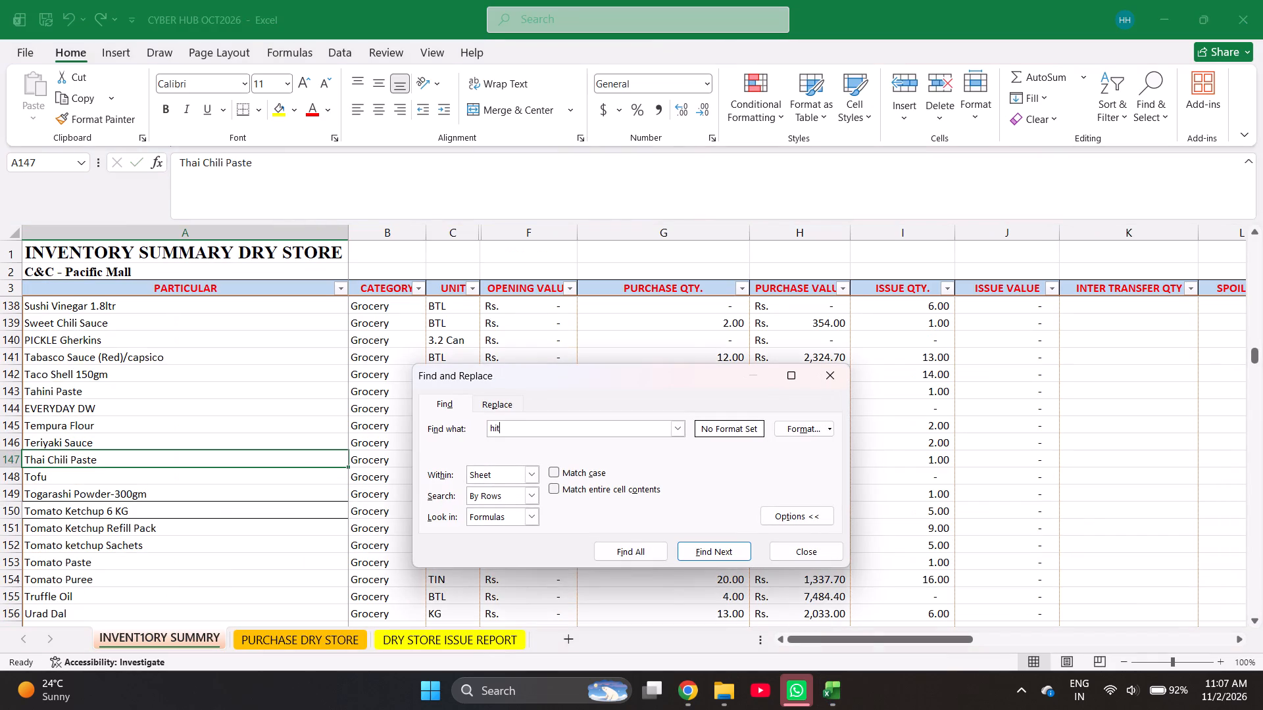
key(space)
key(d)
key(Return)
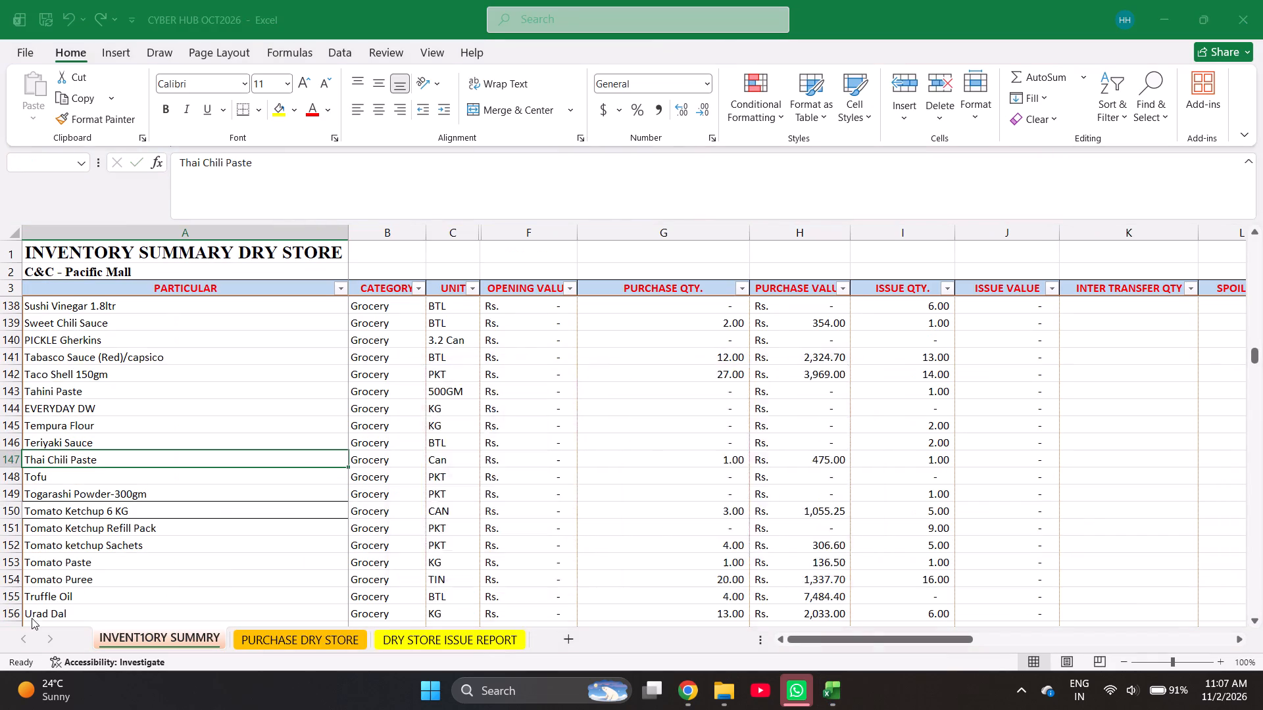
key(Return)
Search the inventory summary sheet for "hit s" and copy Hit Spray into the product cell of purchase row 523.
key(BackSpace)
key(BackSpace)
key(BackSpace)
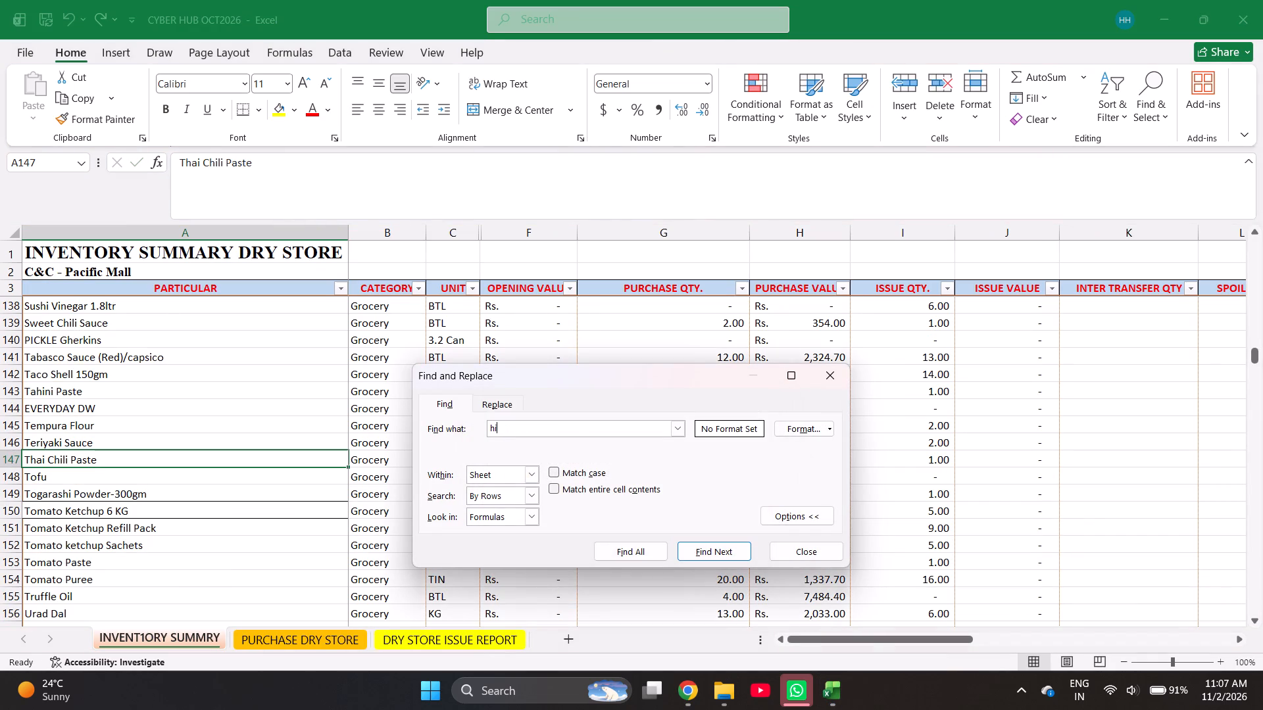
key(BackSpace)
key(BackSpace)
key(BackSpace)
text(hit s)
key(Return)
key(Escape)
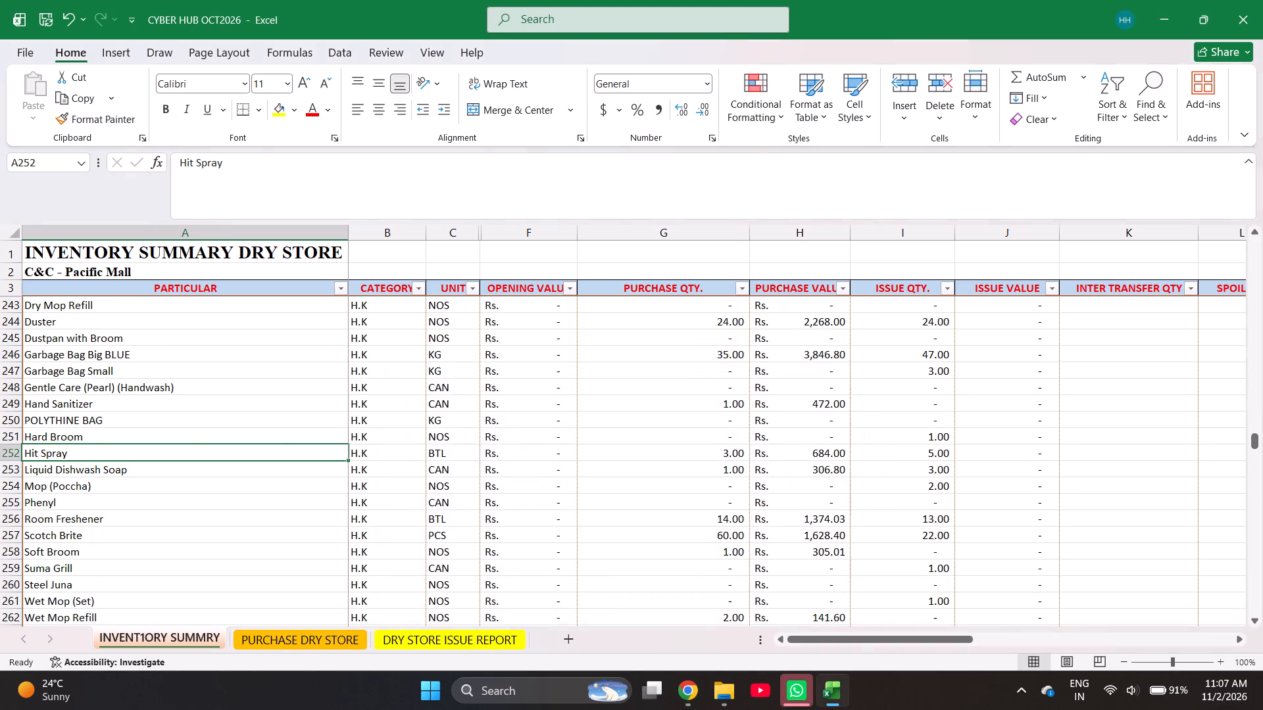
key(ctrl+c)
key(ctrl+Page_Down)
key(ctrl+Page_Down)
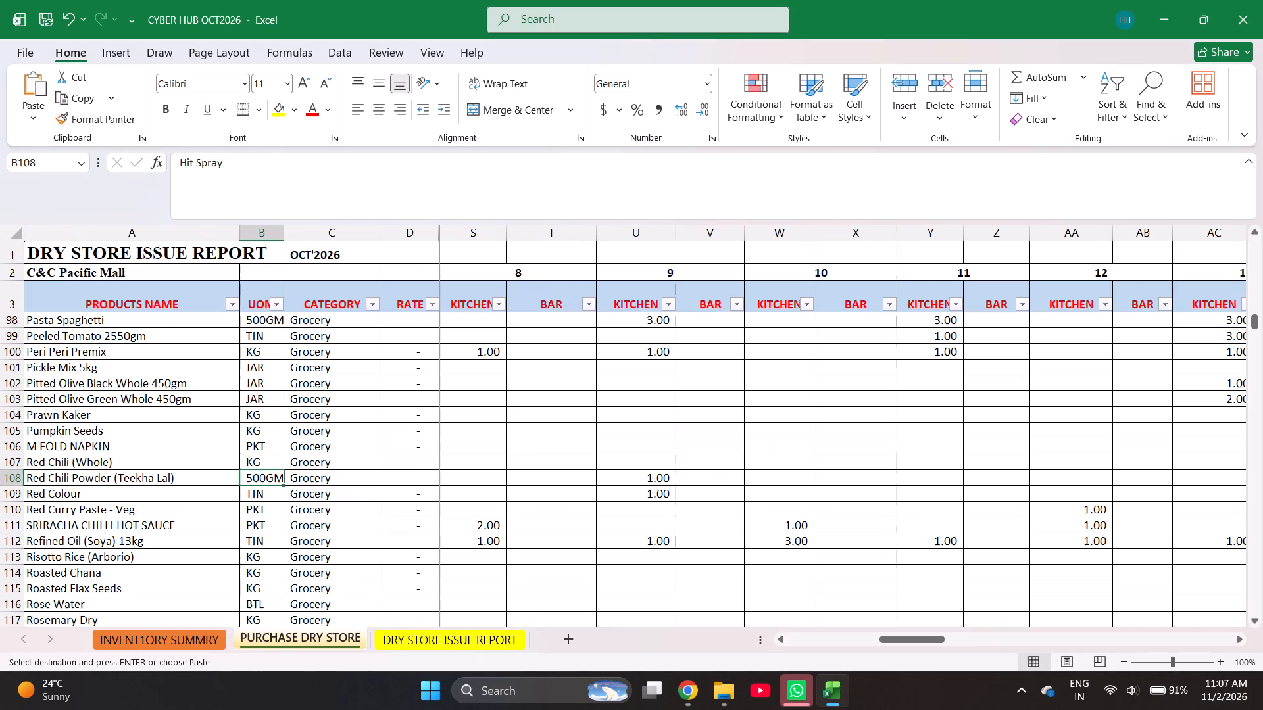
key(Return)
key(ctrl+z)
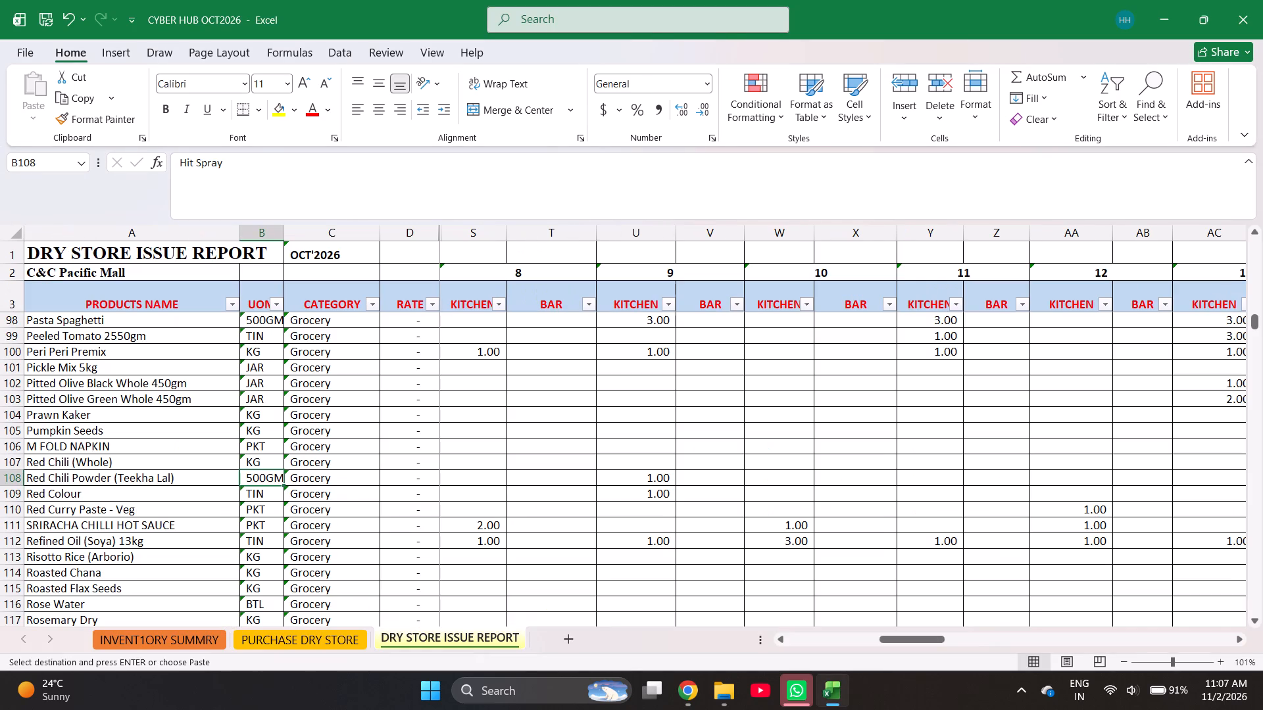
key(ctrl+Up)
key(ctrl+Page_Up)
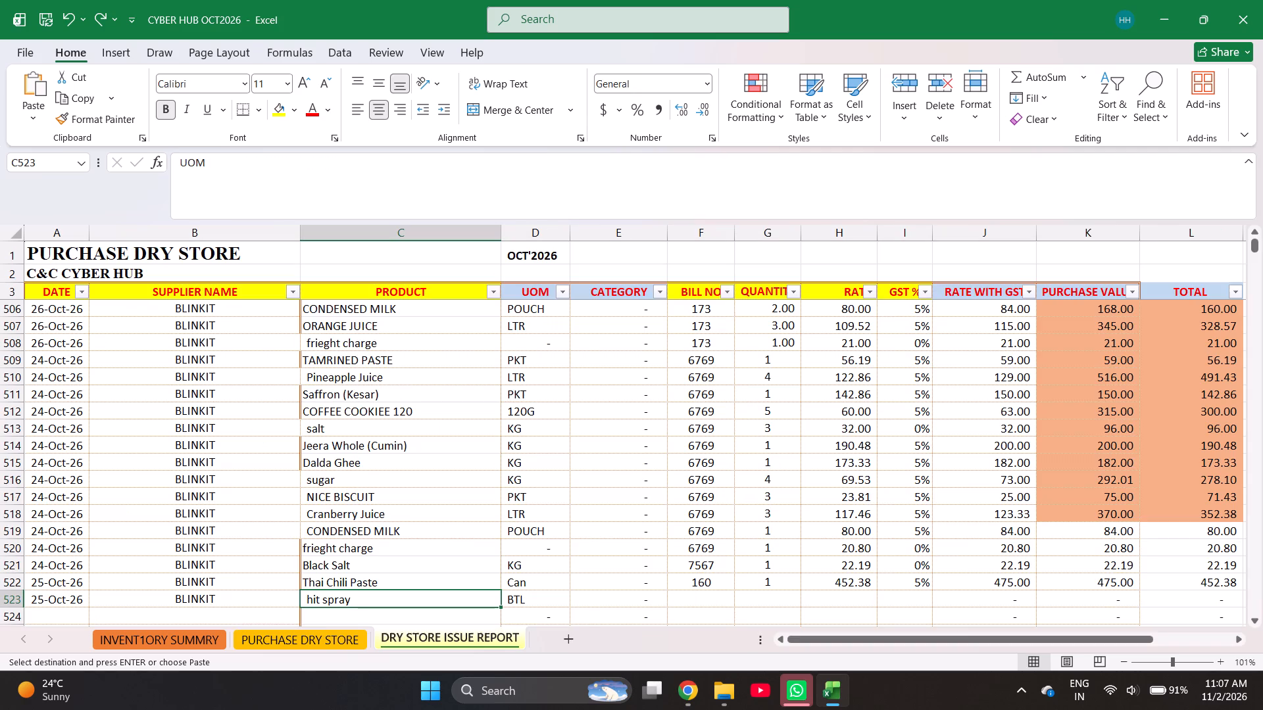
key(Return)
key(Return)
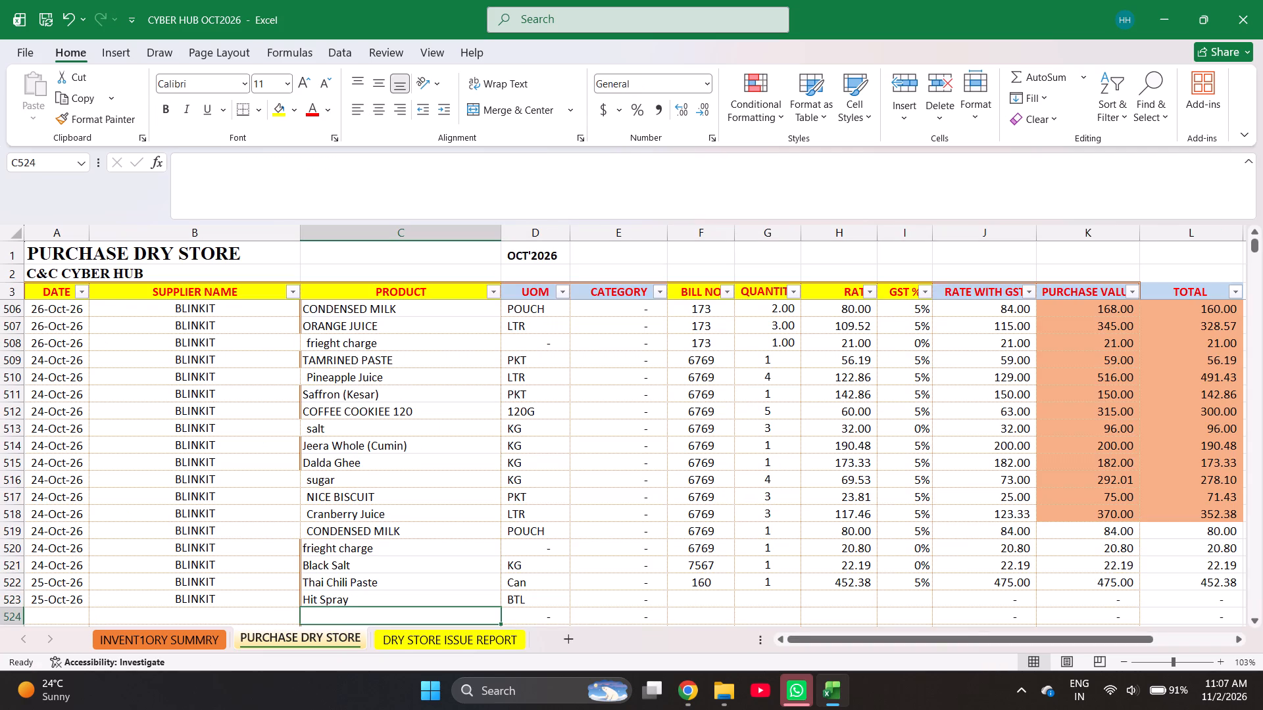
Enter bill number 7, quantity 1, rate 193.22 and GST 18% for Hit Spray in row 523.
key(Up)
key(Right)
key(Right)
key(Right)
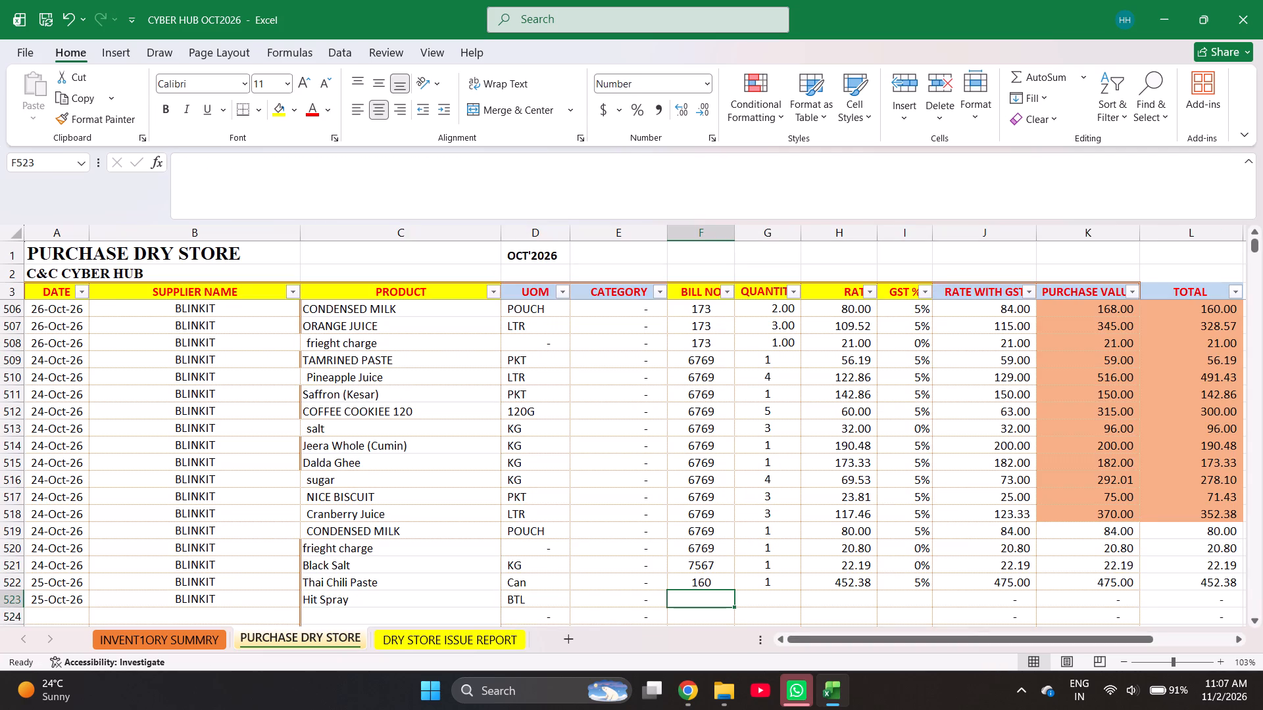
key(7)
key(Right)
key(1)
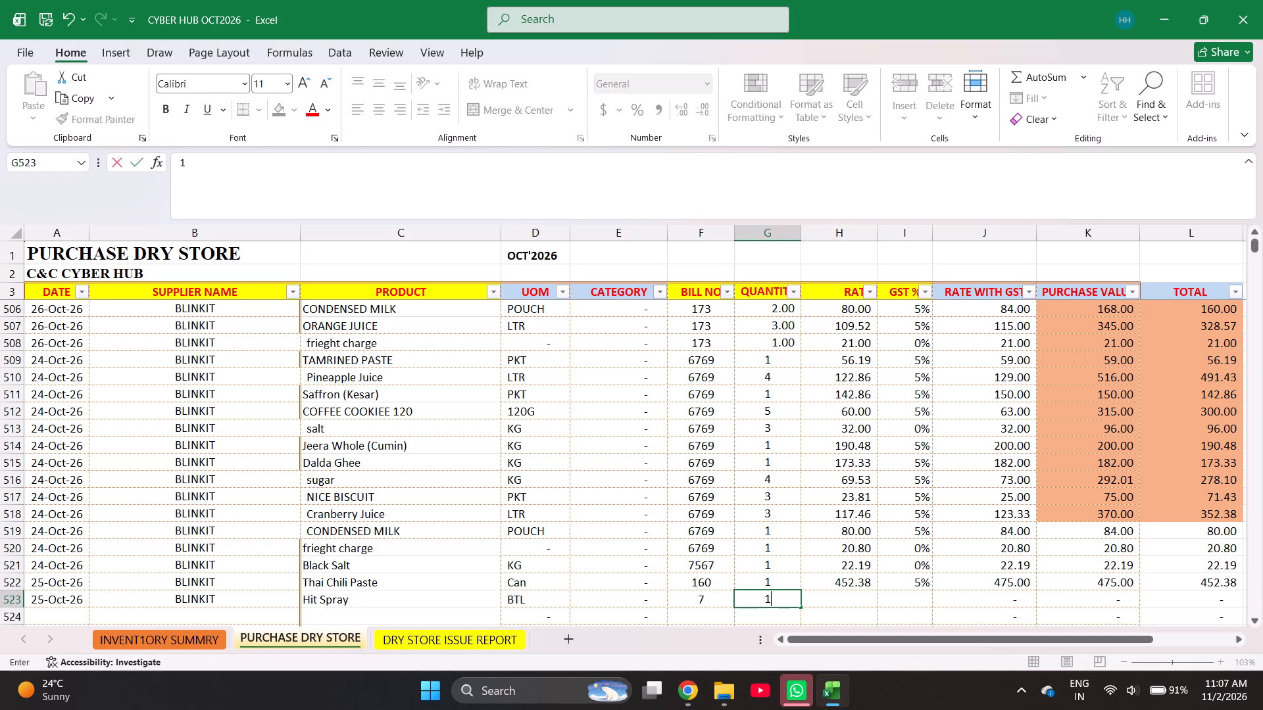
key(Right)
text(193.22)
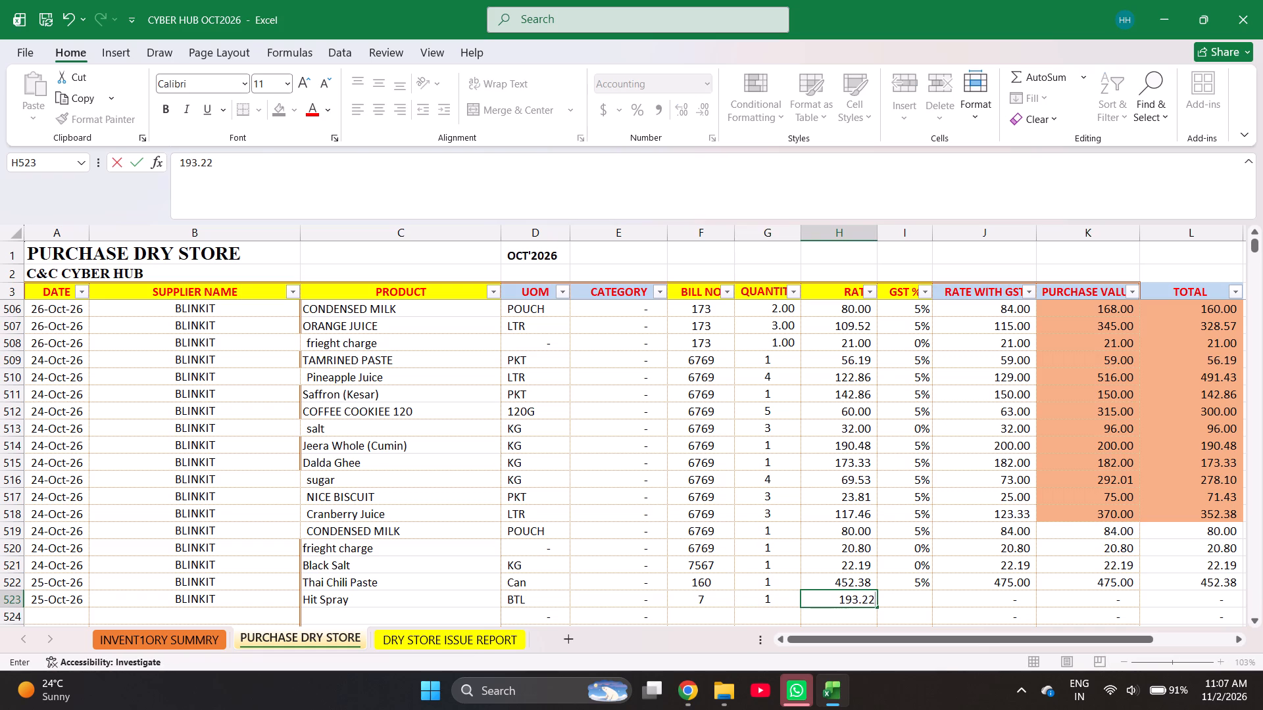
key(Right)
text(18)
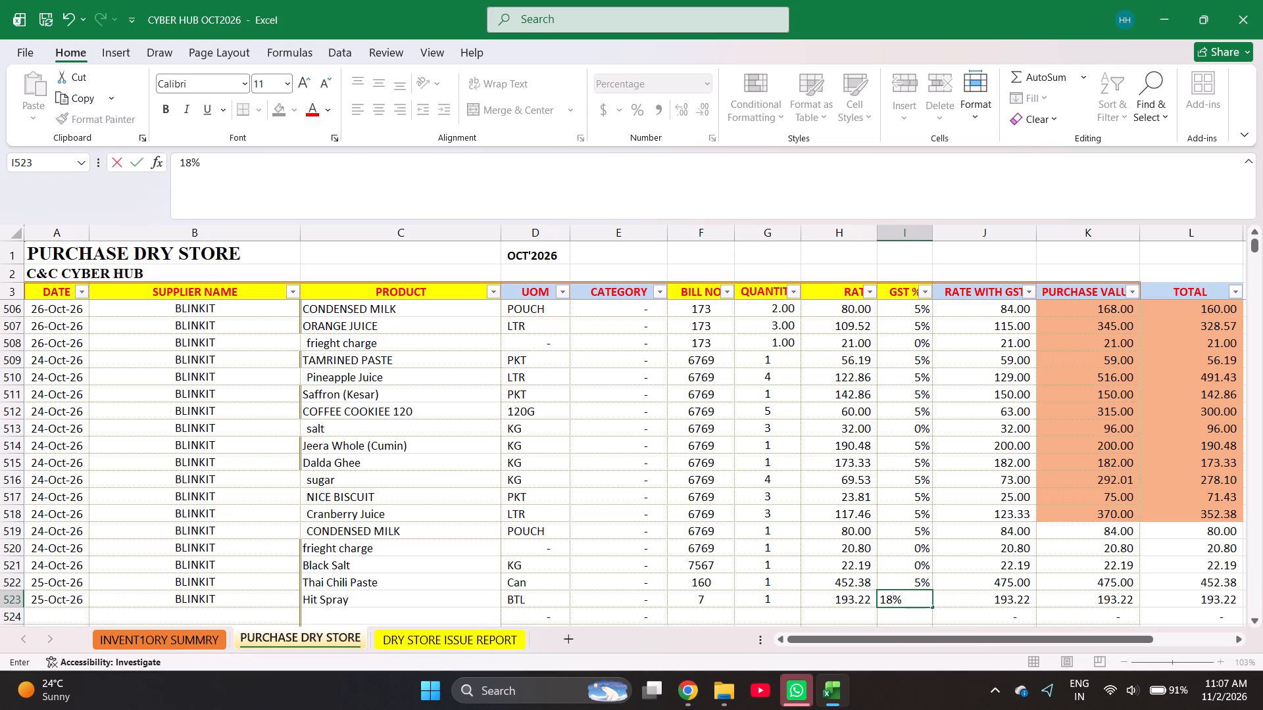
key(Return)
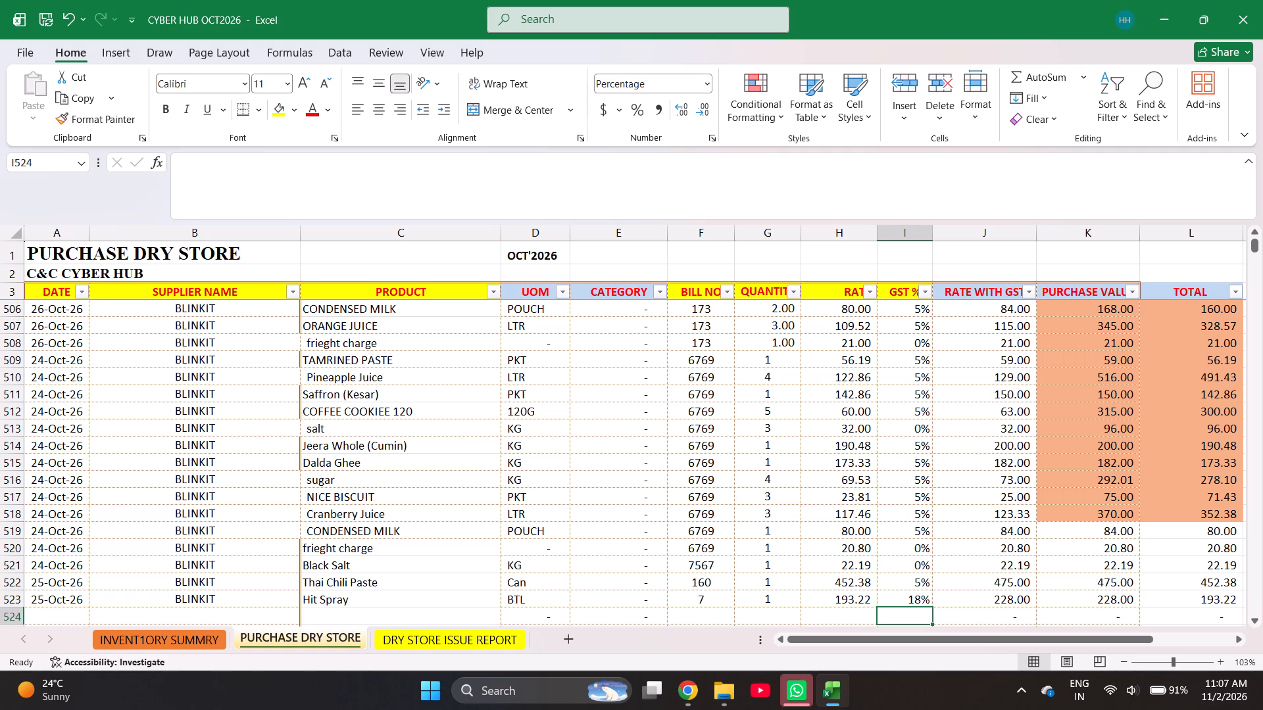
Fill the date 25-Oct-26 and supplier BLINKIT from the row above into row 524.
key(Right)
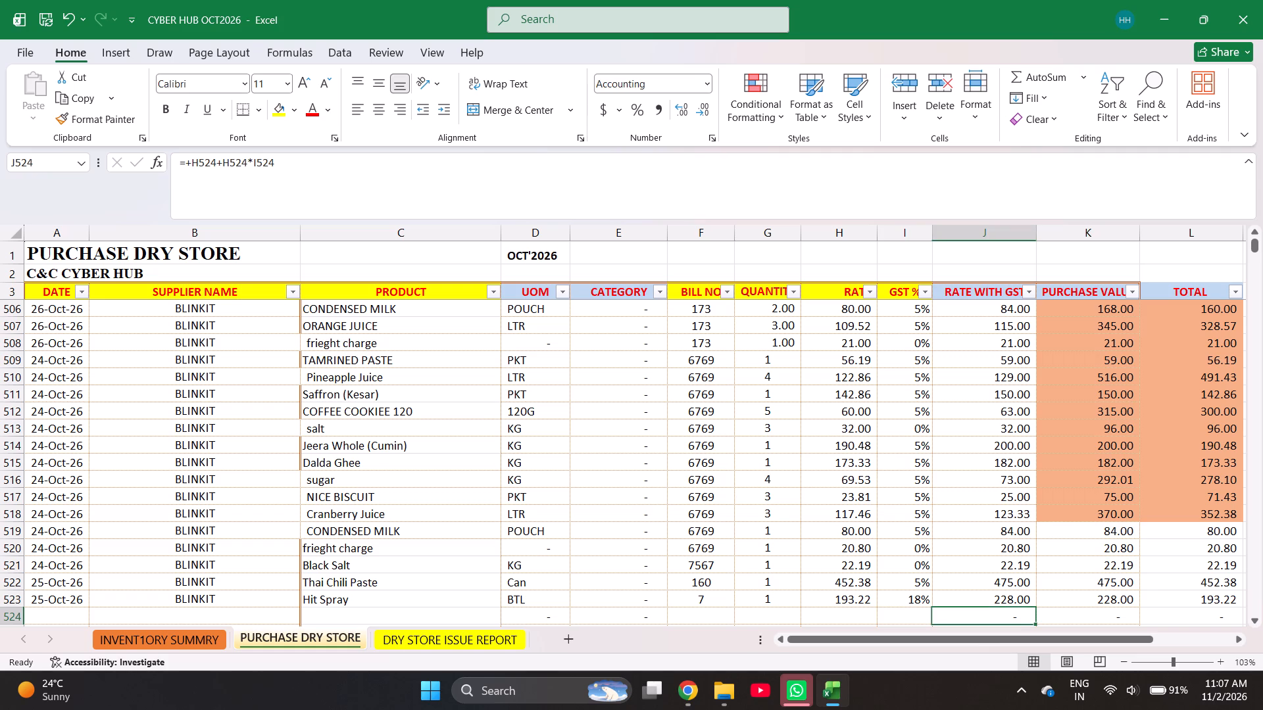
key(ctrl+Left)
key(ctrl+Left)
key(ctrl+Left)
key(ctrl+Left)
key(ctrl+Left)
key(ctrl+Left)
key(ctrl+Left)
key(ctrl+Left)
key(ctrl+Left)
key(ctrl+Left)
key(ctrl+Left)
key(ctrl+Left)
key(ctrl+Left)
key(ctrl+d)
key(Right)
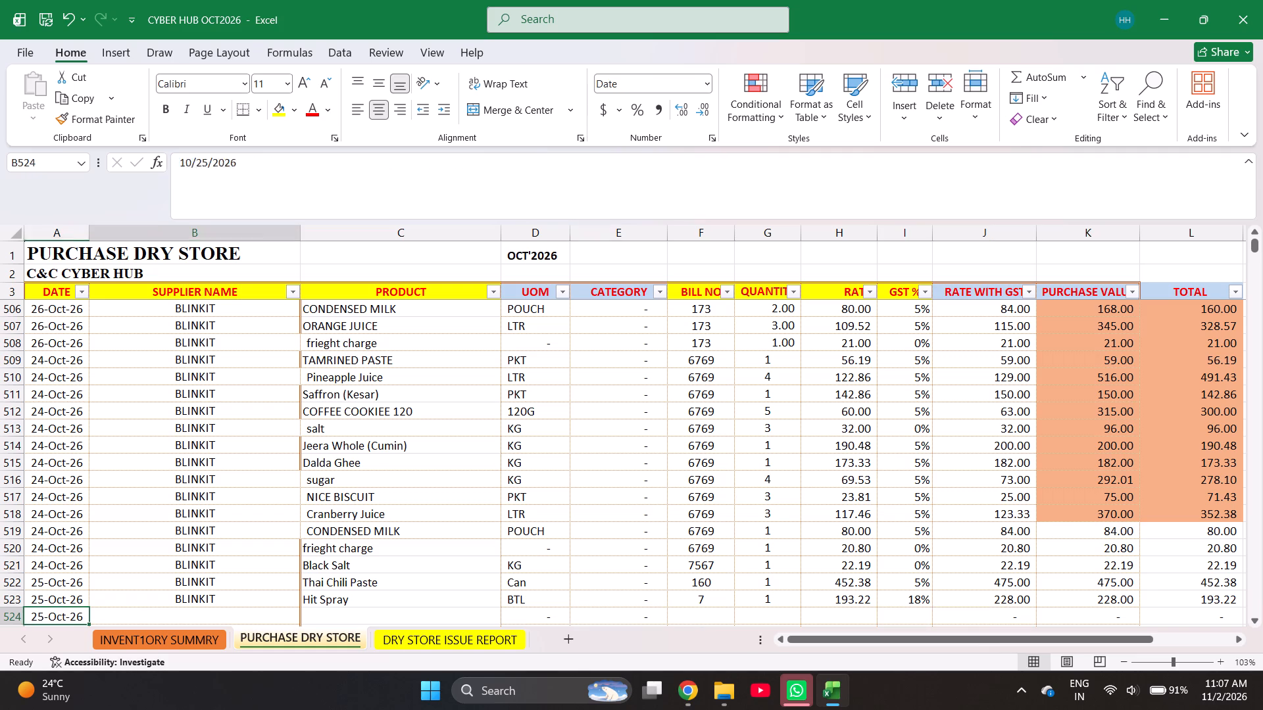
key(ctrl+d)
Enter the products Dalda Ghee in row 524 and Pineapple Juice in row 525.
key(Right)
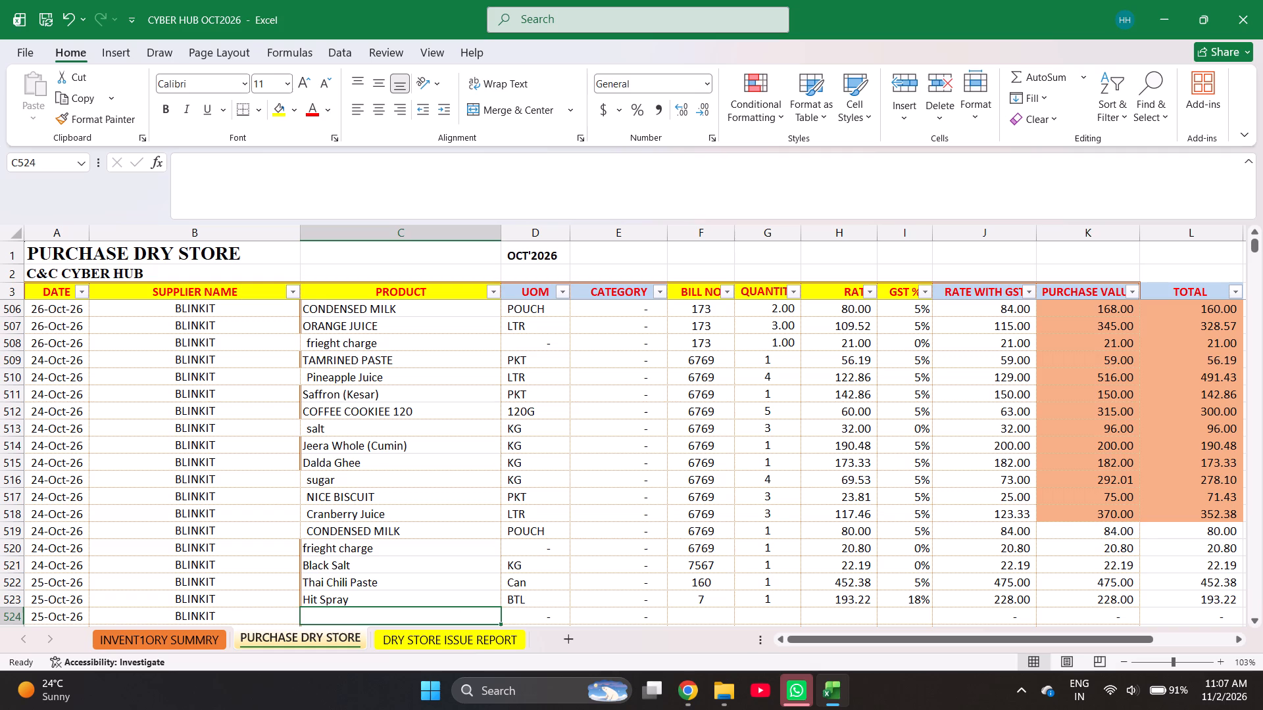
text(dal)
key(Return)
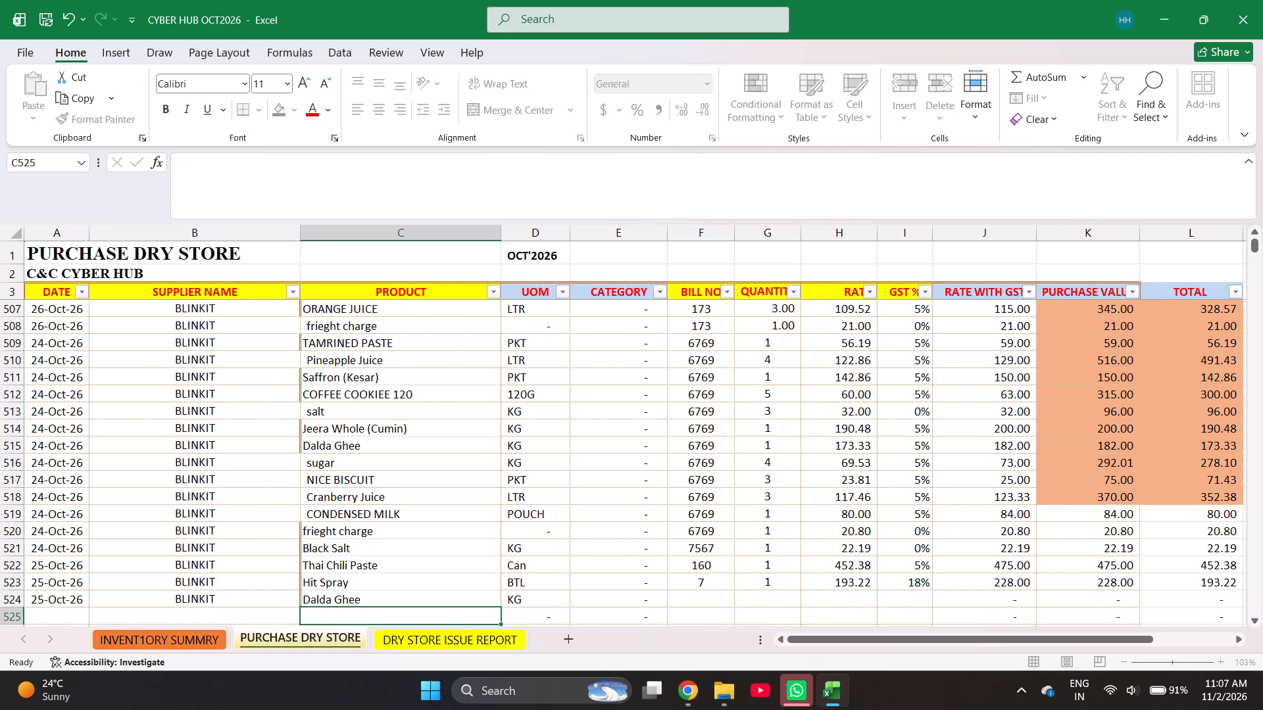
text(pine)
key(Return)
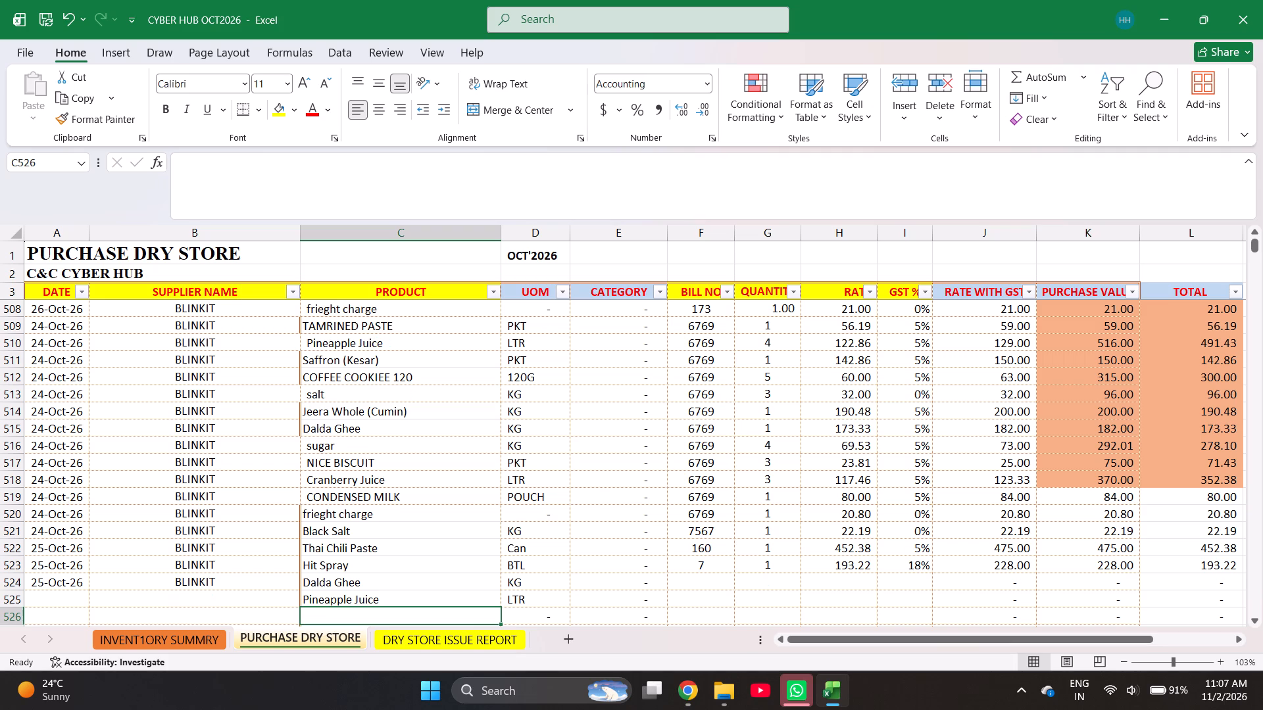
Search the inventory summary sheet for "spri" and copy Sprite 750 ML into the product cell of purchase row 526.
key(ctrl+Page_Up)
key(ctrl+d)
key(s)
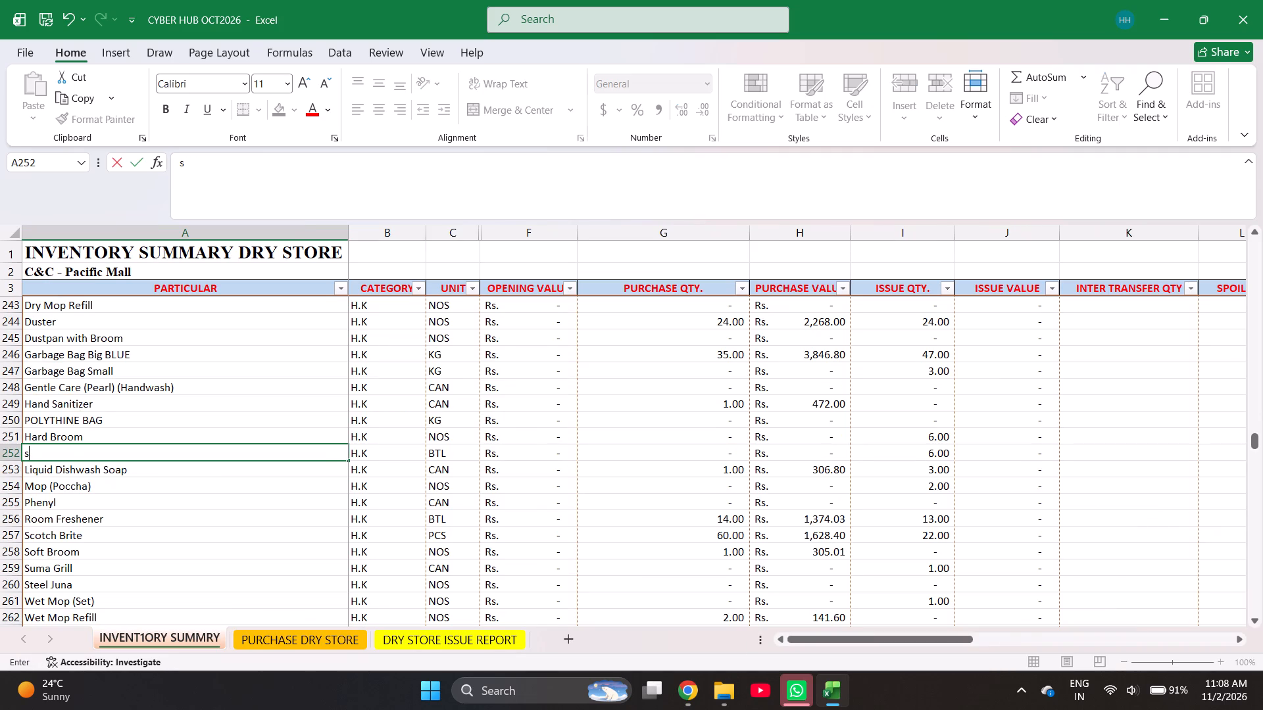
key(Escape)
key(ctrl+f)
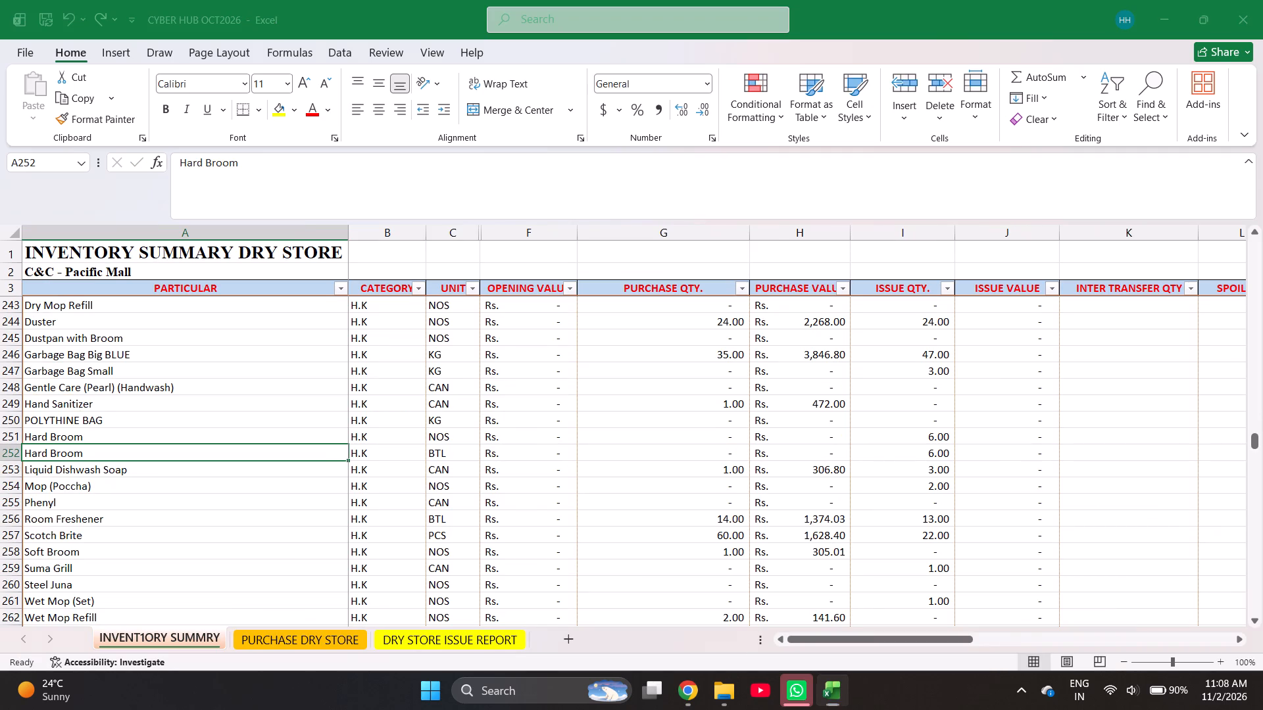
text(spri)
key(Return)
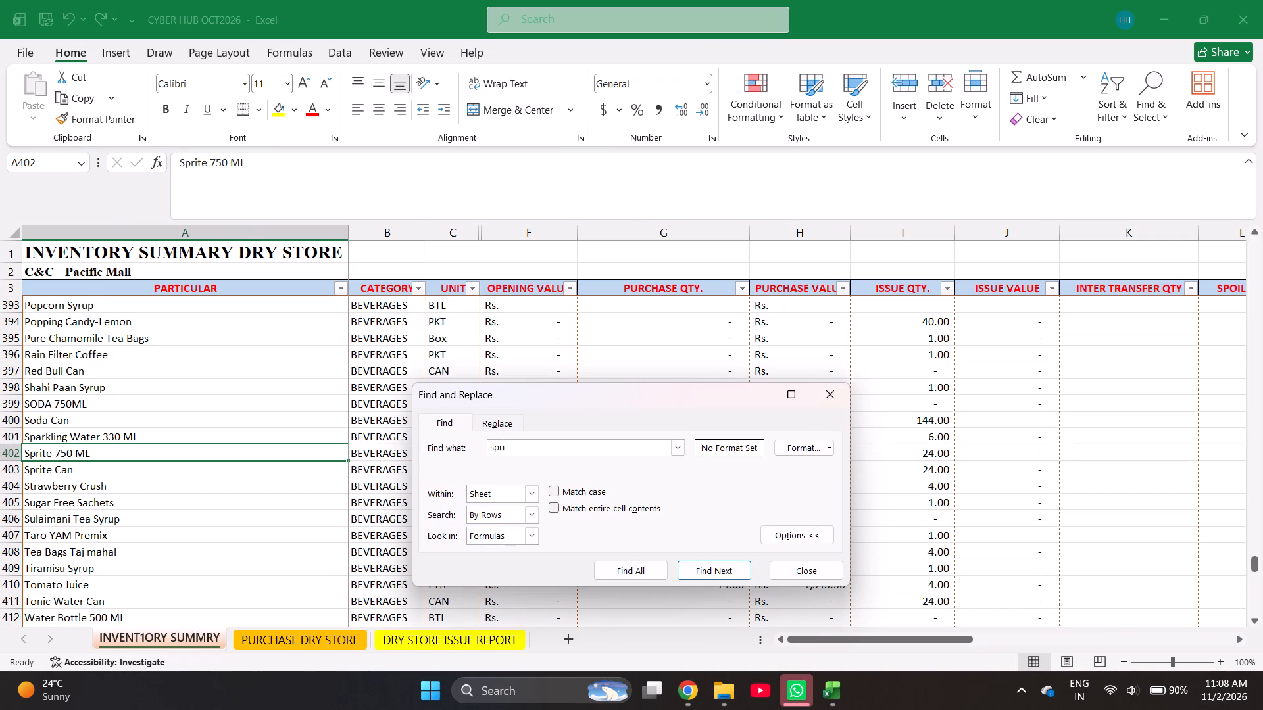
key(Escape)
key(ctrl+c)
key(ctrl+Page_Down)
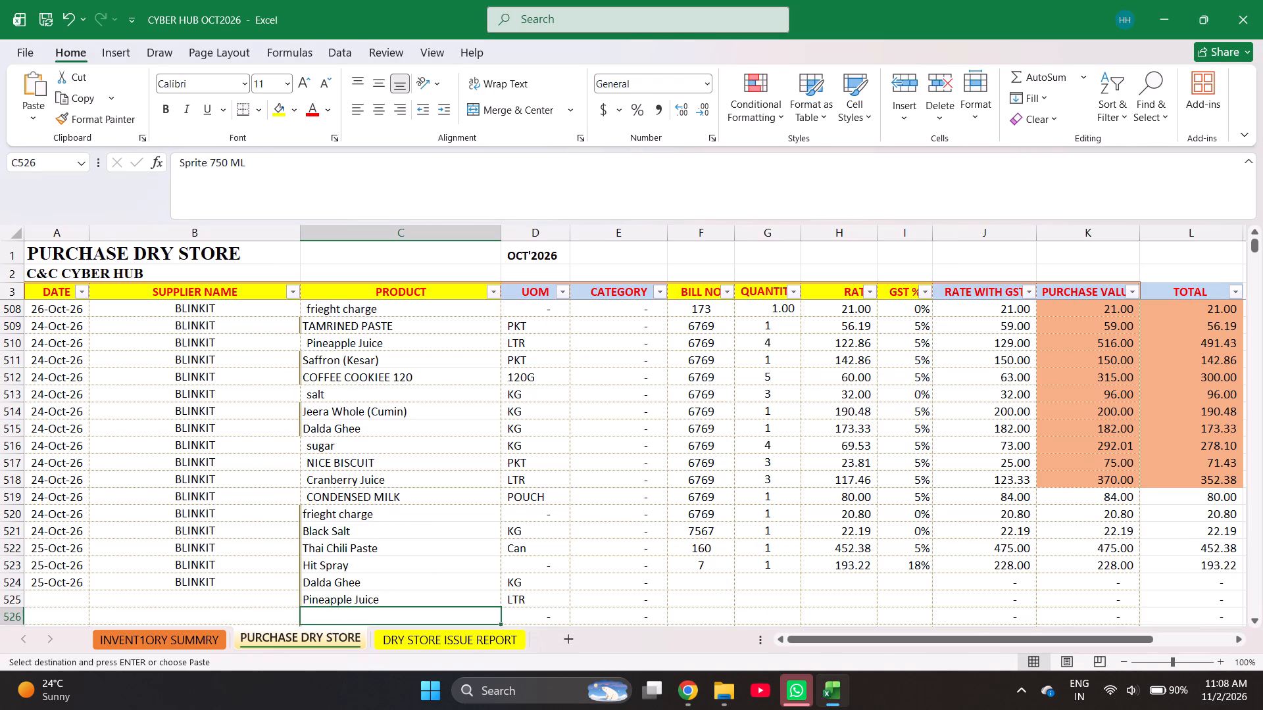
key(Return)
key(Return)
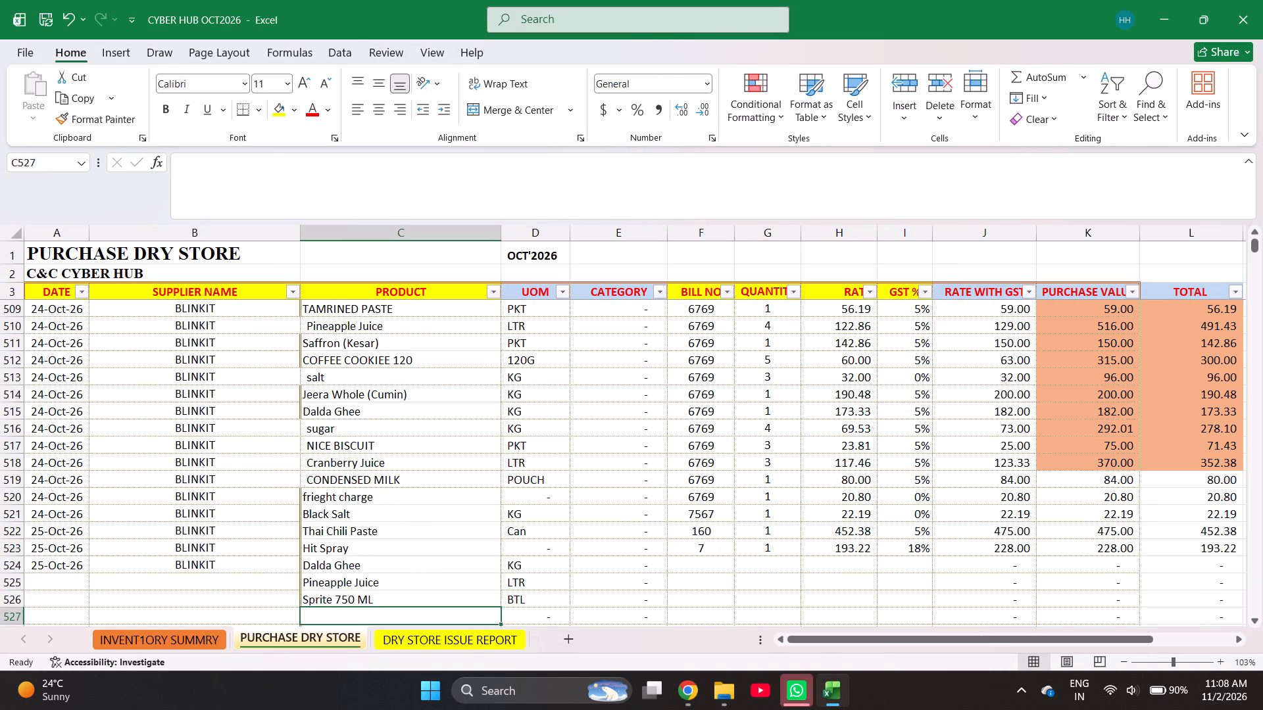
Enter the products Cranberry Juice in row 527 and Saffron (Kesar) in row 528.
text(cr)
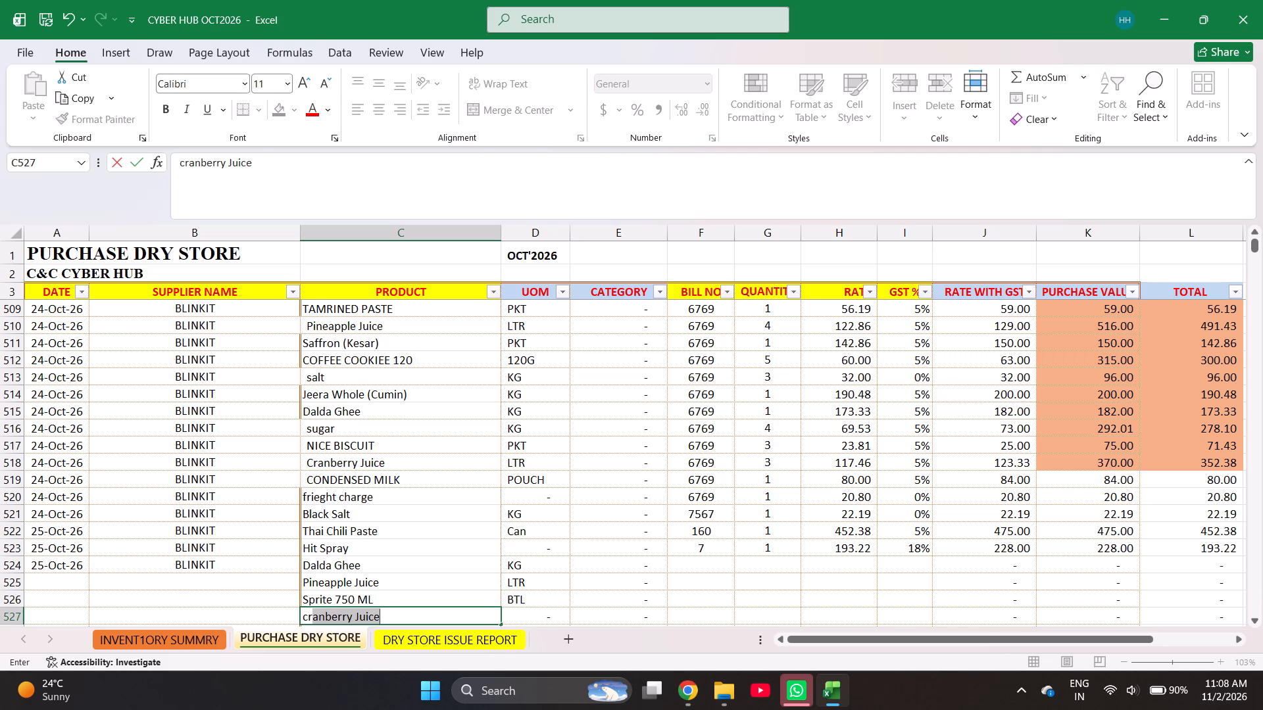
key(Return)
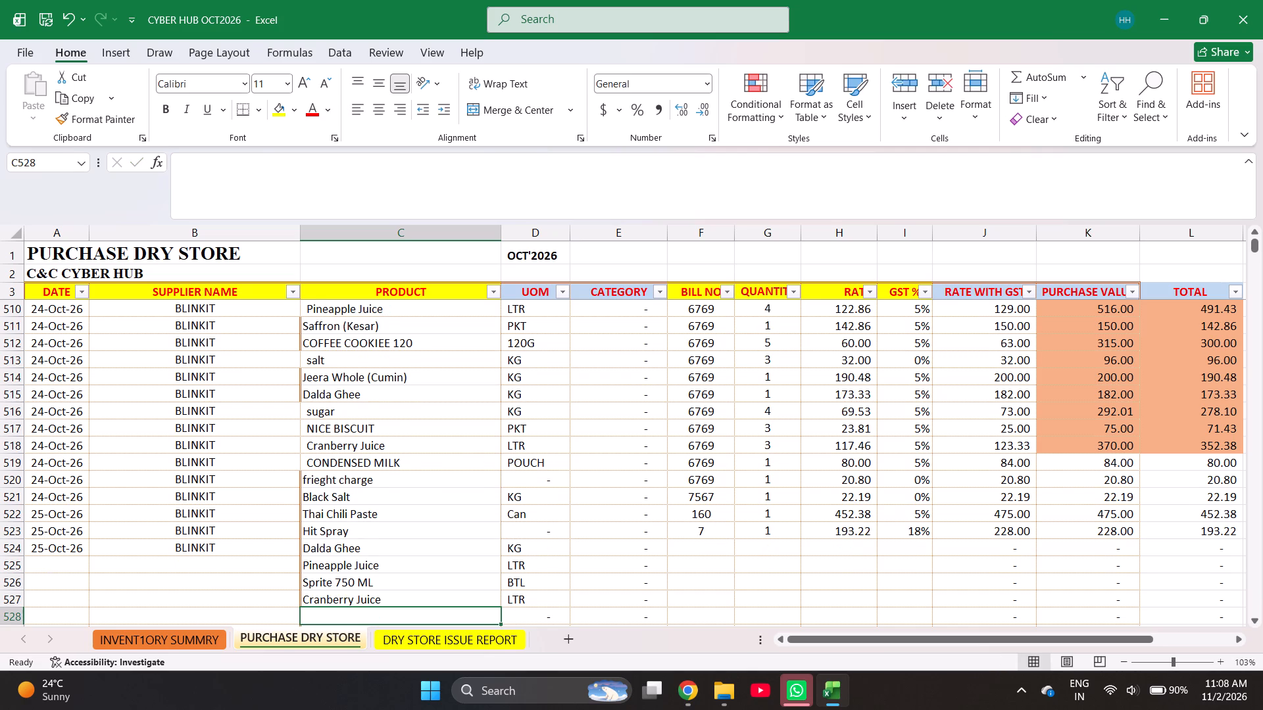
text(saff)
key(Return)
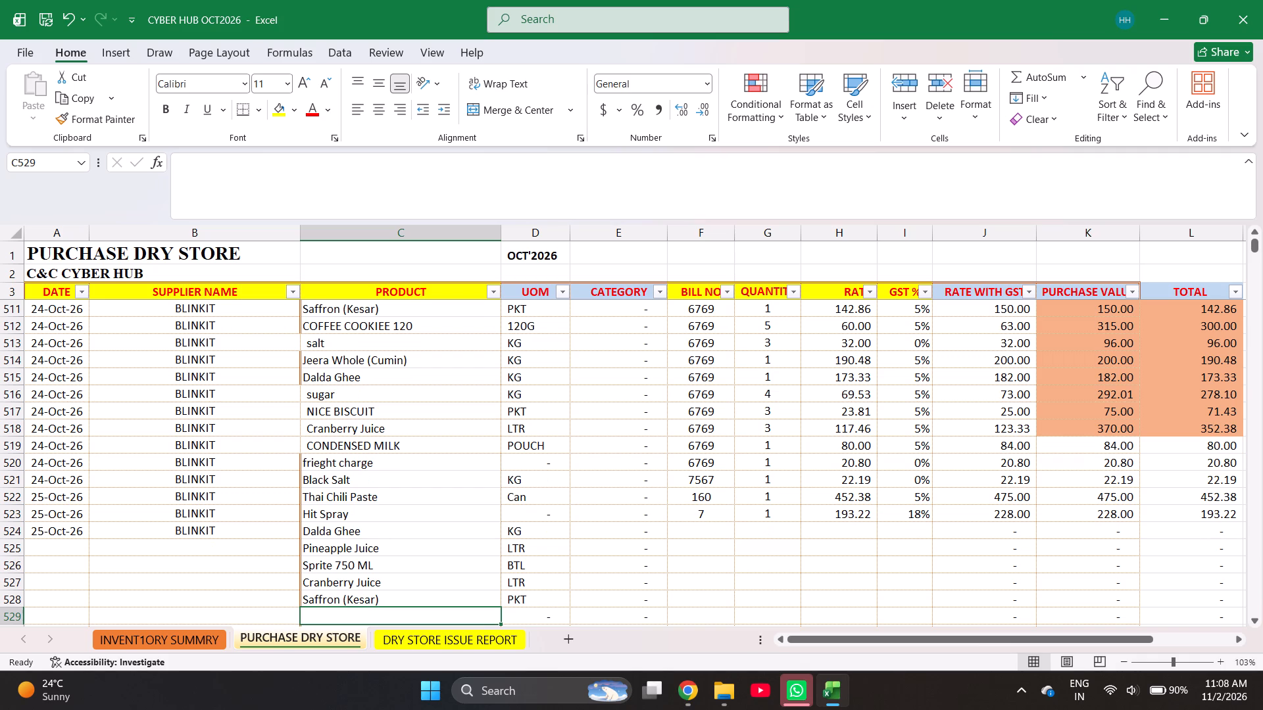
Search the inventory summary sheet for "must" and copy Mustard Oil 1ltr into the product cell of purchase row 529.
key(ctrl+Page_Up)
key(ctrl+f)
text(must)
key(Return)
key(Escape)
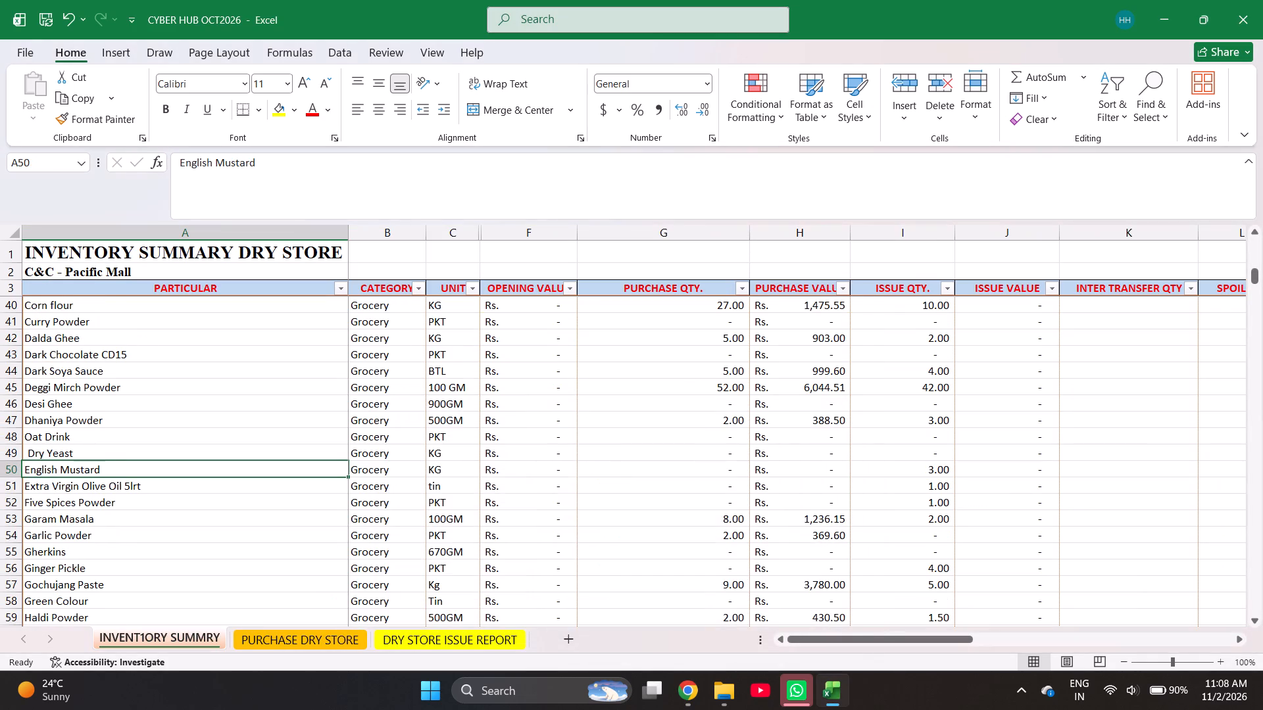
key(ctrl+f)
key(Return)
key(Escape)
key(ctrl+c)
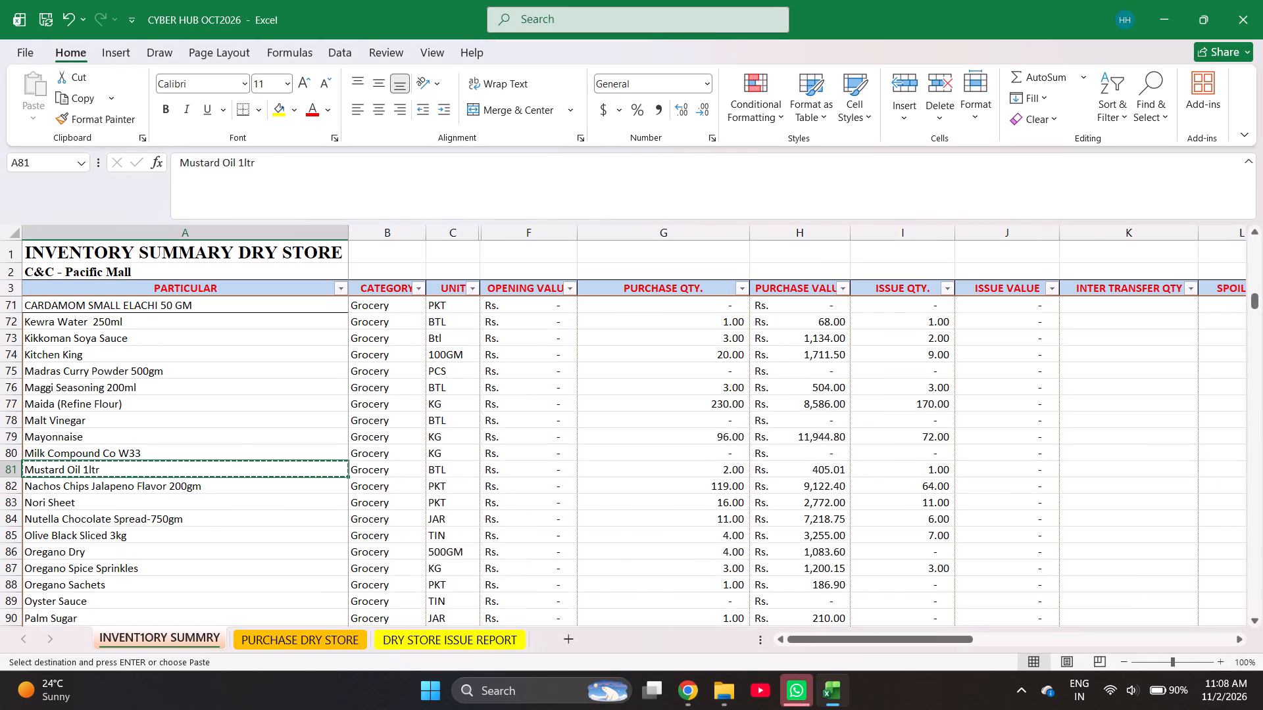
key(ctrl+Page_Down)
key(Return)
key(Return)
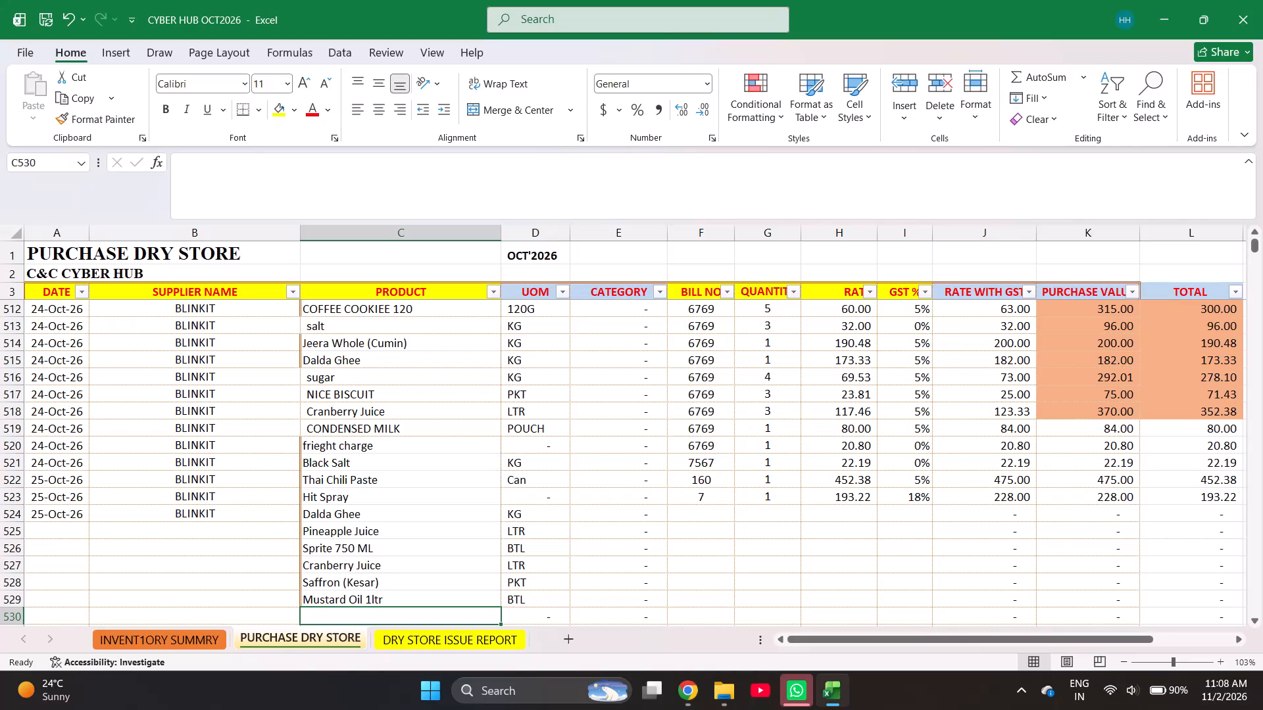
Search the inventory summary sheet for "vim" and copy VIM DISHWASH GEL into the product cell of purchase row 530.
key(ctrl+Page_Up)
key(ctrl+f)
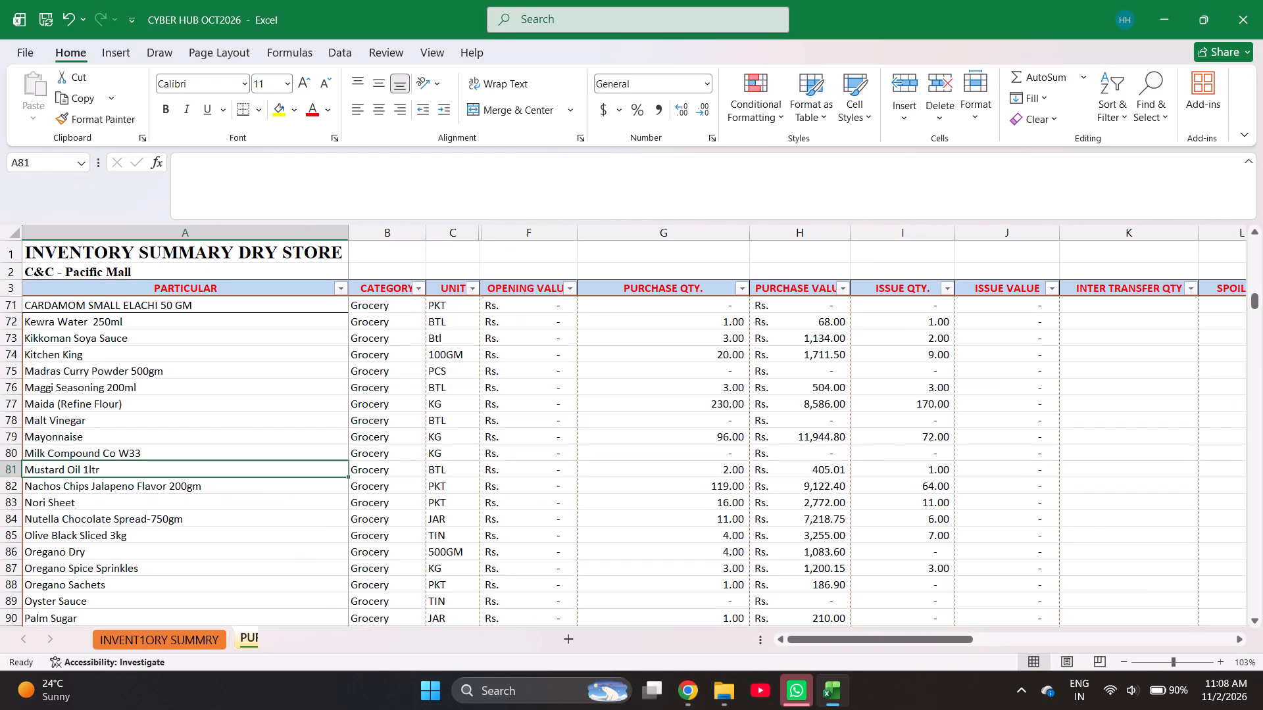
text(vim)
key(Return)
key(Return)
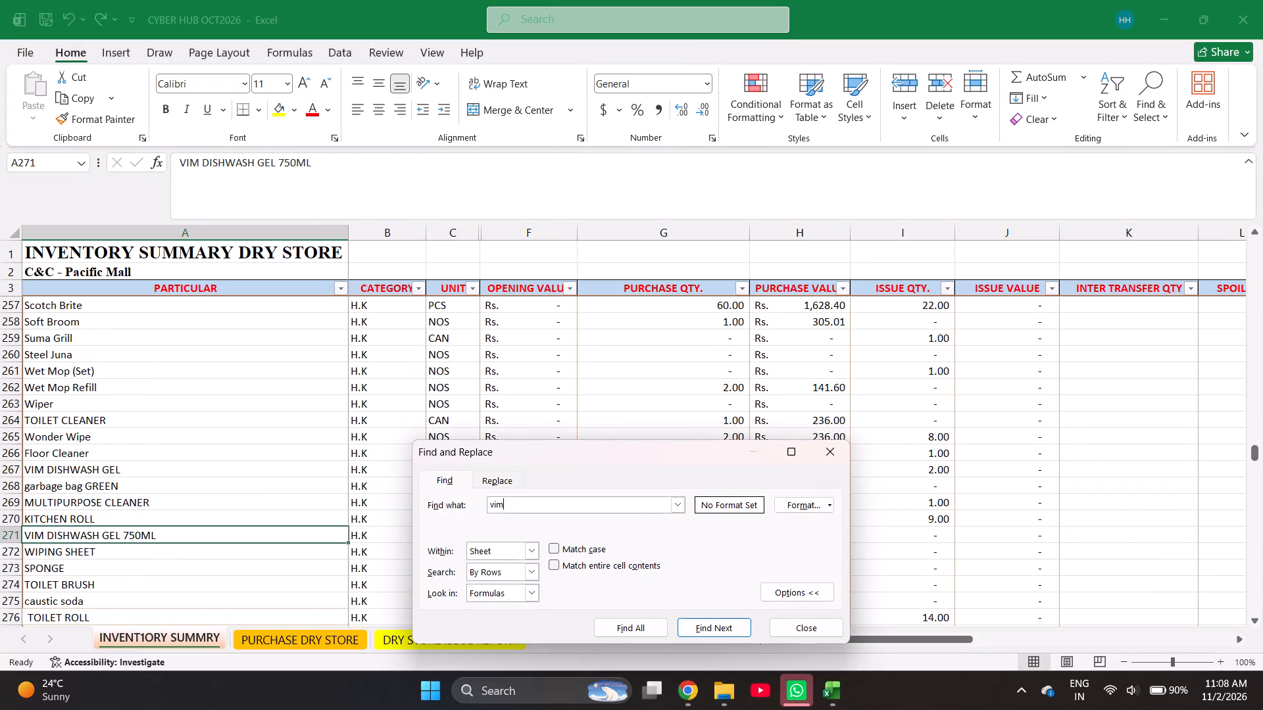
key(Return)
key(Escape)
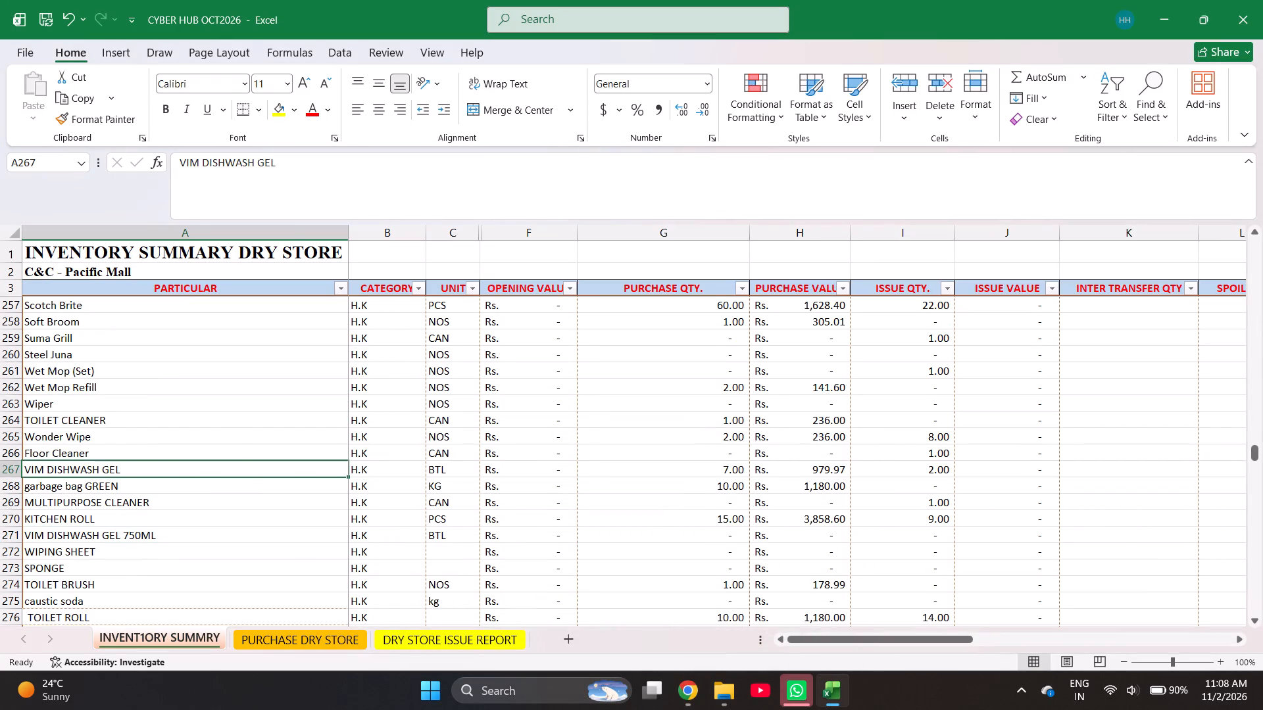
key(ctrl+c)
key(ctrl+Page_Down)
key(Return)
key(Return)
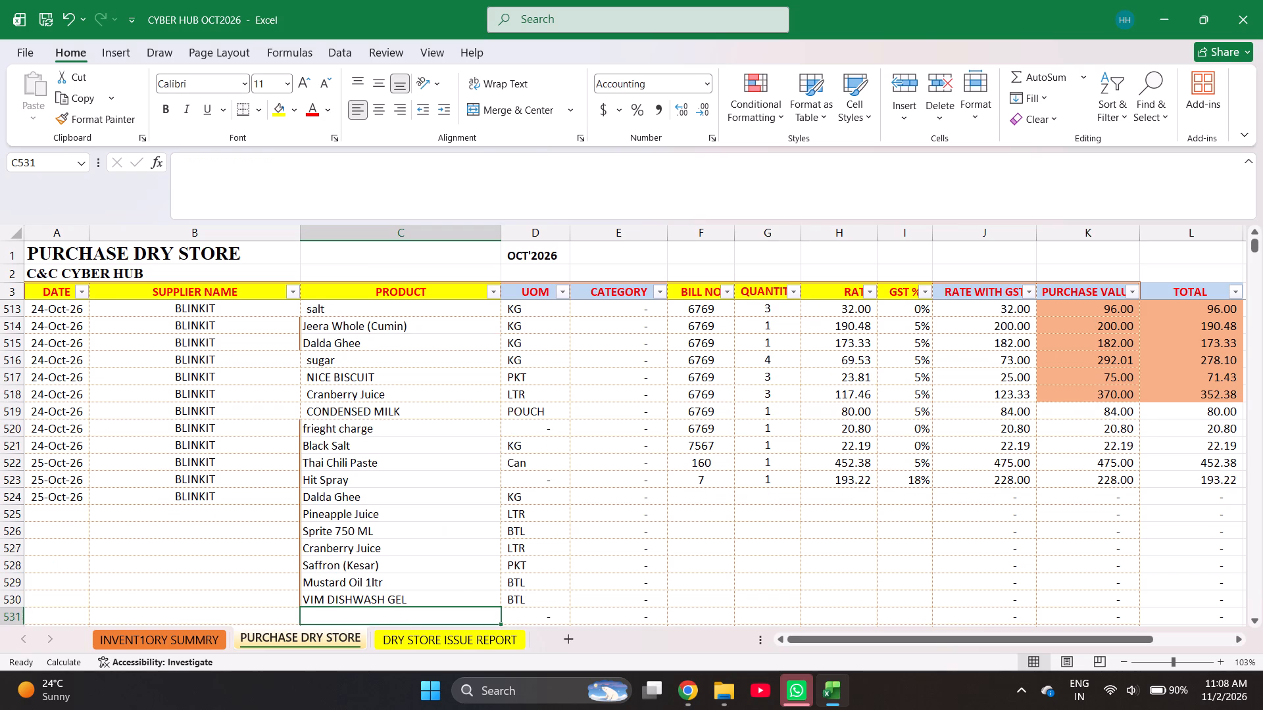
Enter the products CONDENSED MILK in row 531 and ORANGE JUICE in row 532.
text(con)
key(Return)
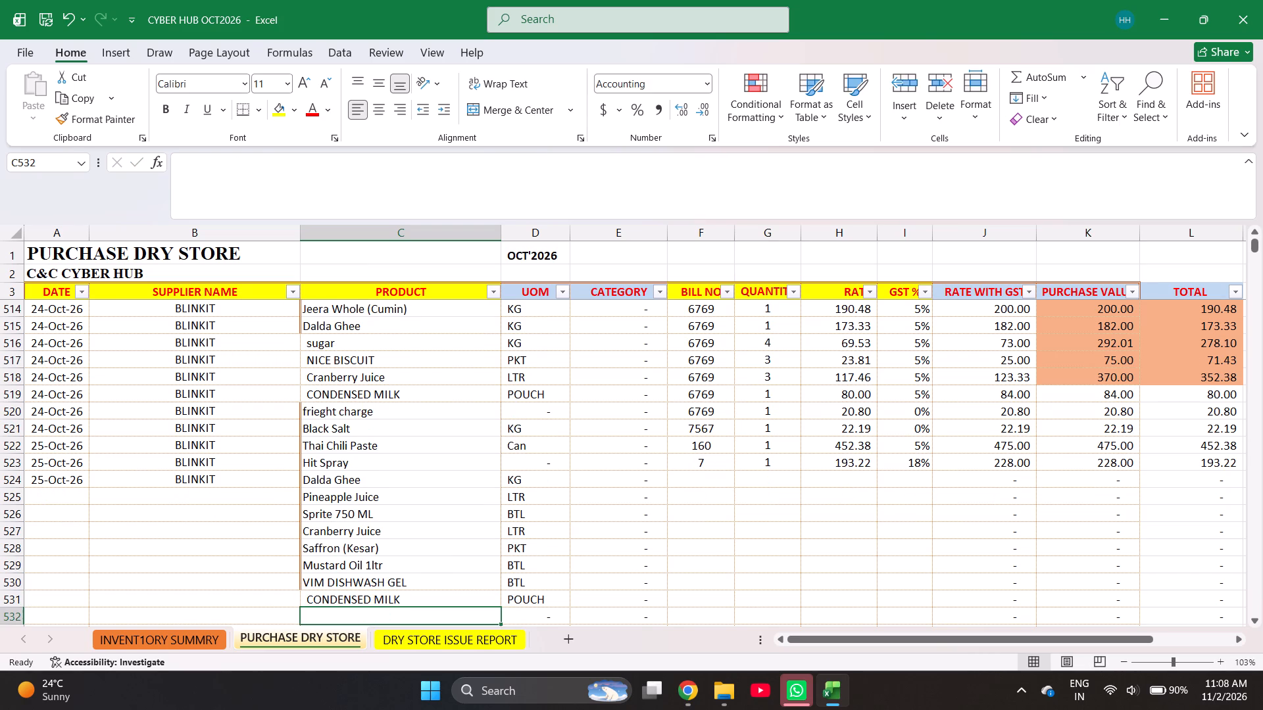
text(or)
key(Return)
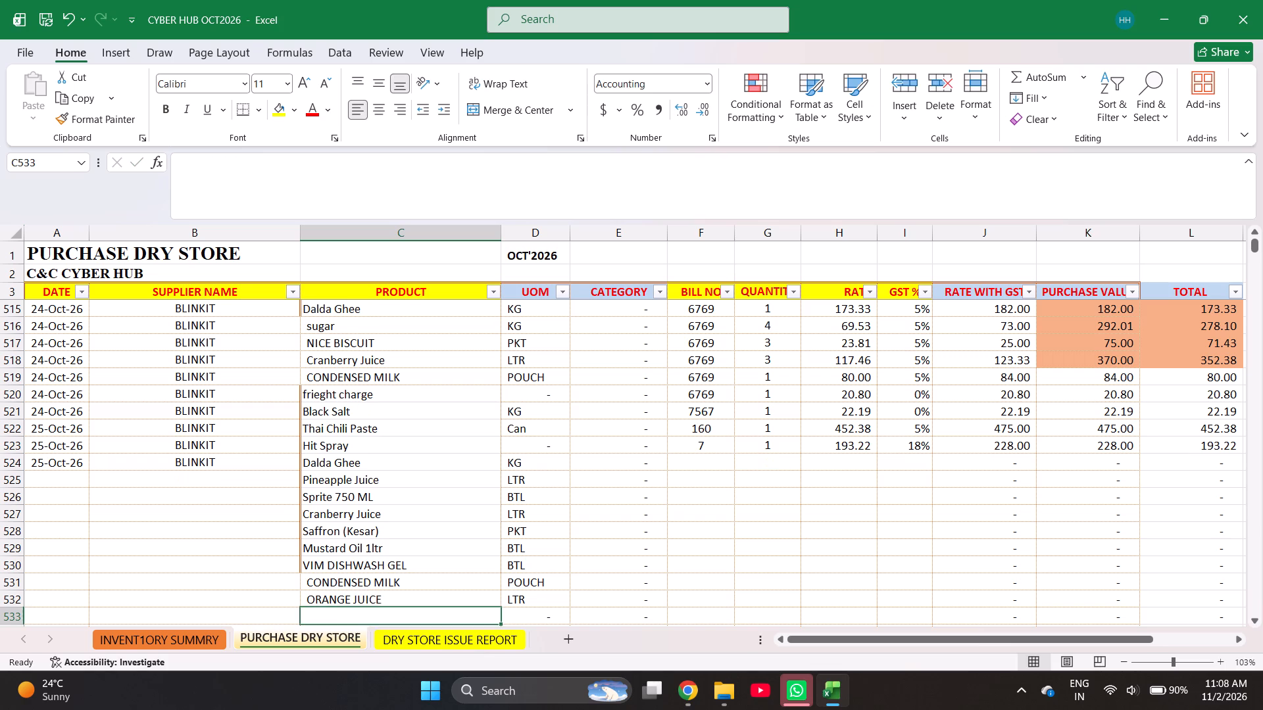
Enter bill number 162 for the Dalda Ghee line in row 524.
key(Left)
key(ctrl+Up)
key(Right)
key(ctrl+shift+Down)
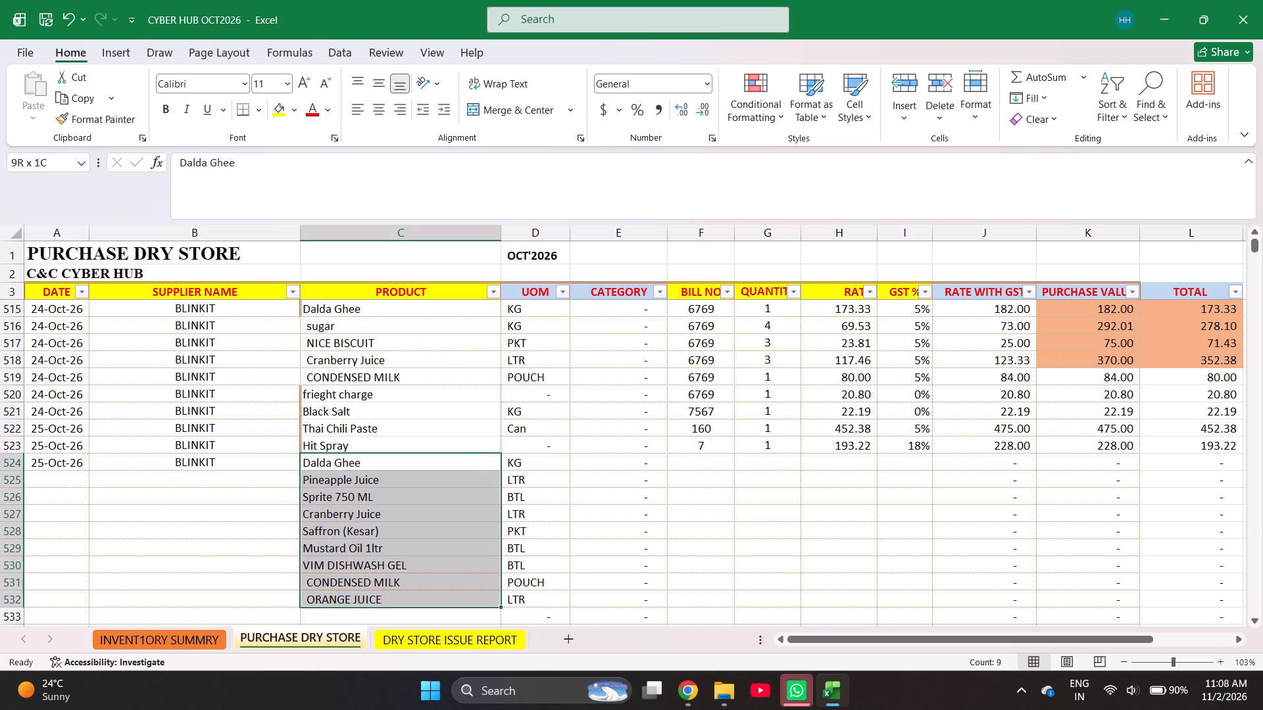
text(000)
key(Escape)
key(Right)
key(Right)
key(Right)
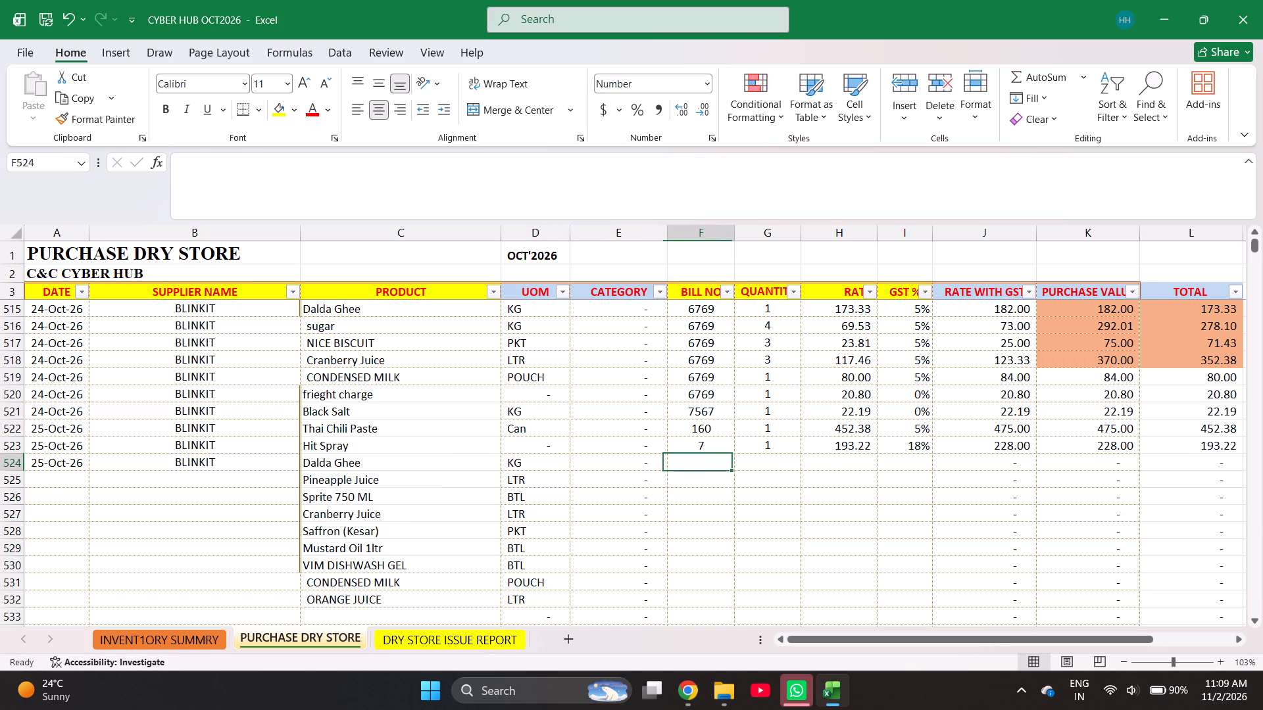
text(162)
key(Right)
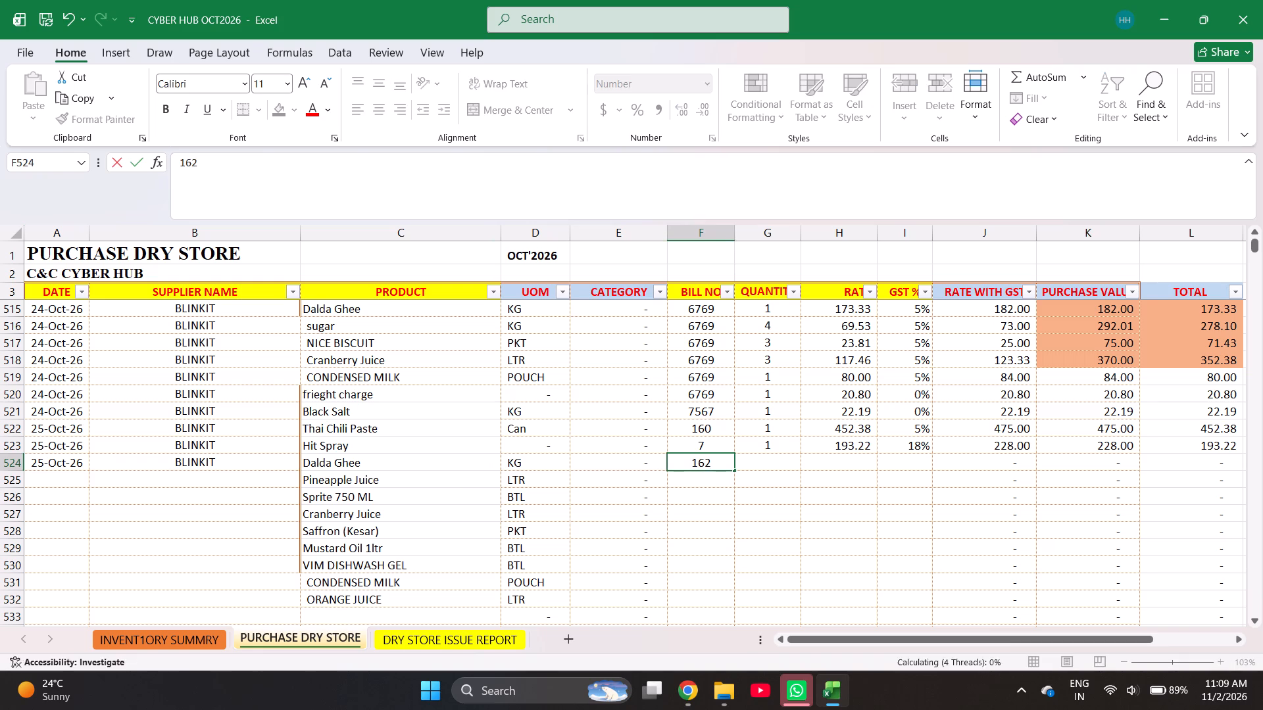
Enter the quantities 1, 3, 5 and 3 for Dalda Ghee, Pineapple Juice, Sprite and Cranberry Juice in rows 524 to 527.
key(1)
key(Return)
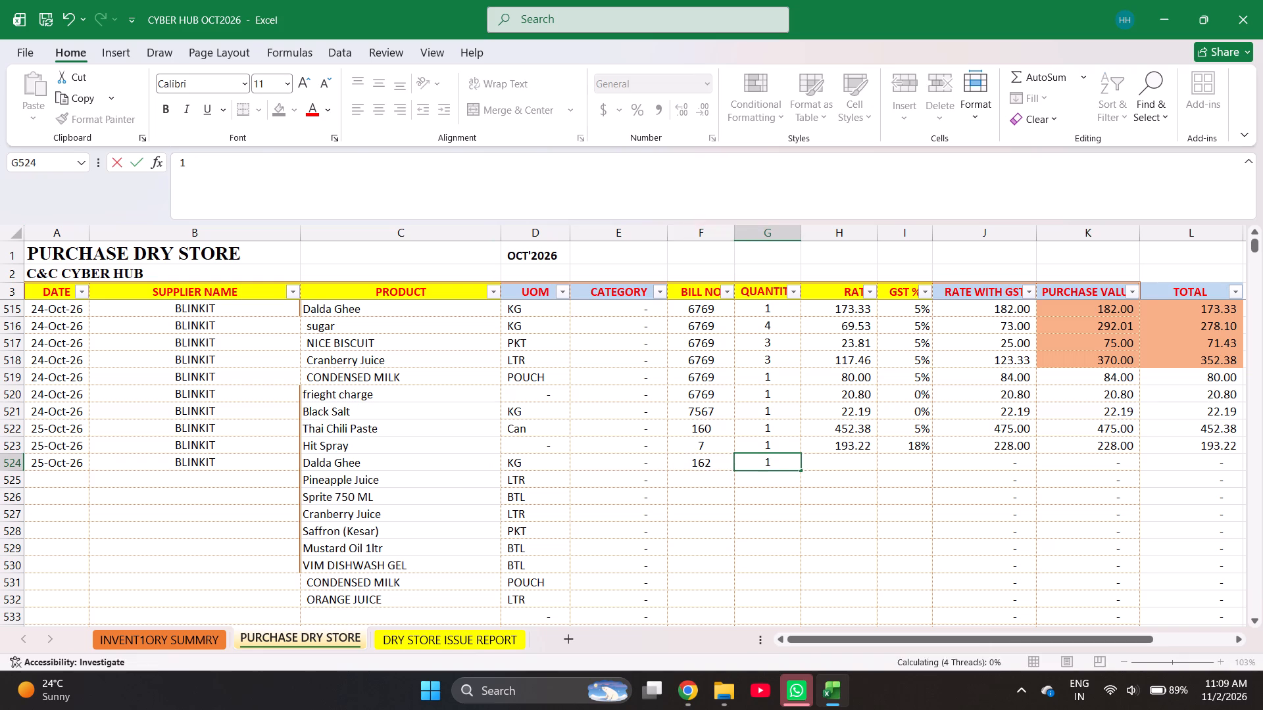
key(3)
key(Return)
key(5)
key(Return)
key(3)
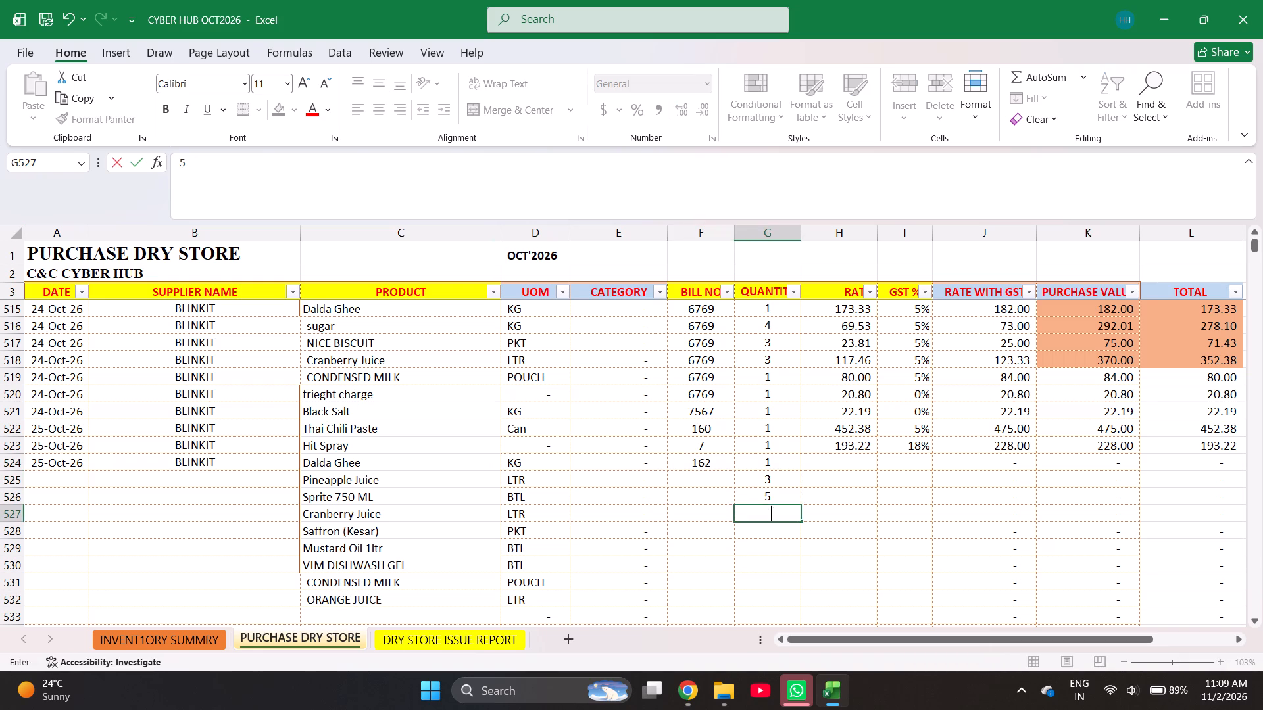
key(Return)
Enter quantity 1 for each product in rows 528 to 531 and quantity 6 for ORANGE JUICE in row 532.
key(1)
key(Return)
key(1)
key(Return)
key(1)
key(Return)
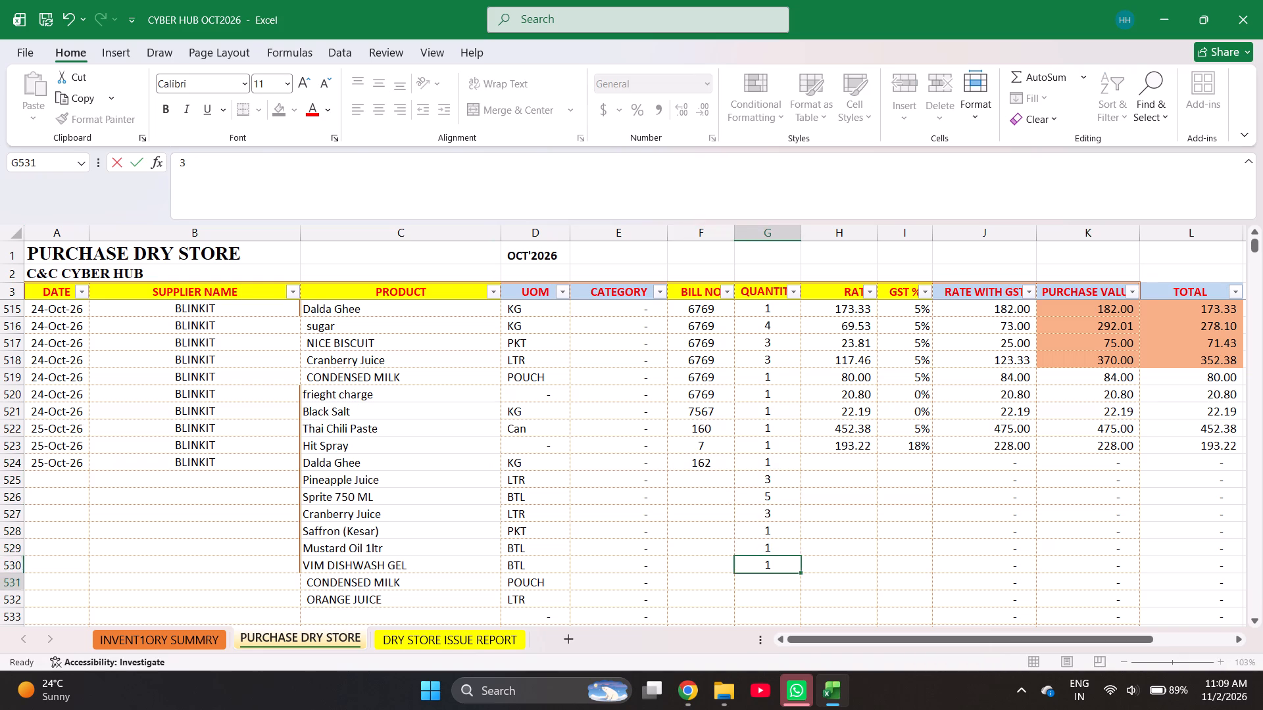
key(6)
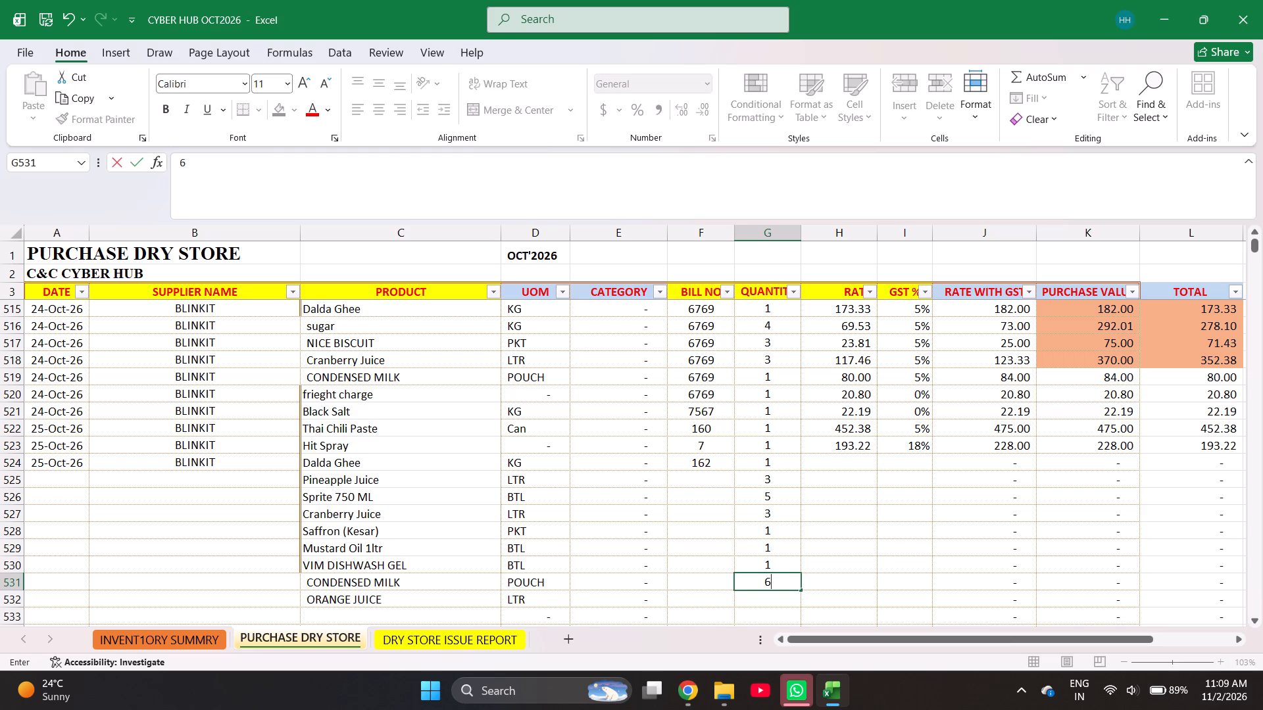
key(Escape)
key(1)
key(Return)
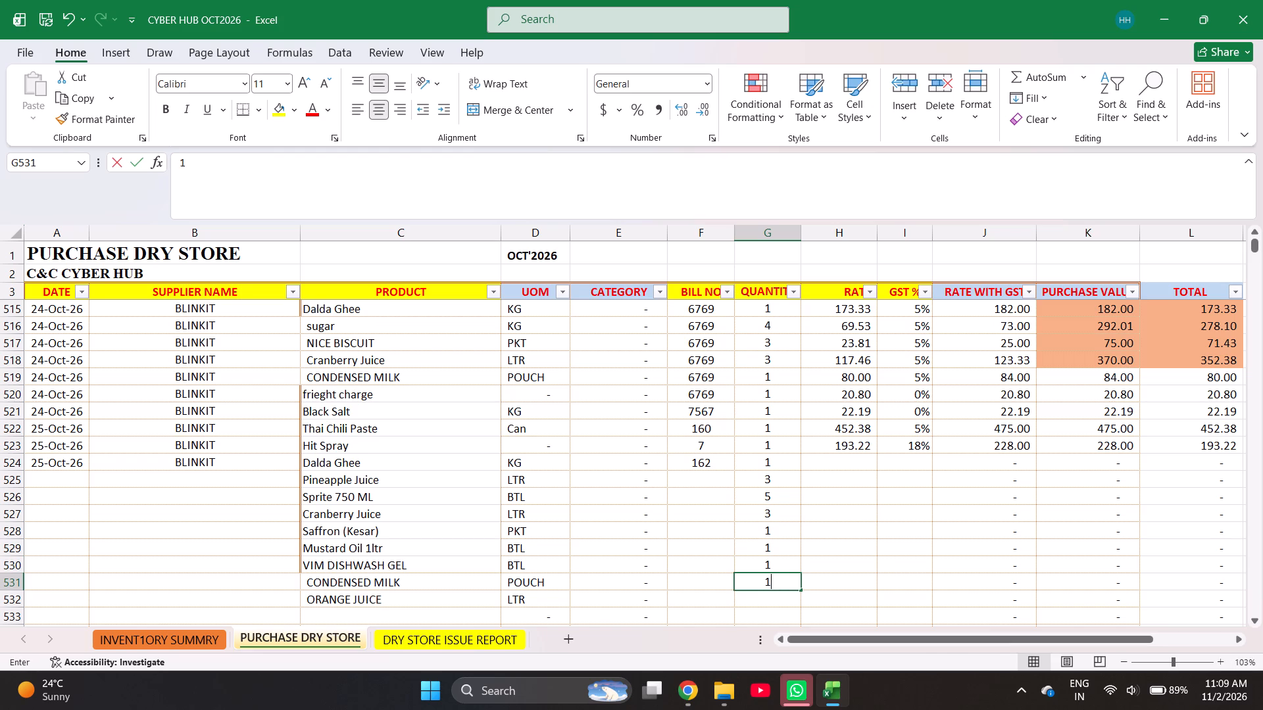
key(6)
key(Return)
Enter the rates 173.33 for Dalda Ghee in row 524 and =368.57/3 for Pineapple Juice in row 525.
key(Right)
key(ctrl+Up)
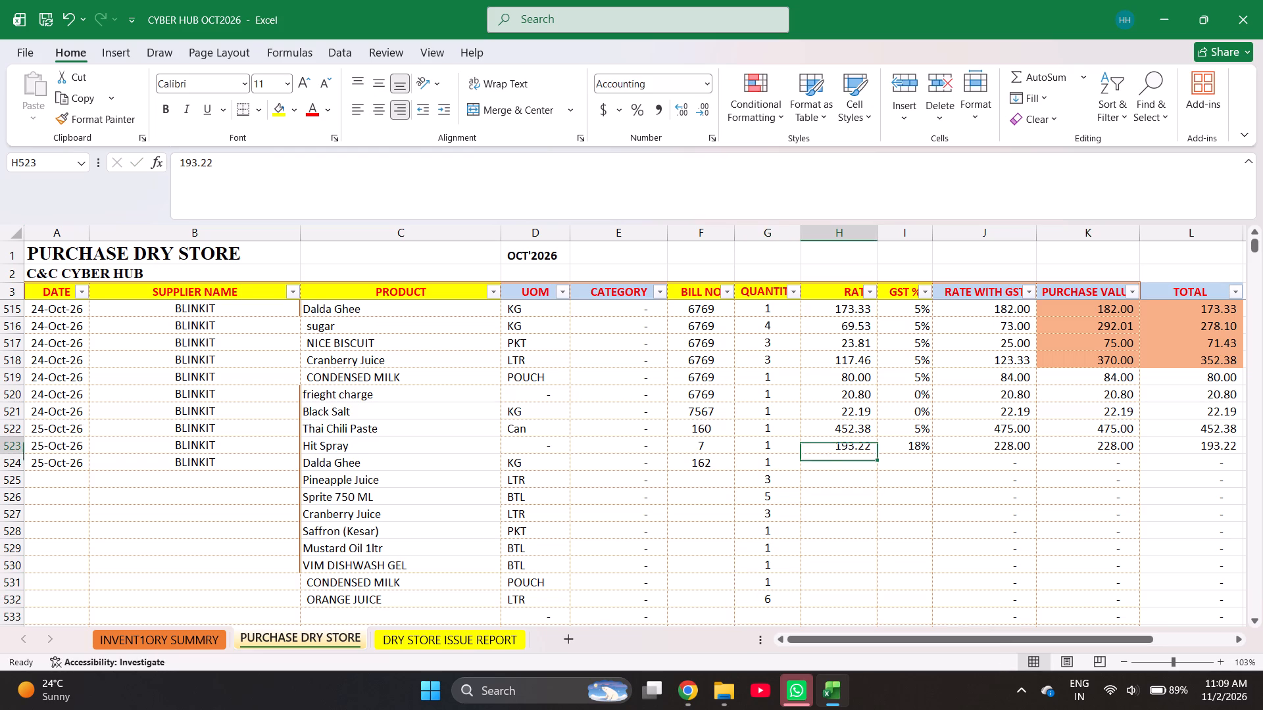
key(Down)
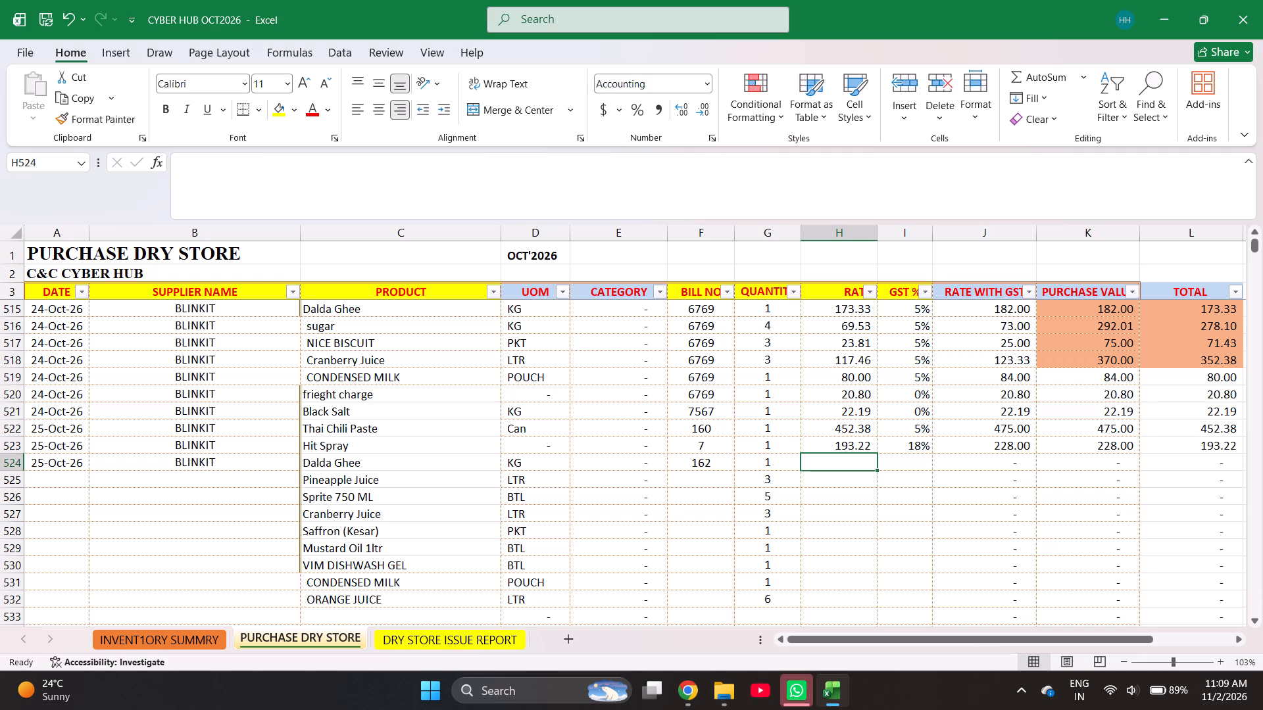
text(173.33)
key(Return)
key(equal)
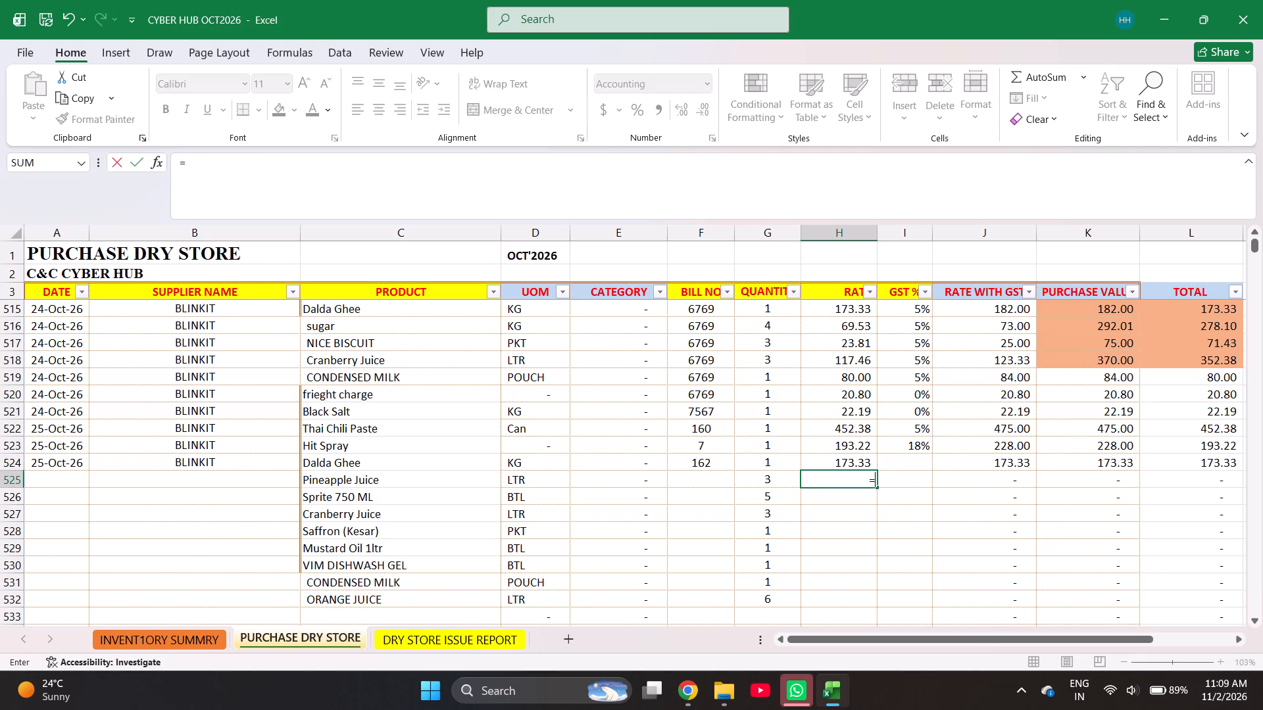
text(368.)
text(57)
text(/3)
key(Return)
Enter the rates =139.99/5 for Sprite 750 ML in row 526 and =414.29/3 for Cranberry Juice in row 527.
key(equal)
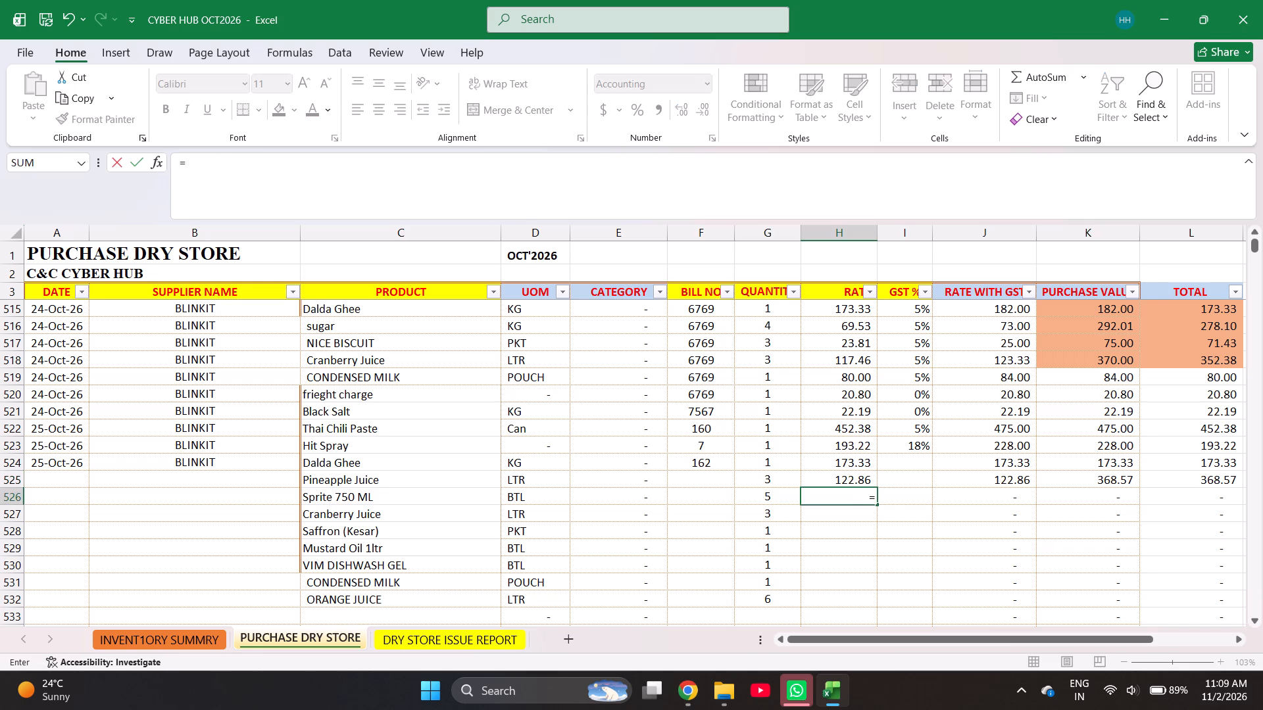
text(139.99/5)
key(Return)
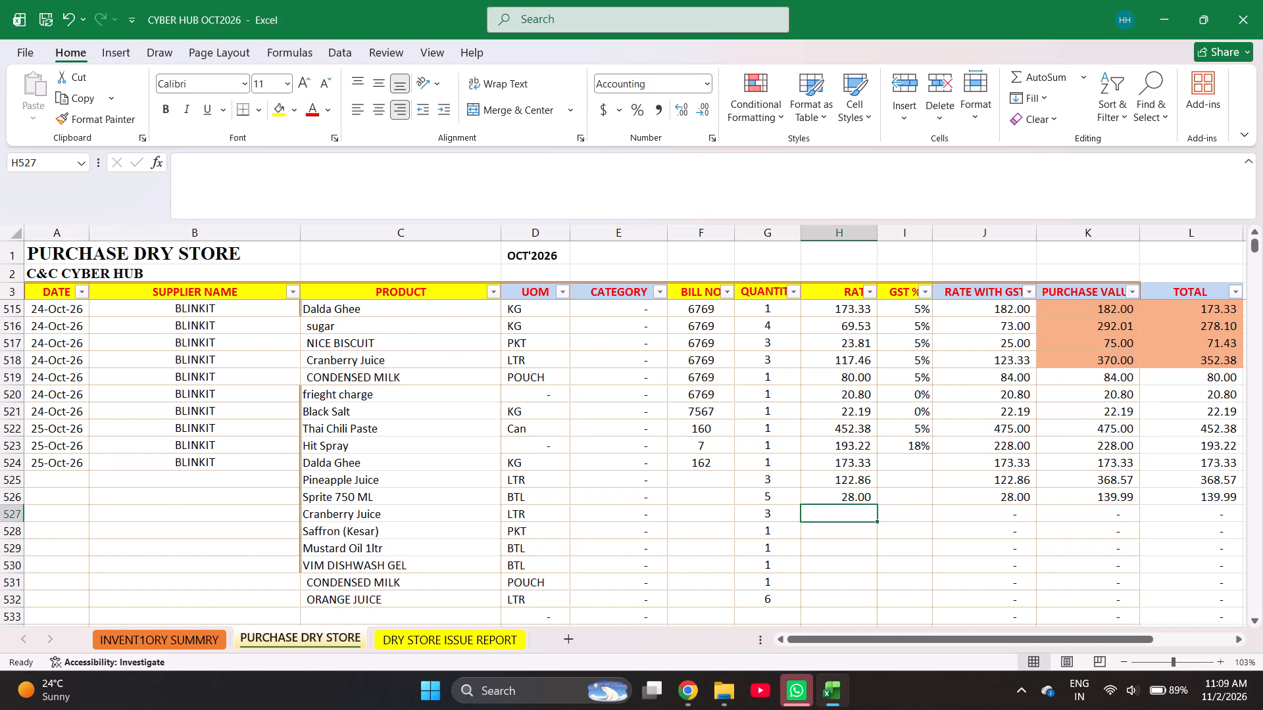
key(equal)
key(4)
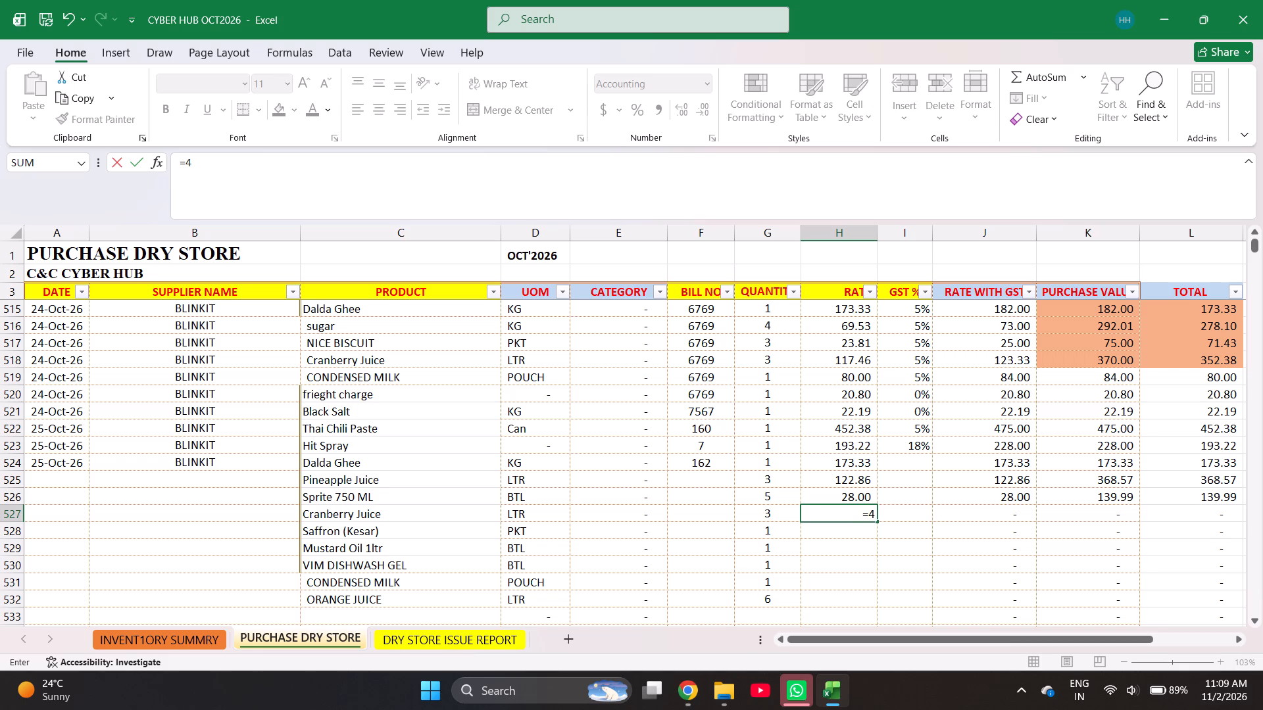
text(14.)
text(29/)
key(3)
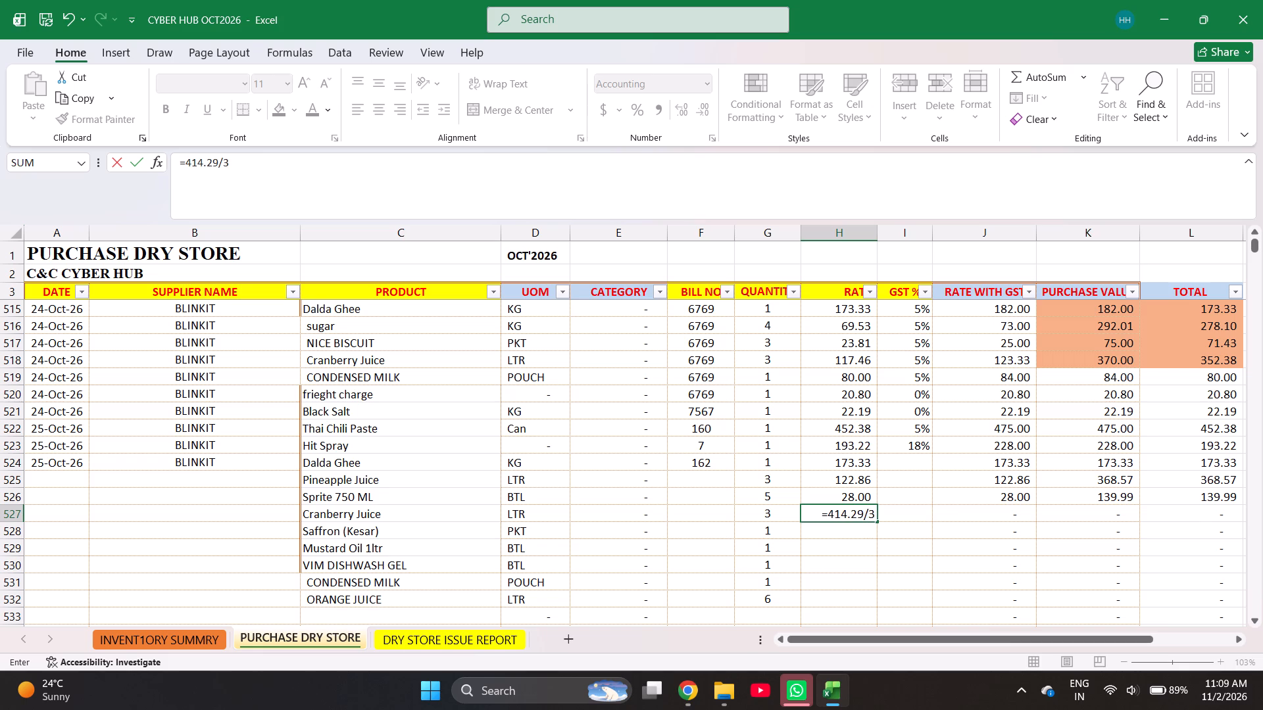
key(Return)
Enter the rates 185.71, 118.64 and 80 in rows 528 to 530.
key(equal)
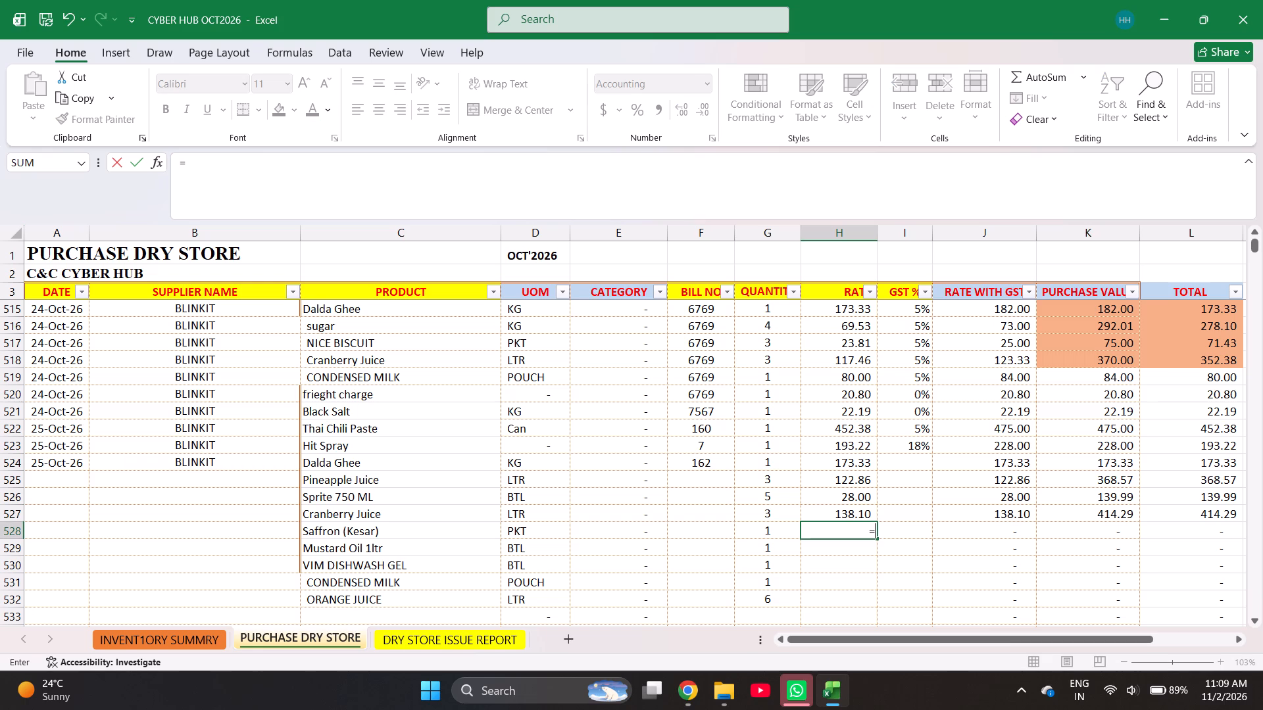
key(1)
key(Escape)
text(185.71)
key(Return)
text(118.64)
key(Return)
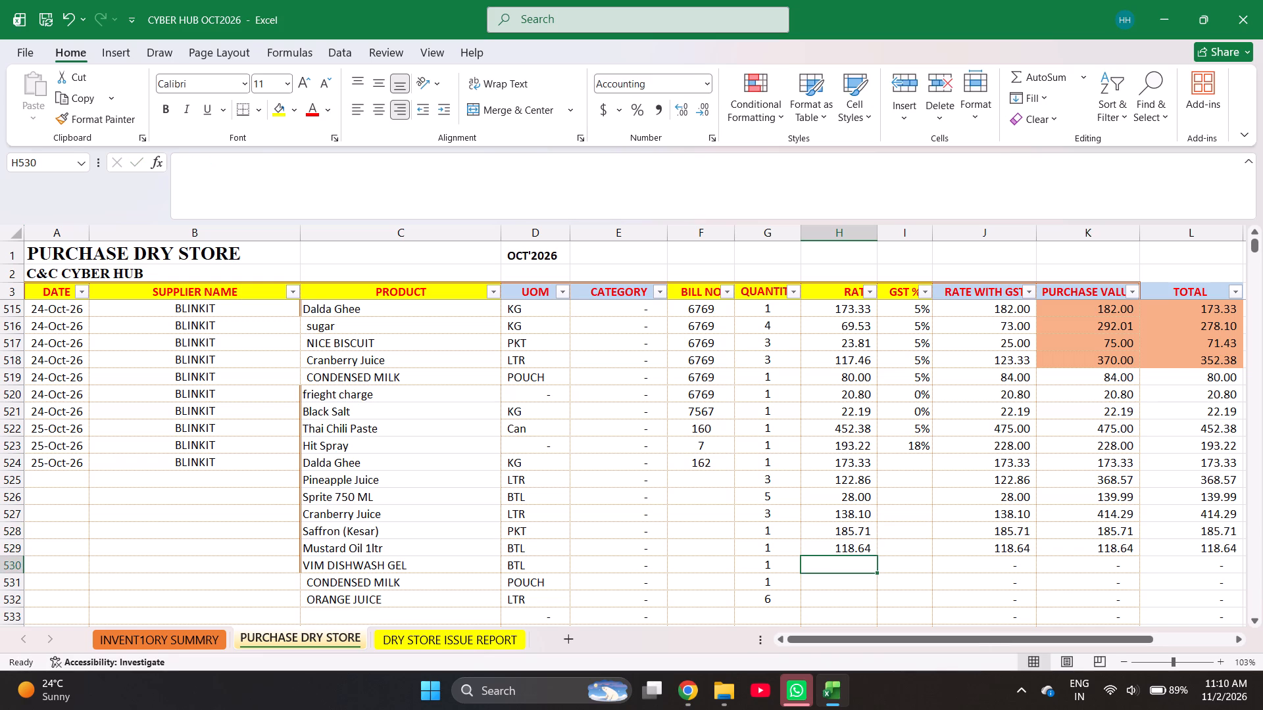
text(80)
key(Return)
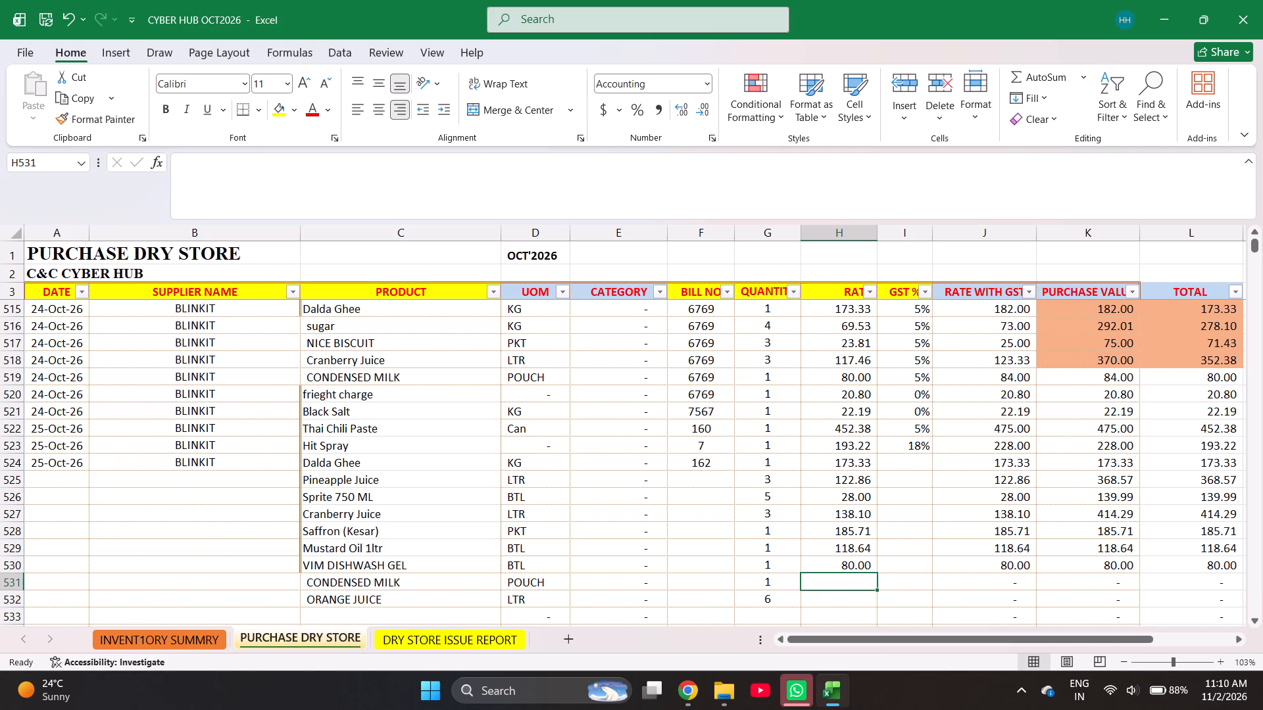
Copy the three rates in rows 528 to 530 one row down, into rows 529 to 531.
key(Up)
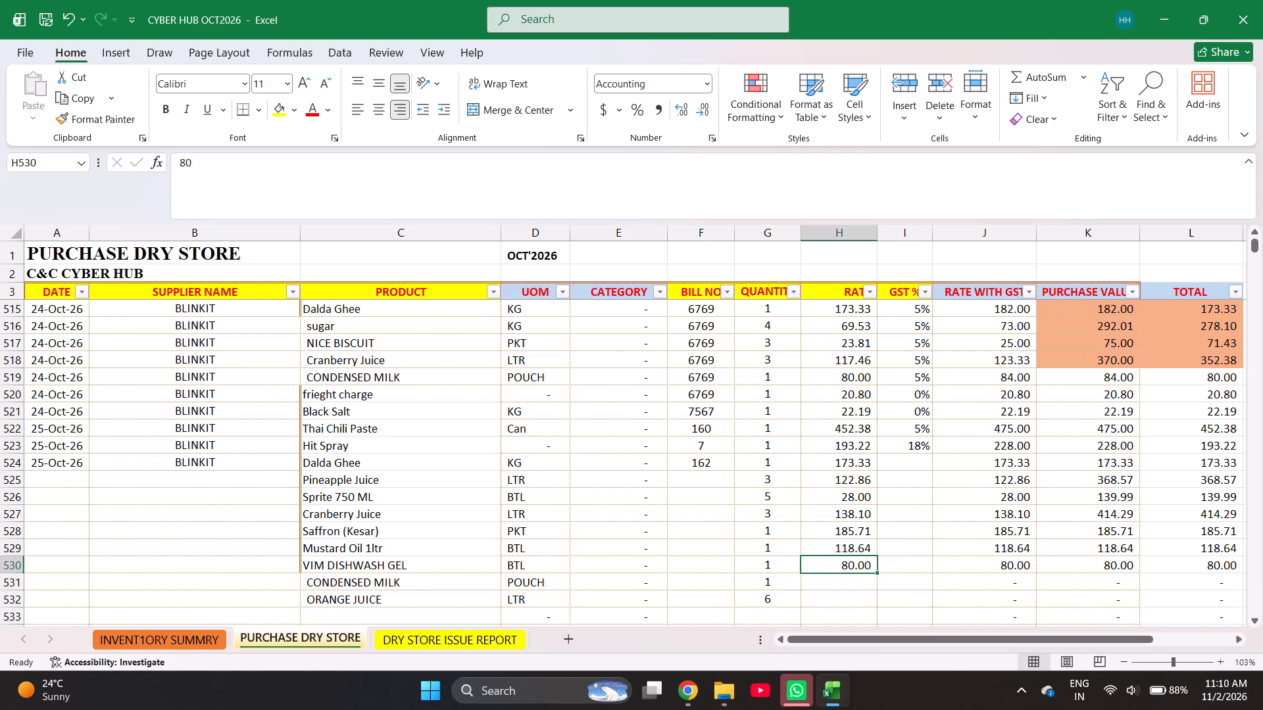
key(Up)
key(Up)
key(shift+Down)
key(shift+Down)
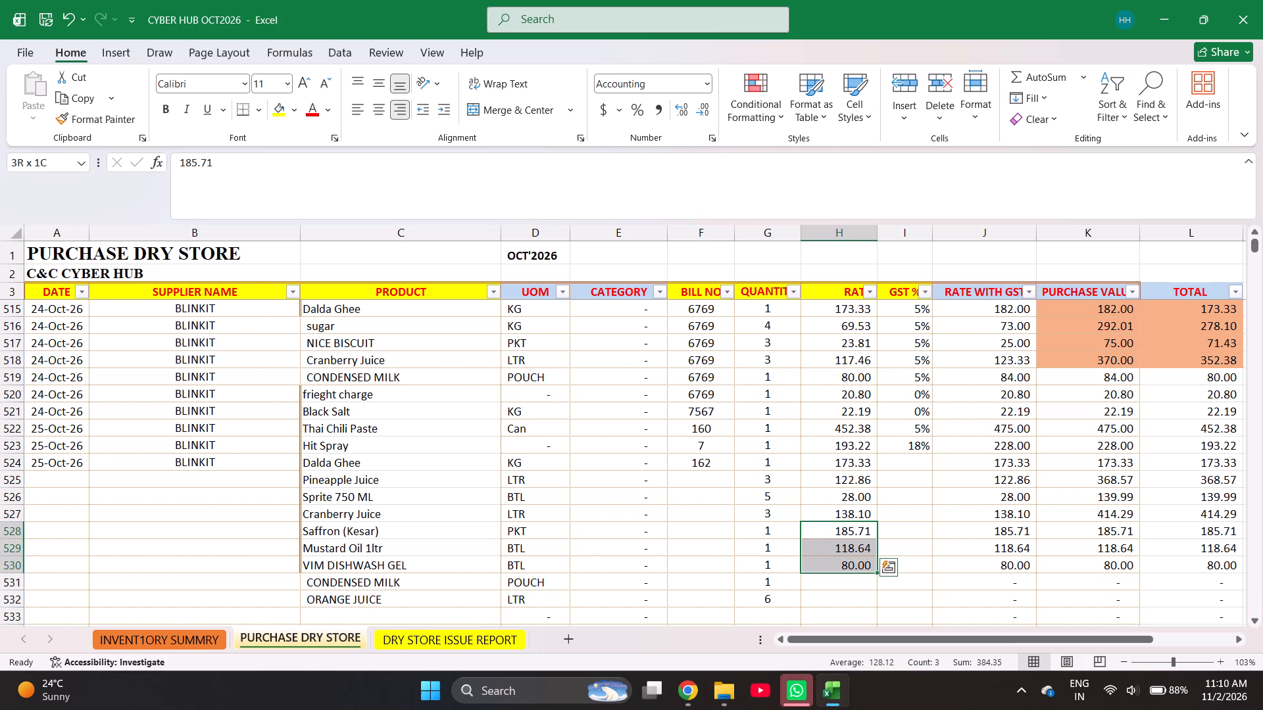
key(ctrl+c)
key(Down)
key(Return)
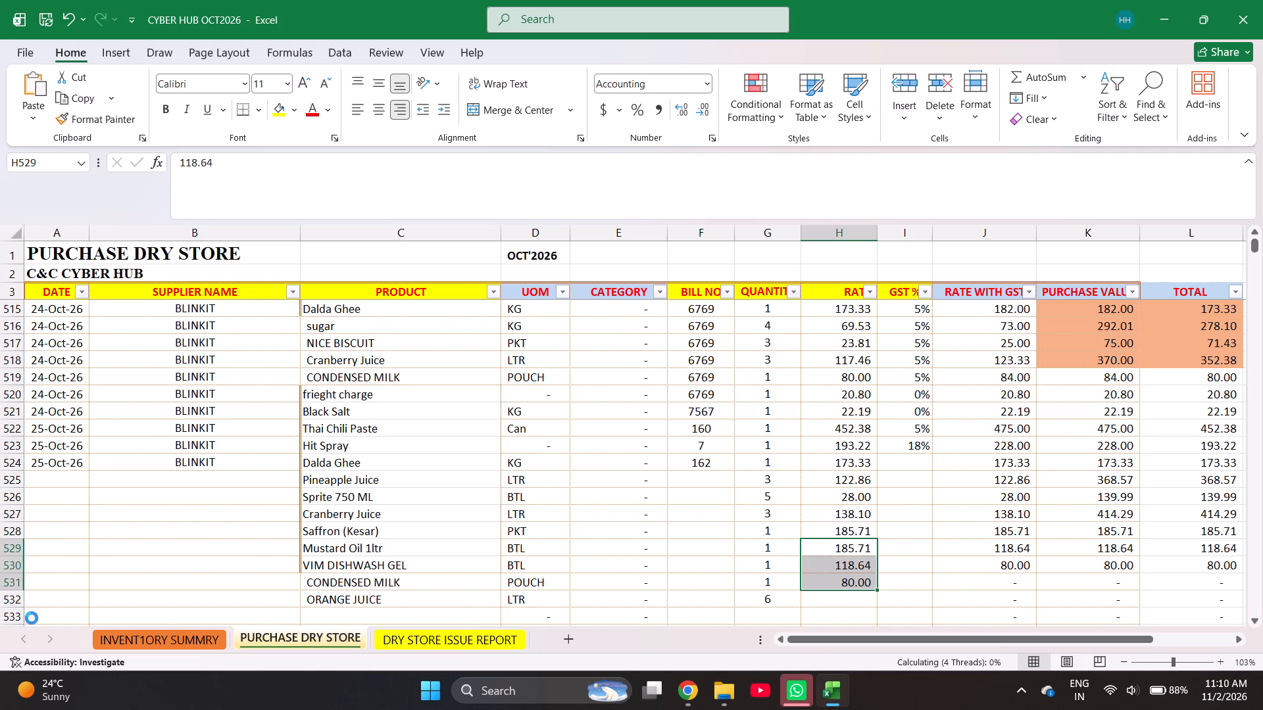
Set the rate of Saffron (Kesar) in row 528 to 180.95.
key(Up)
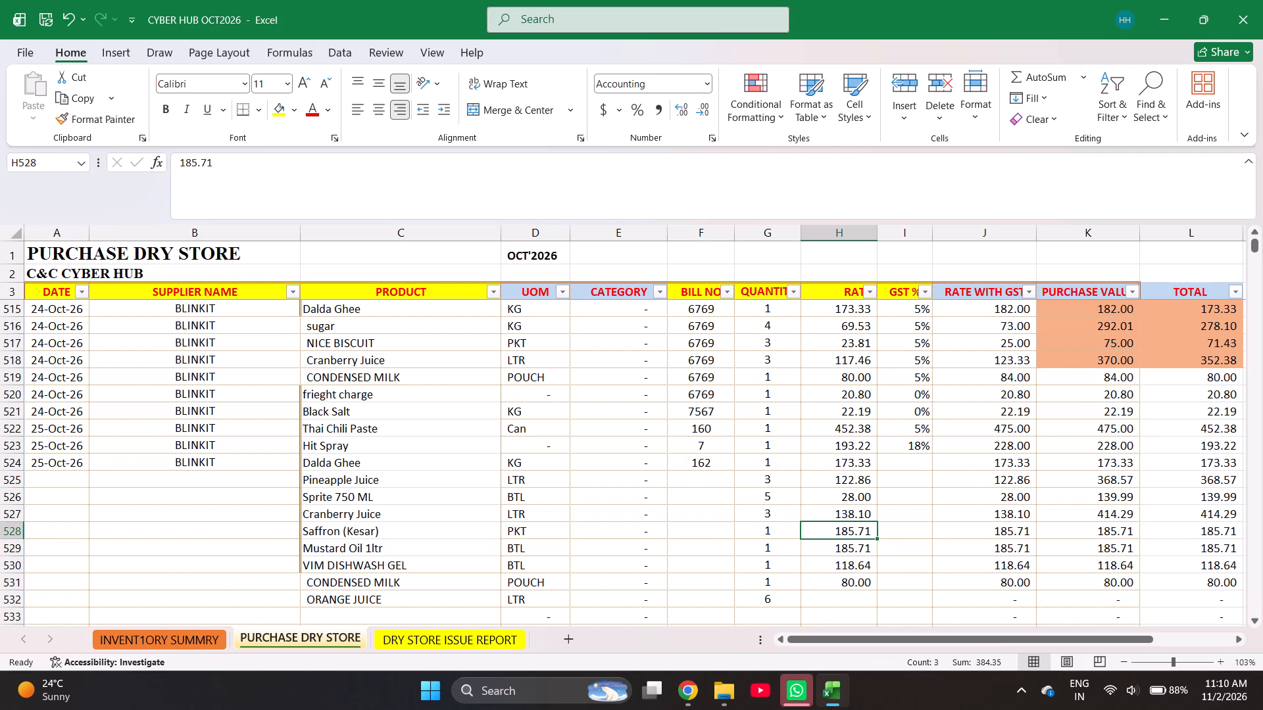
text(180)
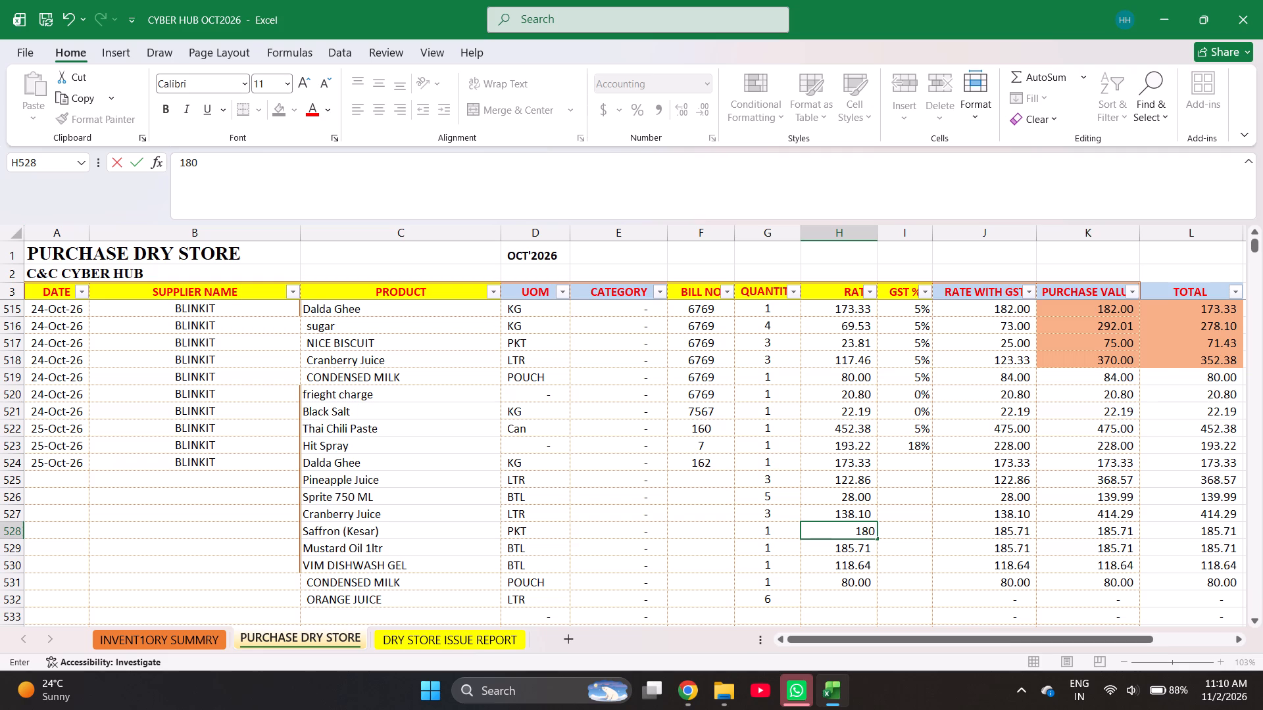
text(.95)
key(Return)
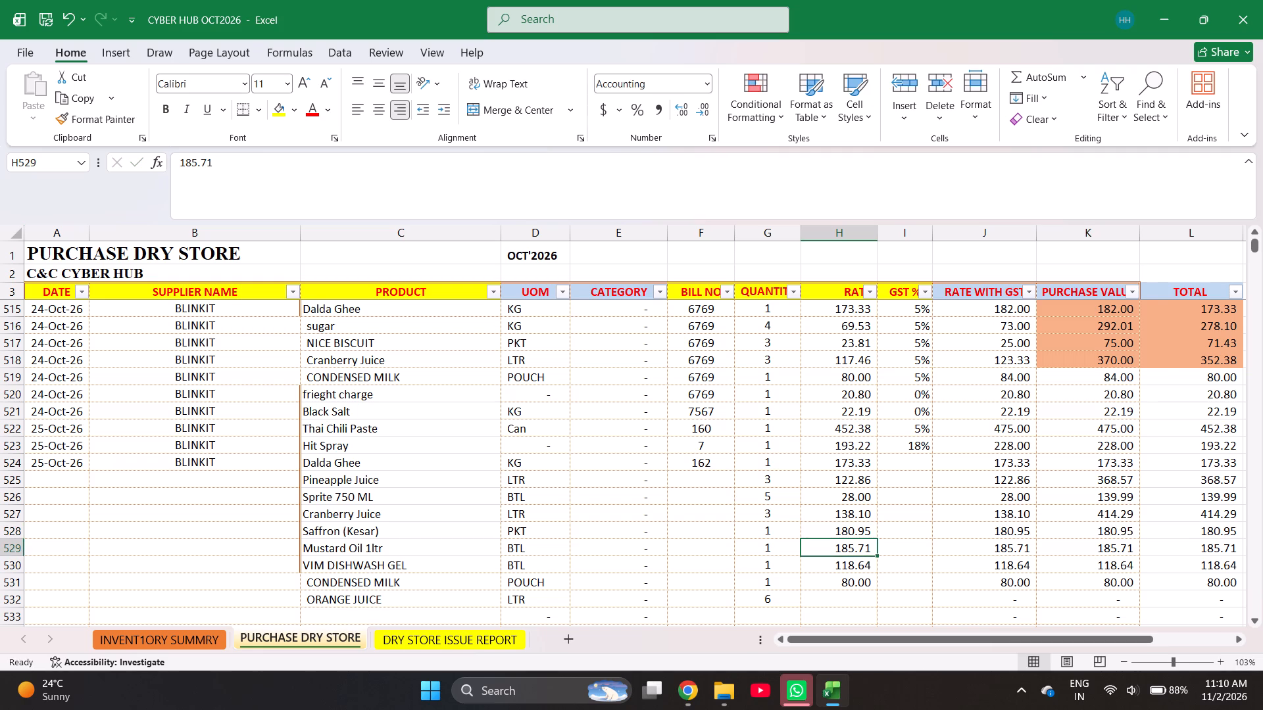
Enter the rate =657.14/6 for Orange Juice in row 532.
key(ctrl+Down)
key(Down)
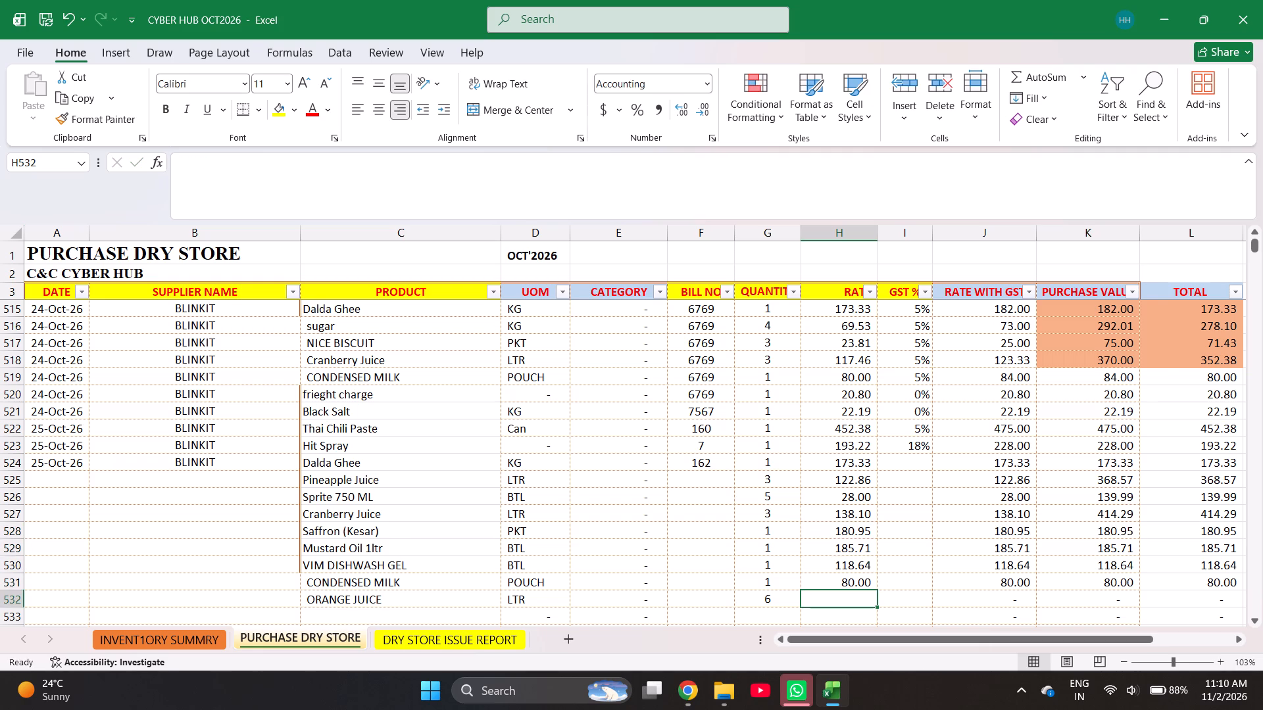
text(=657.114)
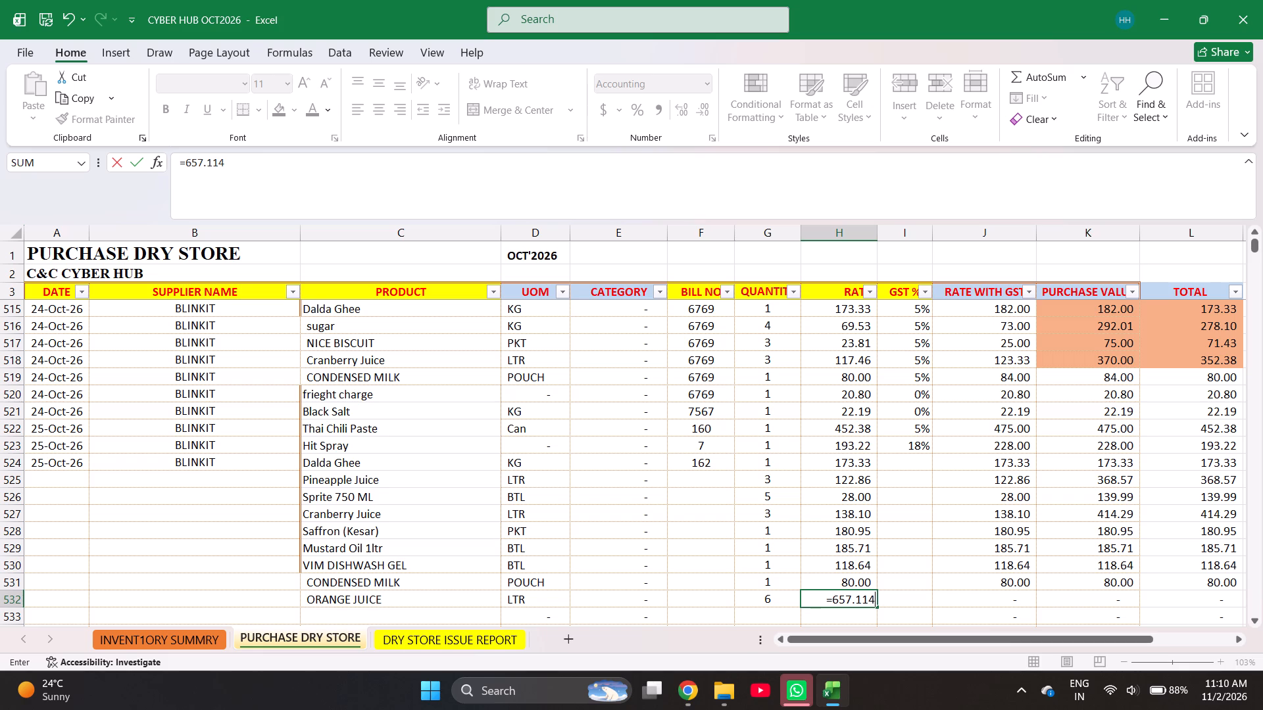
key(BackSpace)
key(BackSpace)
text(4/)
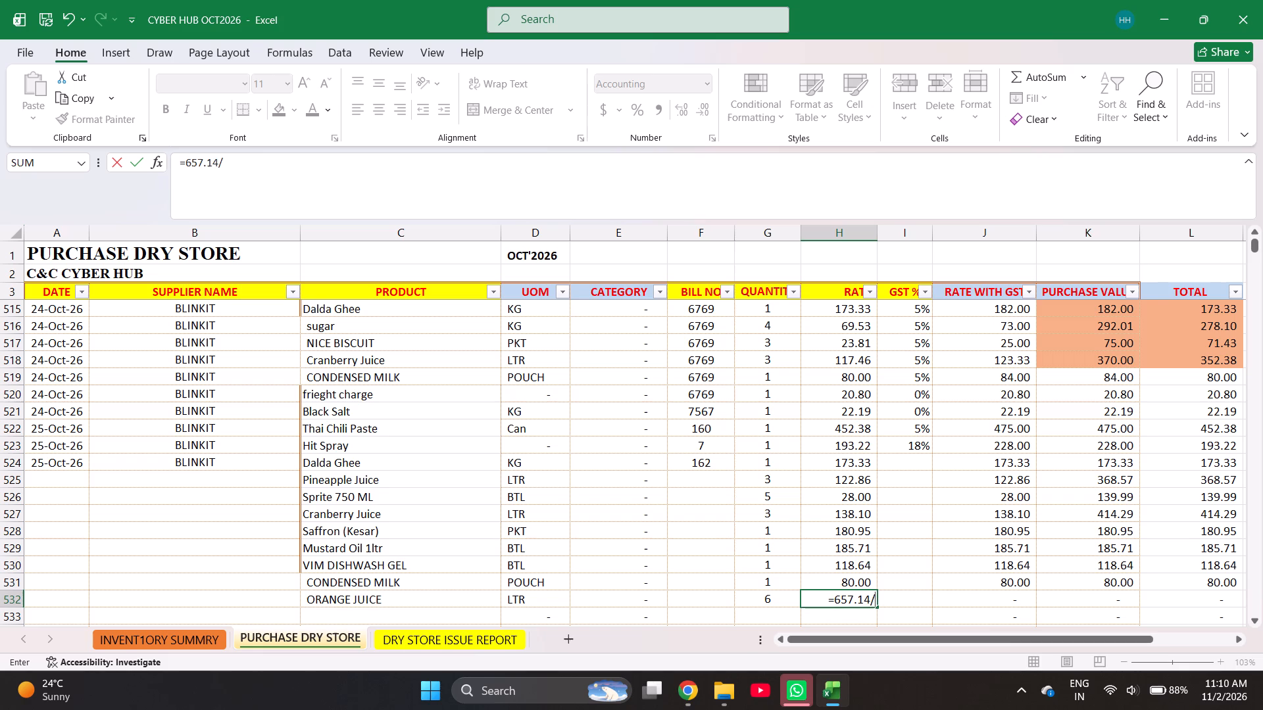
key(6)
key(Return)
Enter GST of 5% for Dalda Ghee and Pineapple Juice in rows 524 and 525, and 40% for Sprite 750 ML in row 526.
key(Right)
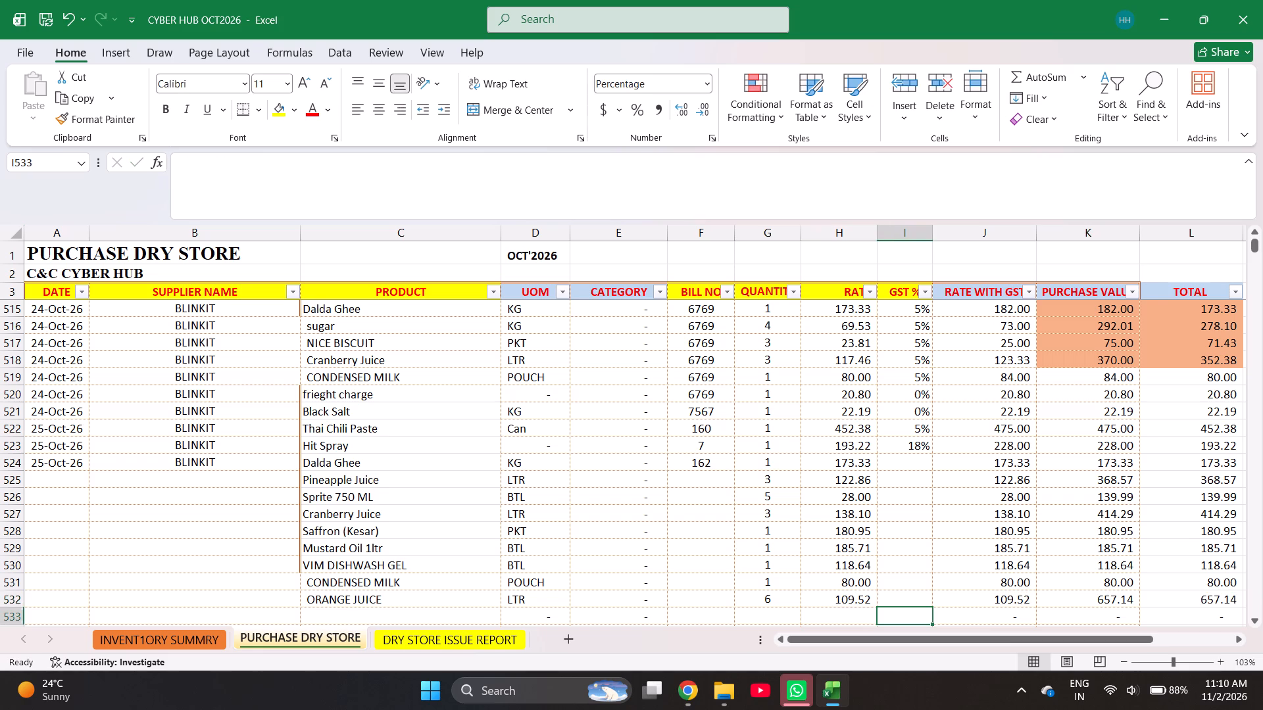
key(ctrl+Up)
key(Down)
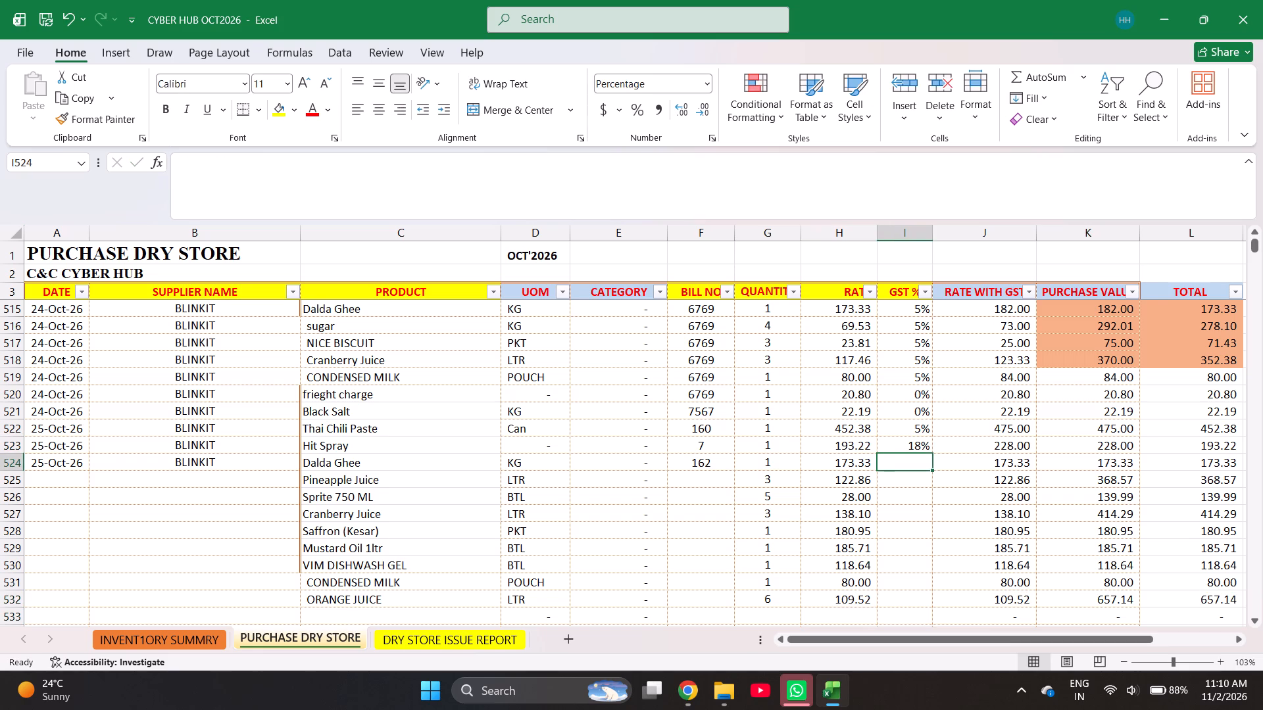
key(5)
key(Return)
key(5)
key(Return)
text(400)
key(BackSpace)
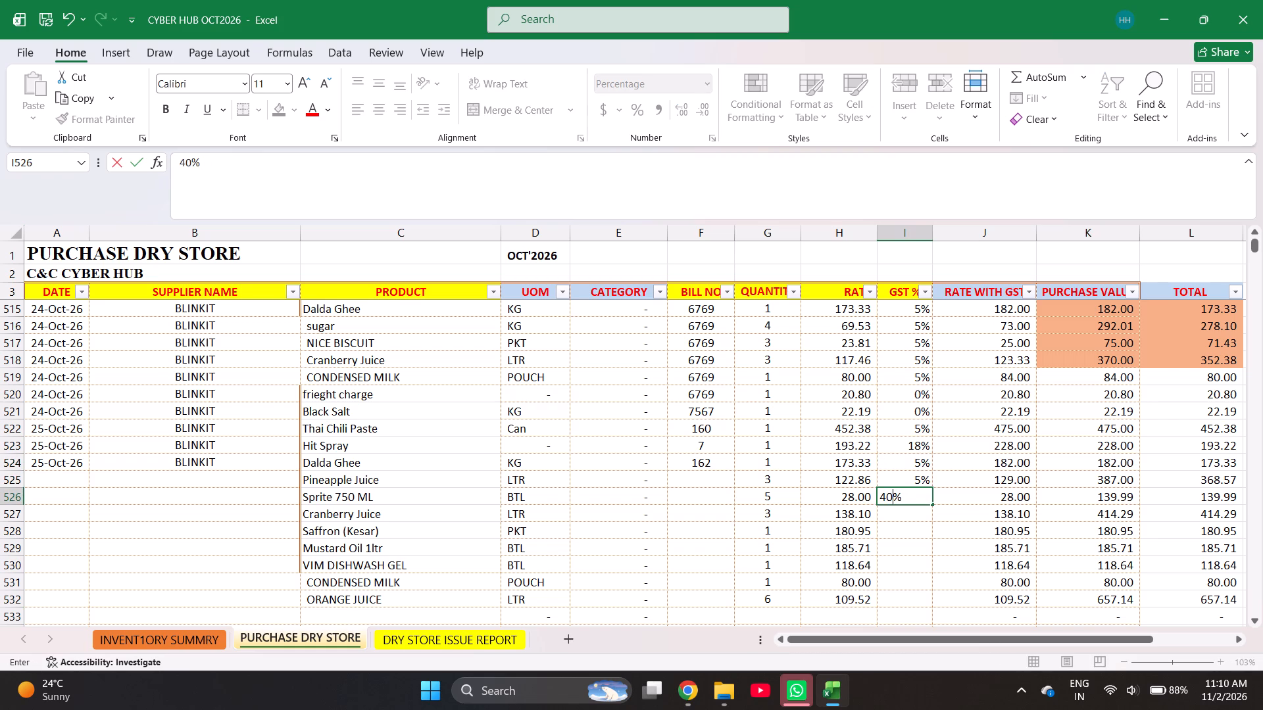
key(Return)
Enter GST of 5% in each of rows 527 to 532, from Cranberry Juice through Orange Juice.
key(5)
key(Return)
key(5)
key(Return)
key(5)
key(Return)
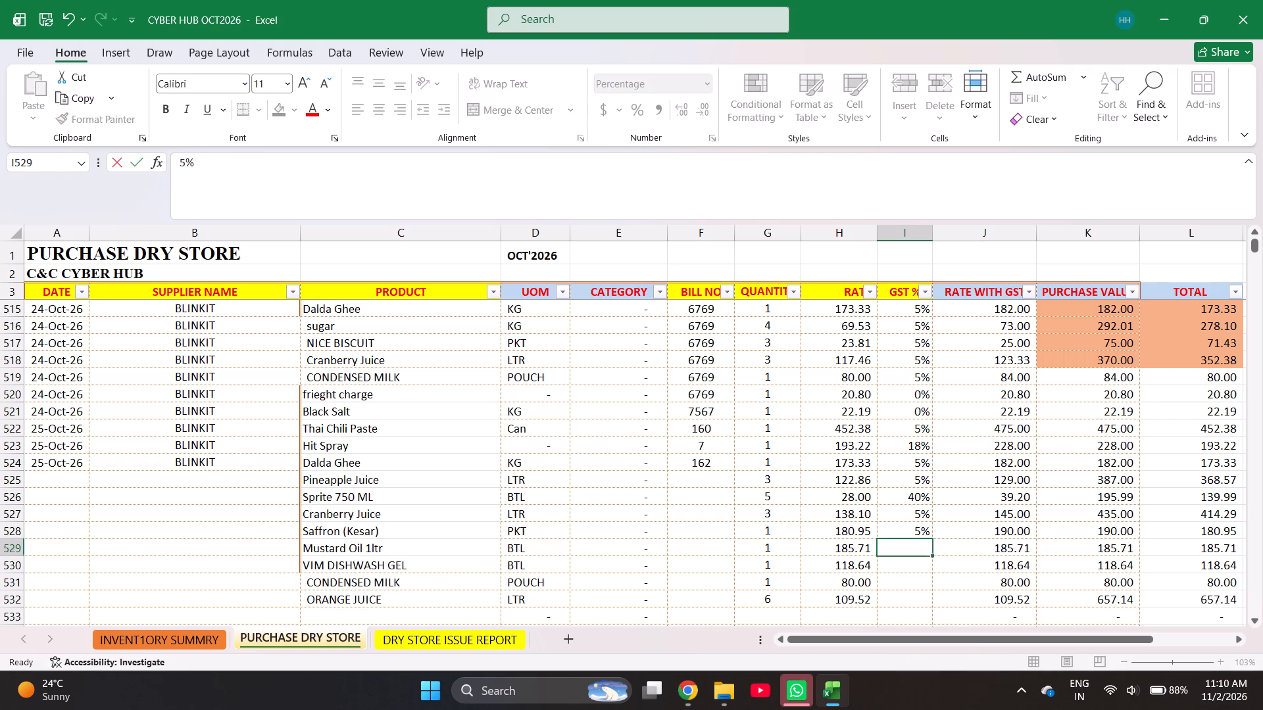
key(5)
key(Return)
key(5)
key(Return)
key(5)
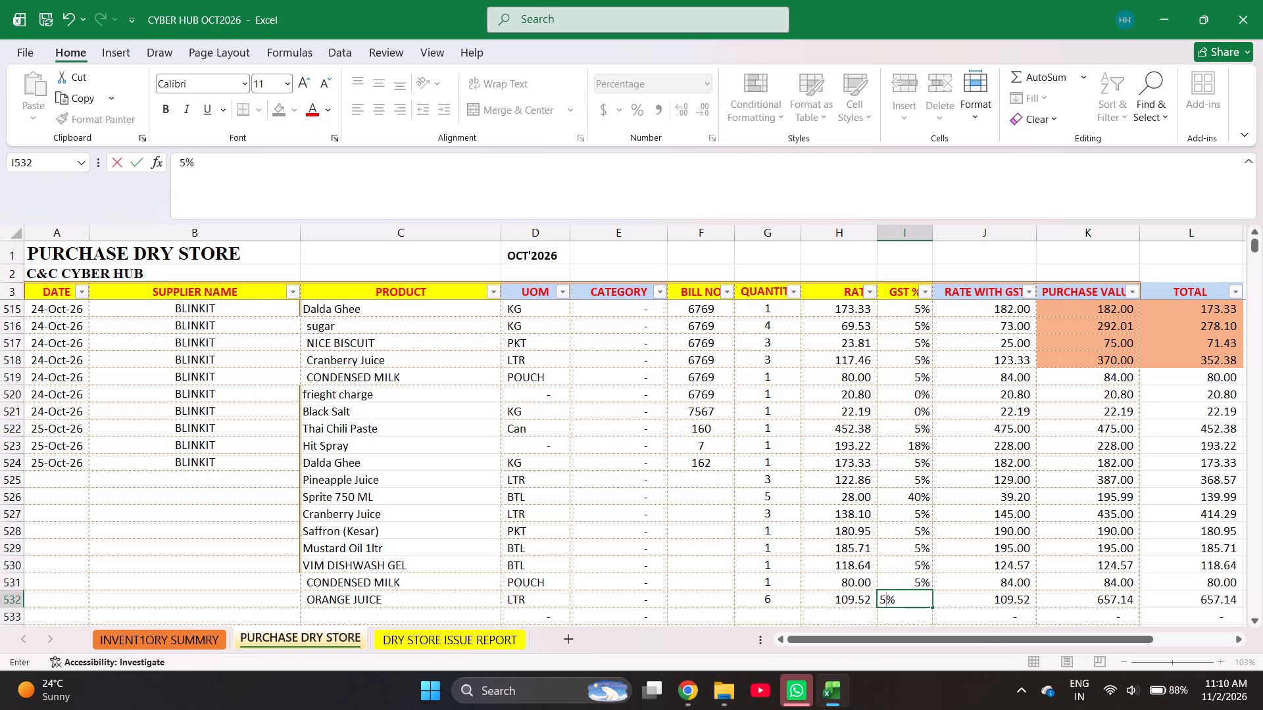
key(Up)
Set the GST of VIM Dishwash Gel in row 530 to 18%.
key(Up)
text(18)
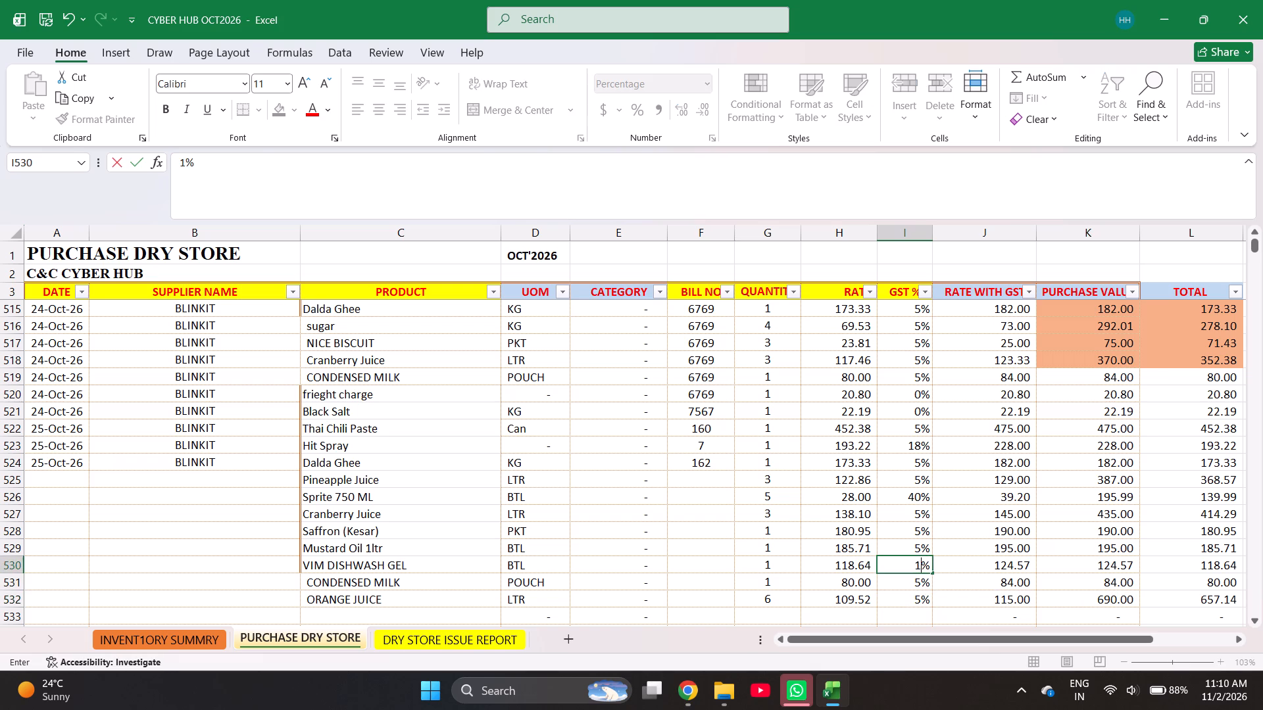
key(Left)
Fill the 25-Oct-26 date and supplier BLINKIT from row 524 down through row 532.
key(ctrl+Left)
key(ctrl+Left)
key(ctrl+Left)
key(ctrl+Left)
key(ctrl+Left)
key(ctrl+Left)
key(ctrl+Left)
key(ctrl+Left)
key(ctrl+Up)
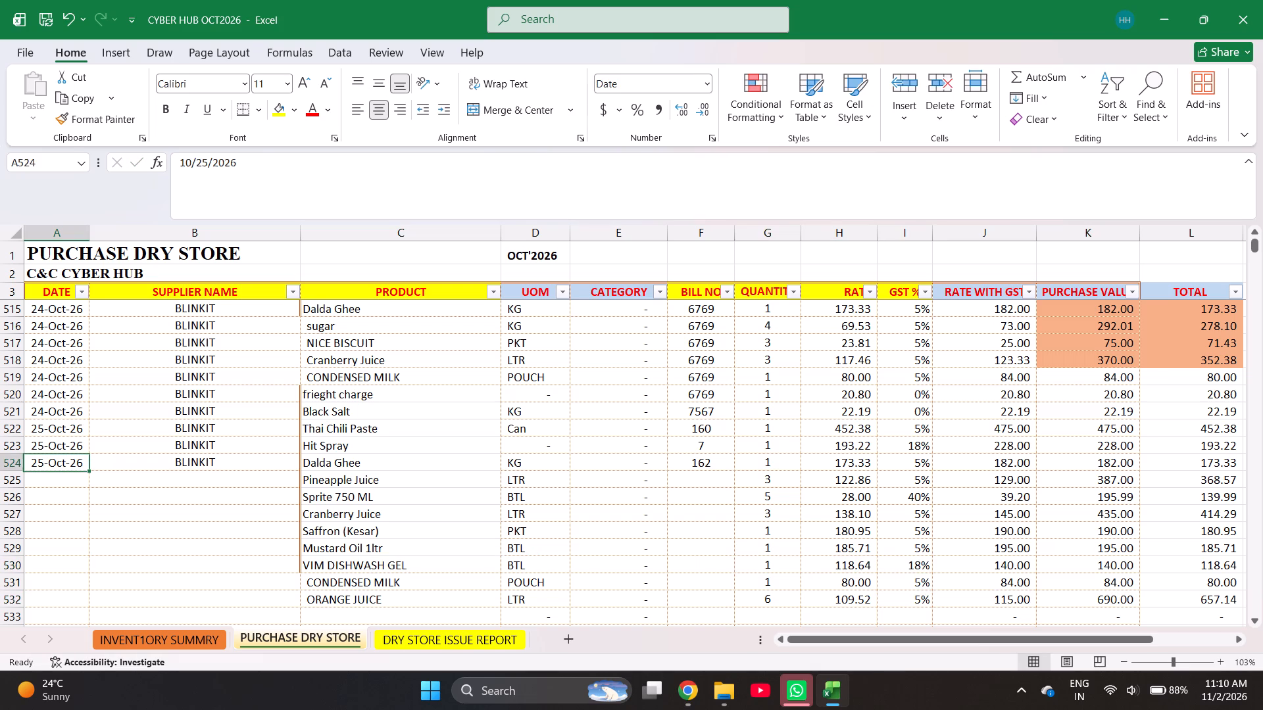
key(shift+Right)
key(shift+Down)
key(shift+Down)
key(shift+Down)
key(shift+Down)
key(shift+Down)
key(shift+Down)
key(shift+Down)
key(shift+Down)
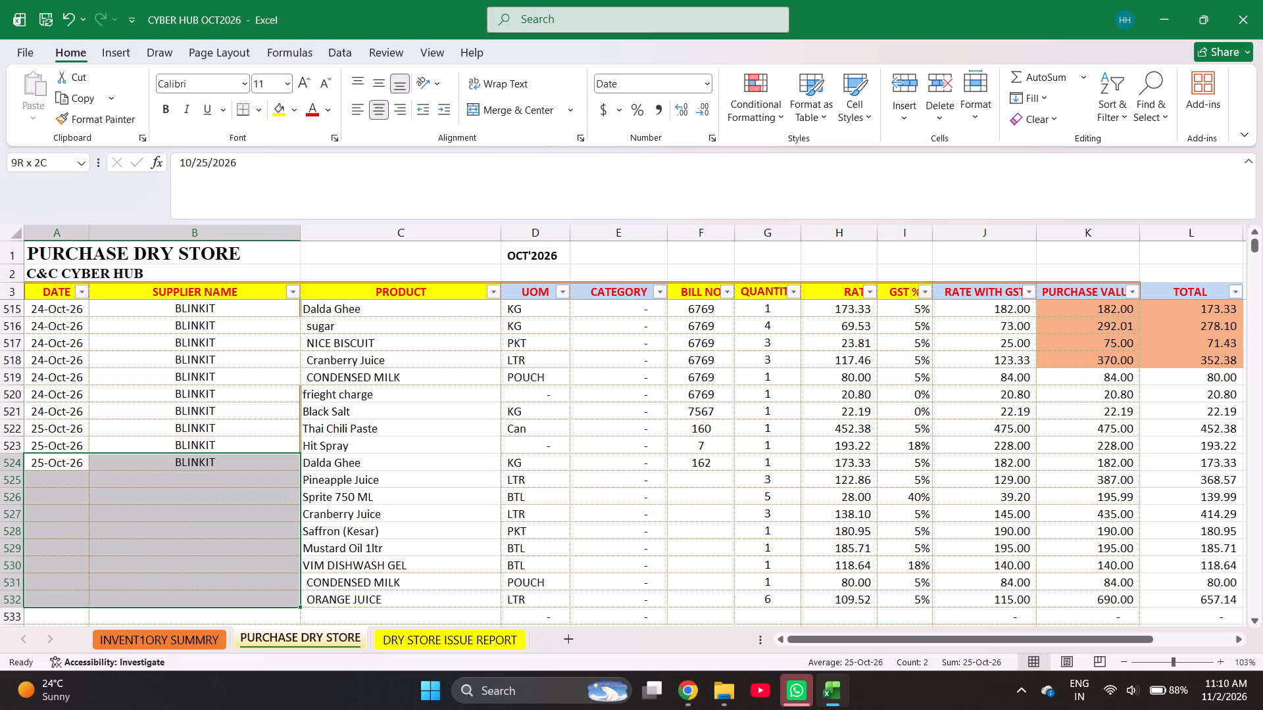
key(ctrl+d)
Fill bill number 162 from row 524 down through row 533.
key(Down)
key(ctrl+Right)
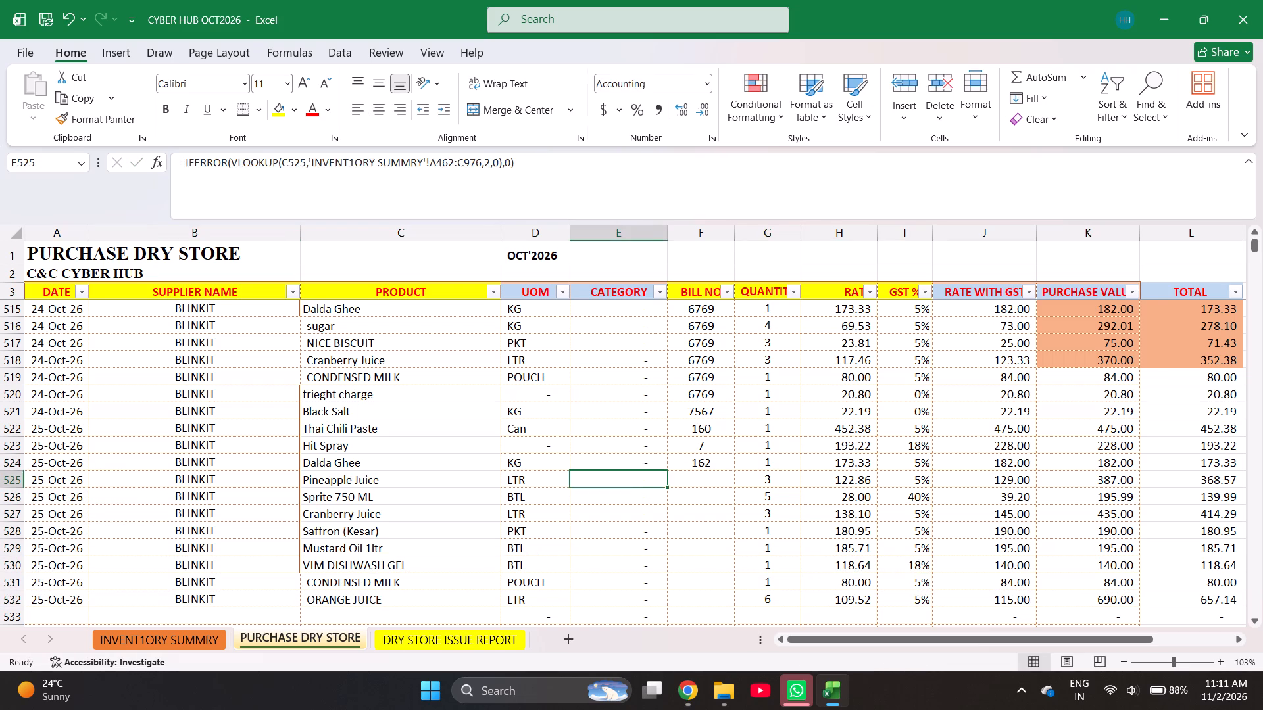
key(Right)
key(Up)
key(shift+Down)
key(shift+Down)
key(shift+Down)
key(shift+Down)
key(shift+Down)
key(shift+Down)
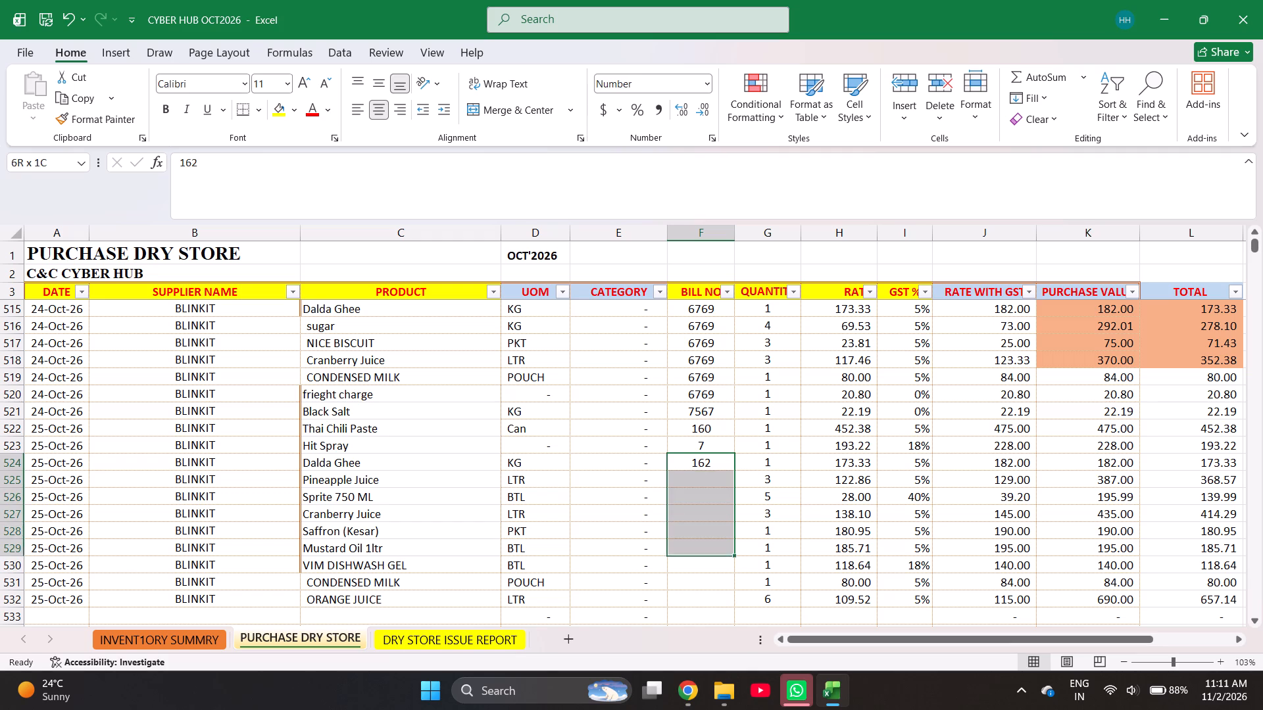
key(shift+Down)
key(shift+Down)
key(shift+Down)
key(ctrl+d)
Copy the date 25-Oct-26 and supplier BLINKIT from row 532 down into row 533.
key(ctrl+Left)
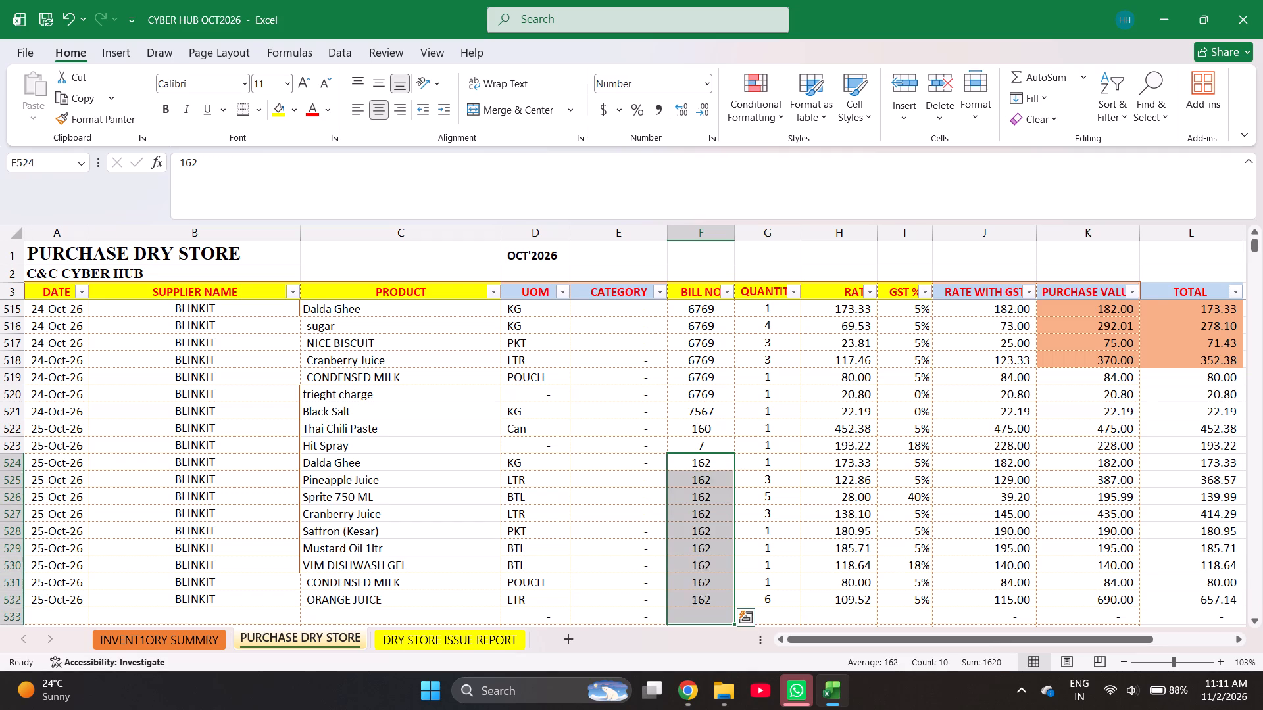
key(ctrl+Down)
key(shift+Right)
key(shift+Down)
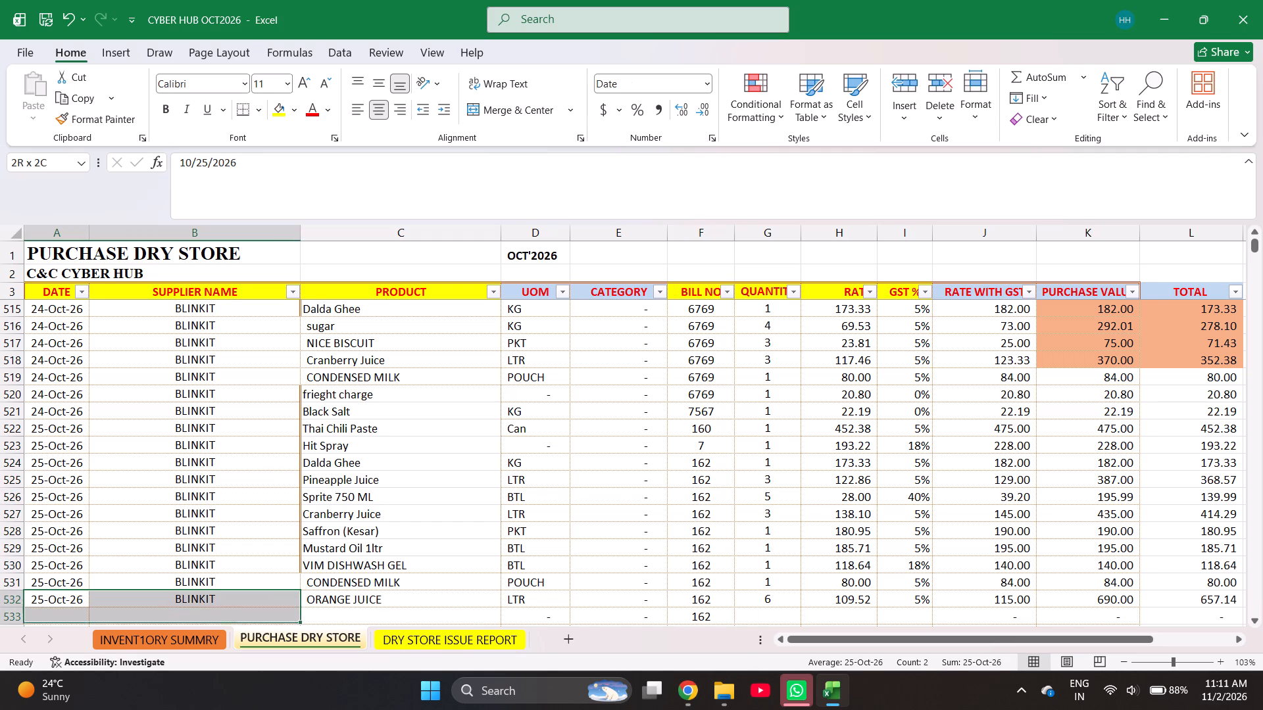
key(ctrl+d)
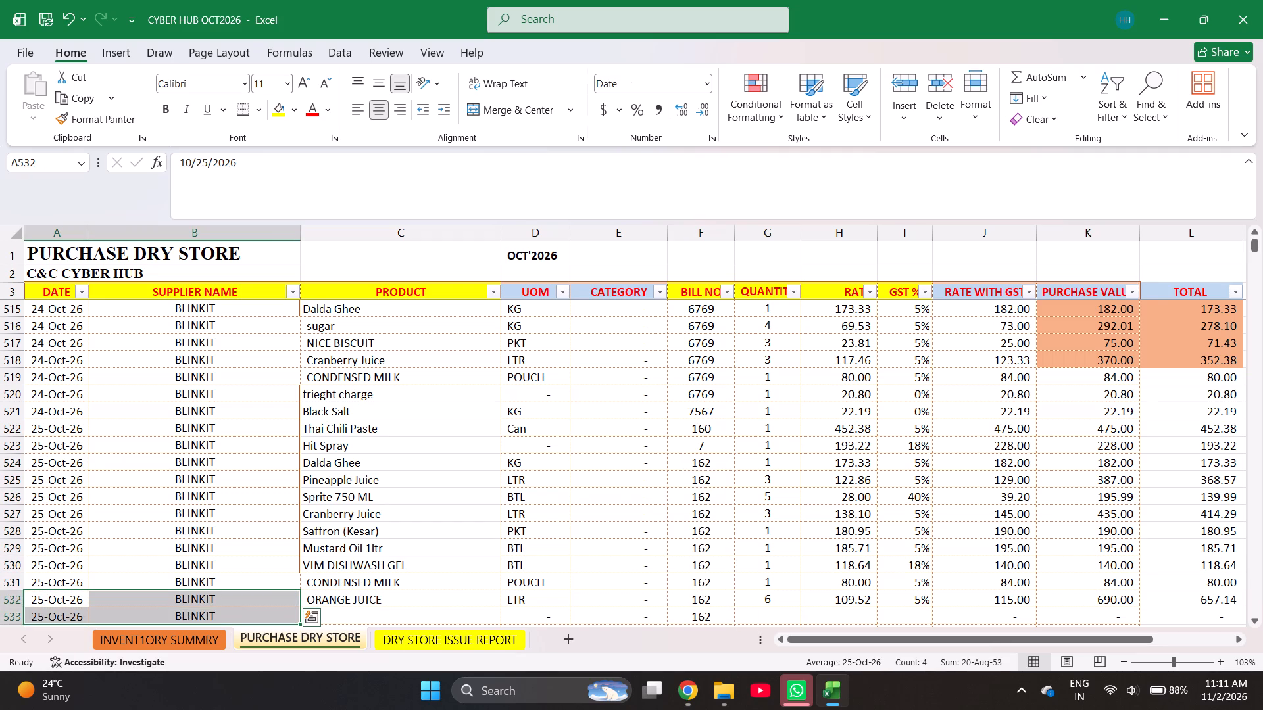
Enter quantity 1, rate 12 and GST 0% in row 533 of bill 162.
key(Right)
key(Right)
key(Right)
key(Right)
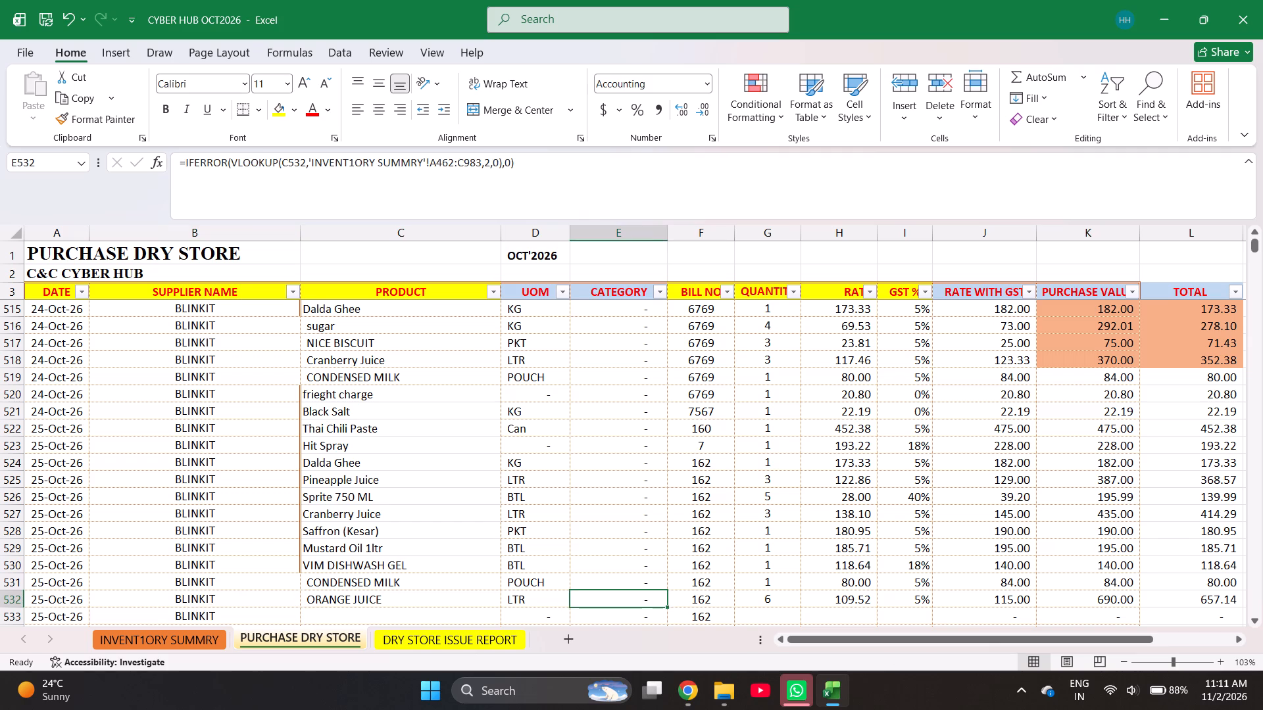
key(Right)
key(Down)
key(Right)
key(1)
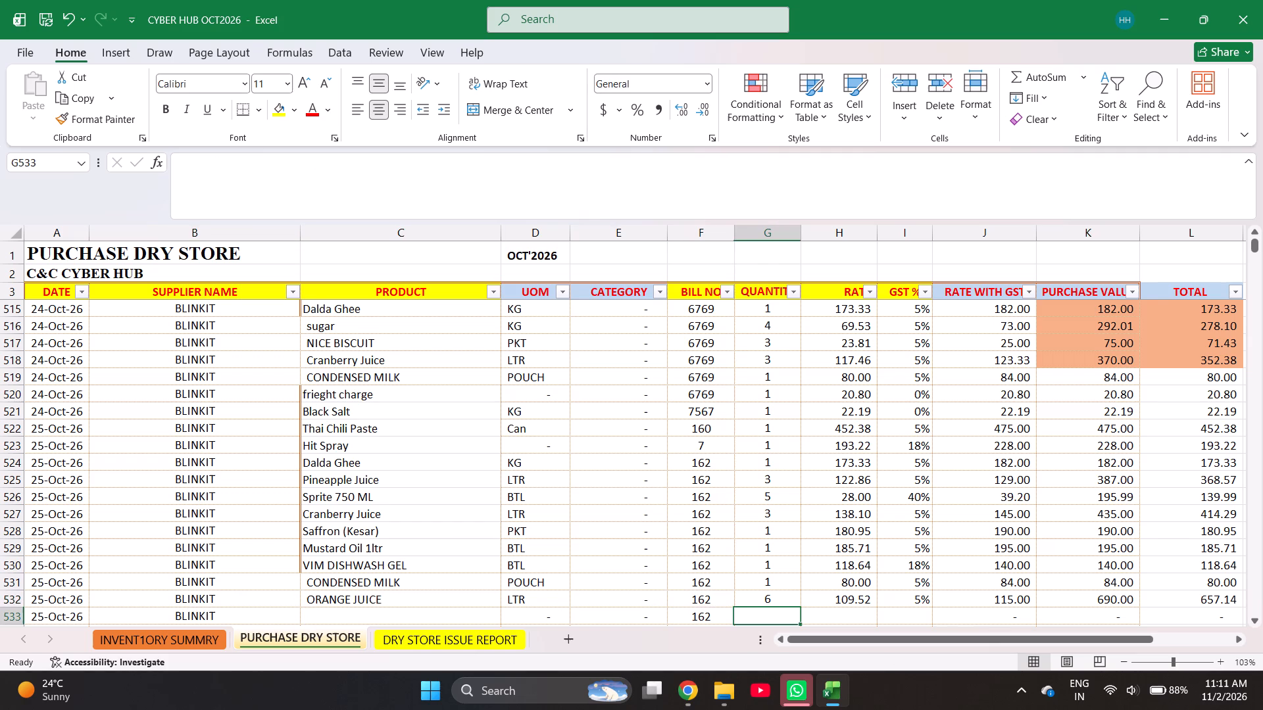
key(Return)
key(Right)
key(Up)
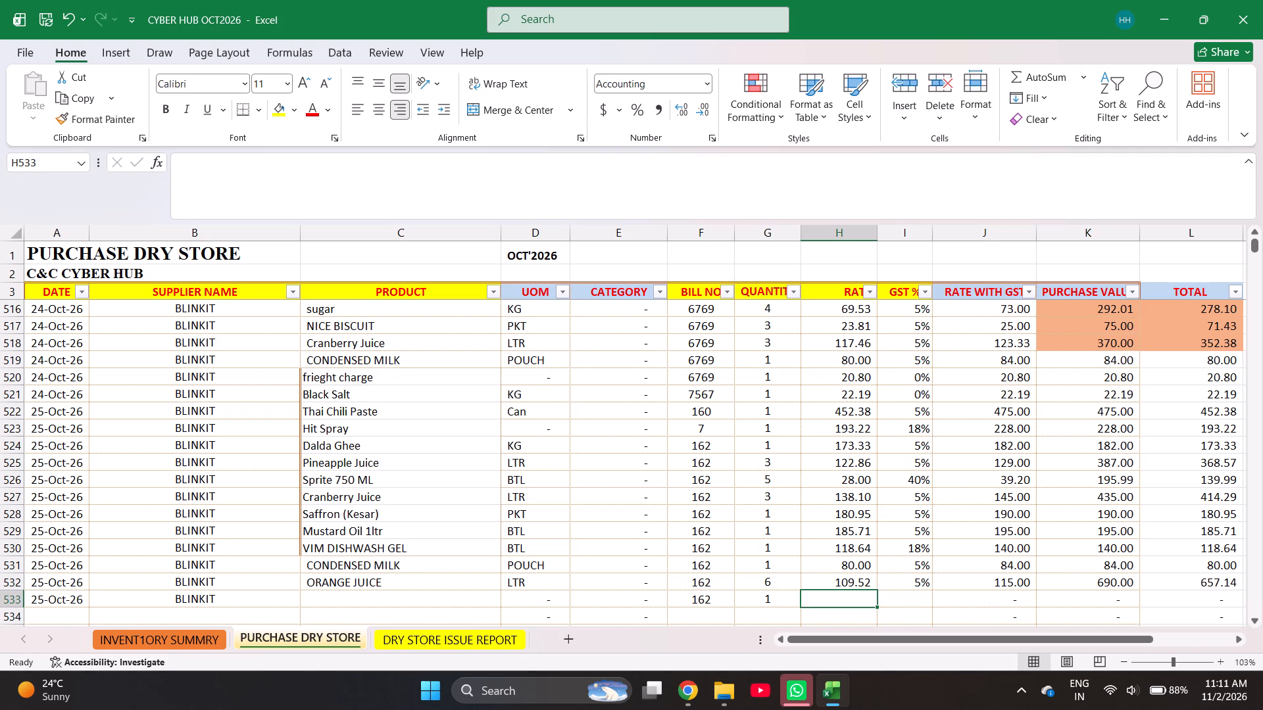
text(12)
key(Right)
key(0)
key(Right)
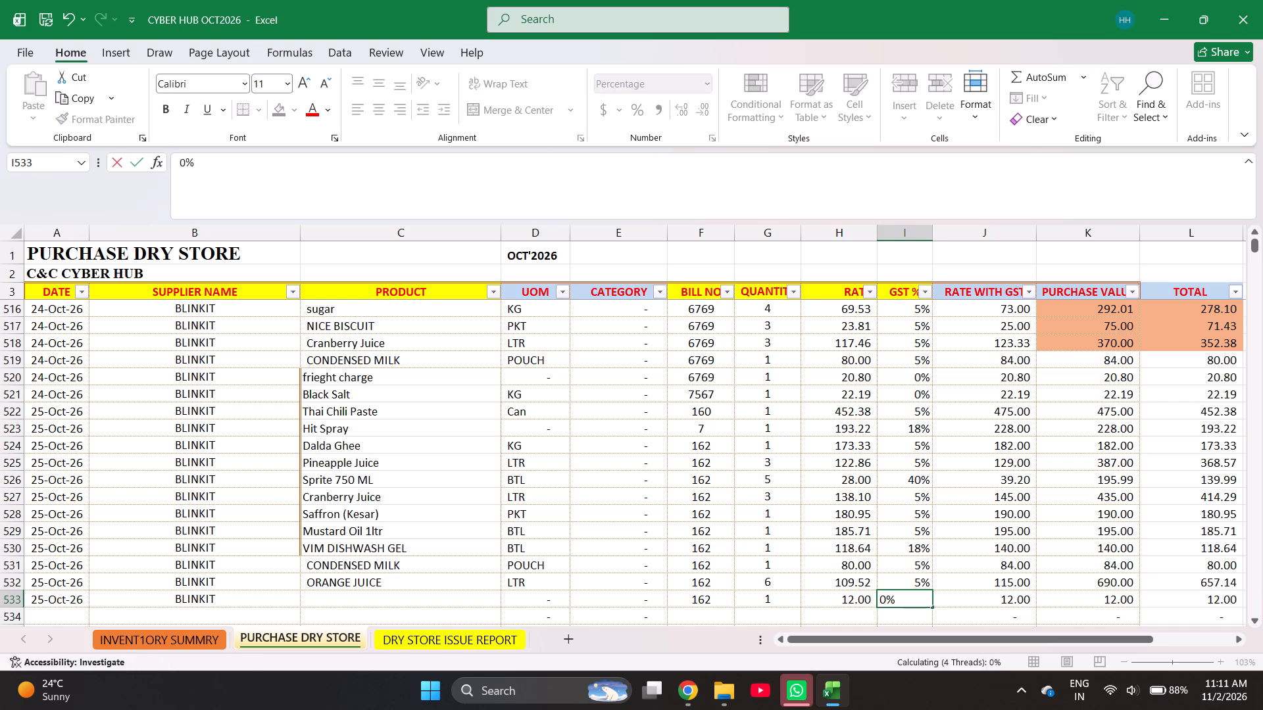
Check the sum of the purchase values for bill 162 in rows 524 to 533.
key(Right)
key(shift+Up)
key(shift+Up)
key(shift+Up)
key(shift+Up)
key(shift+Up)
key(shift+Up)
key(shift+Up)
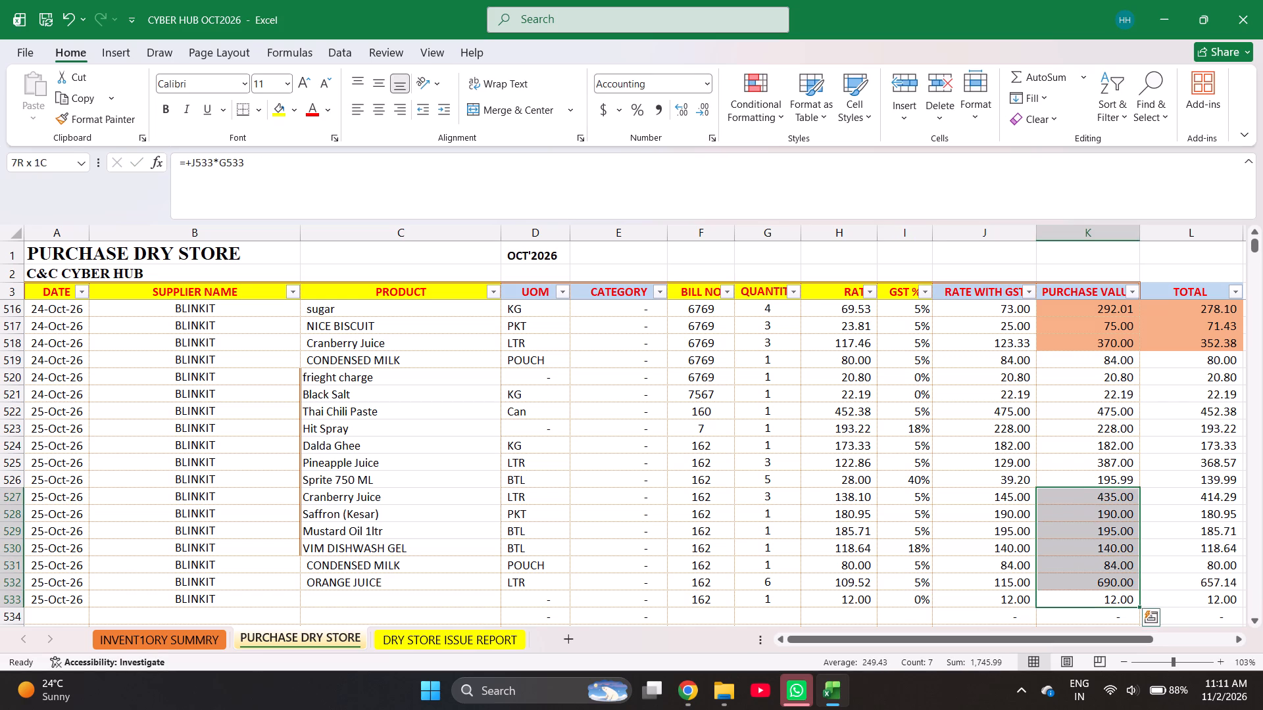
key(shift+Up)
key(shift+Up)
key(shift+Up)
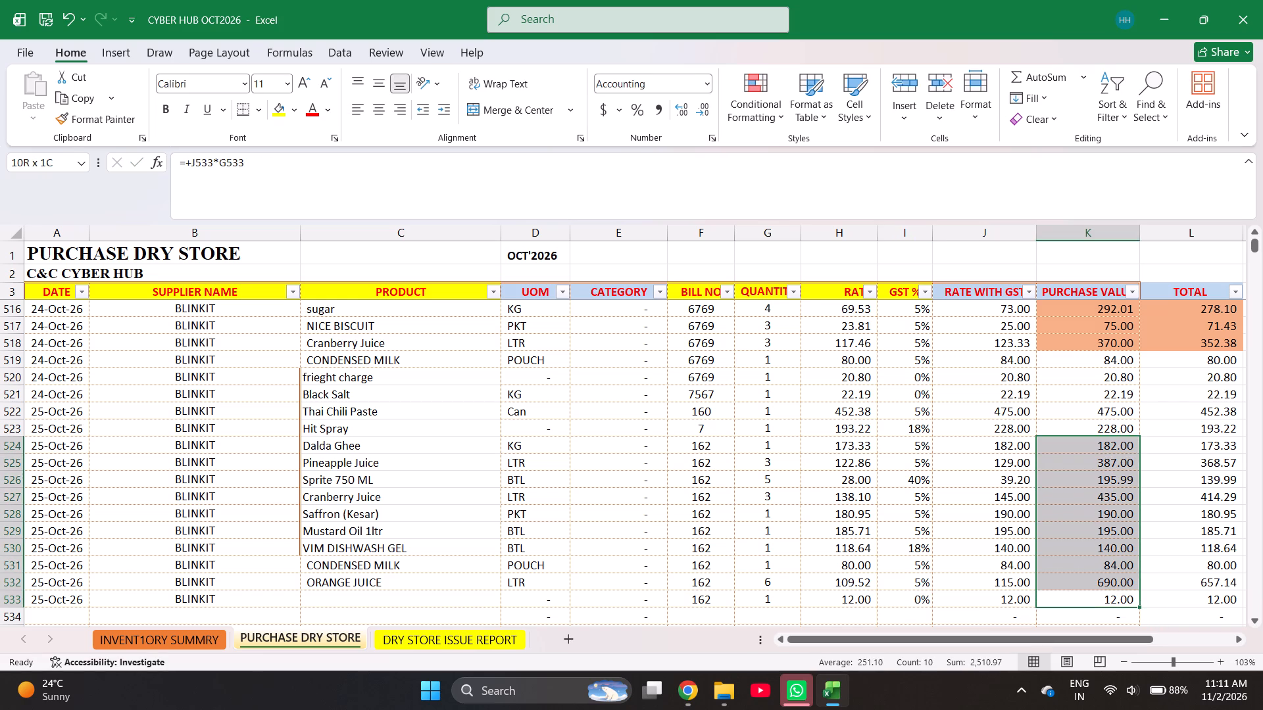
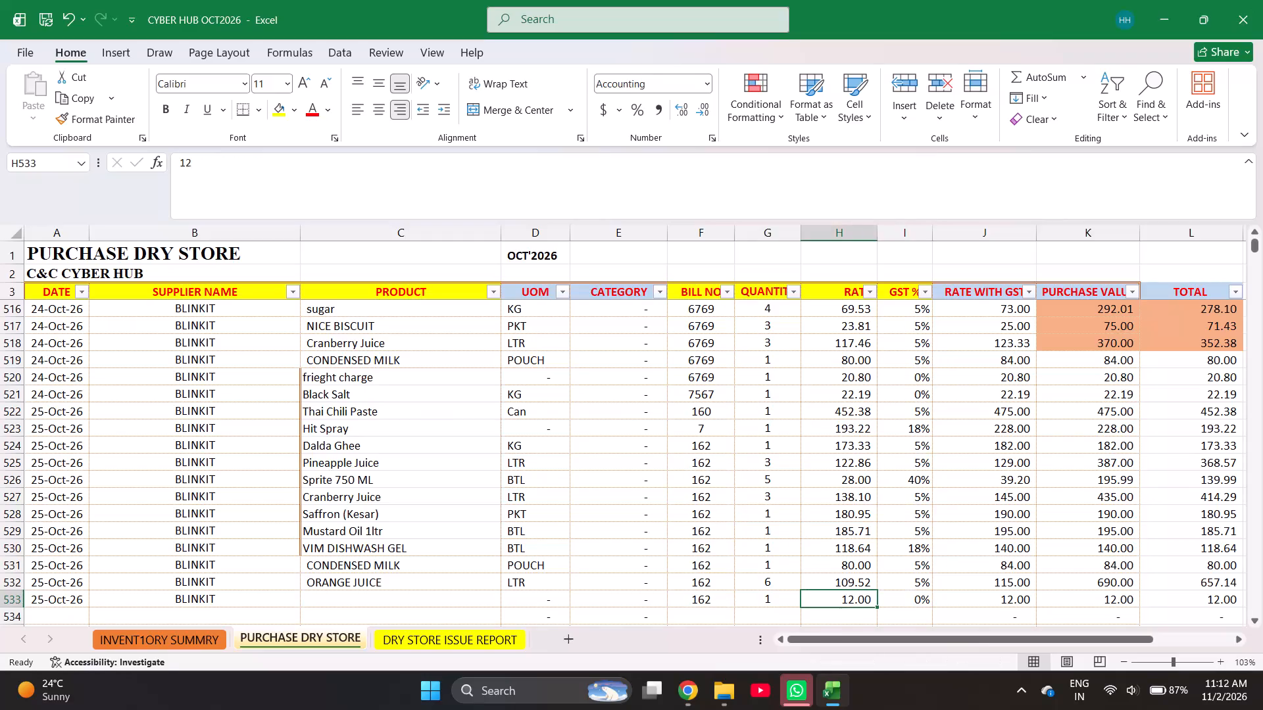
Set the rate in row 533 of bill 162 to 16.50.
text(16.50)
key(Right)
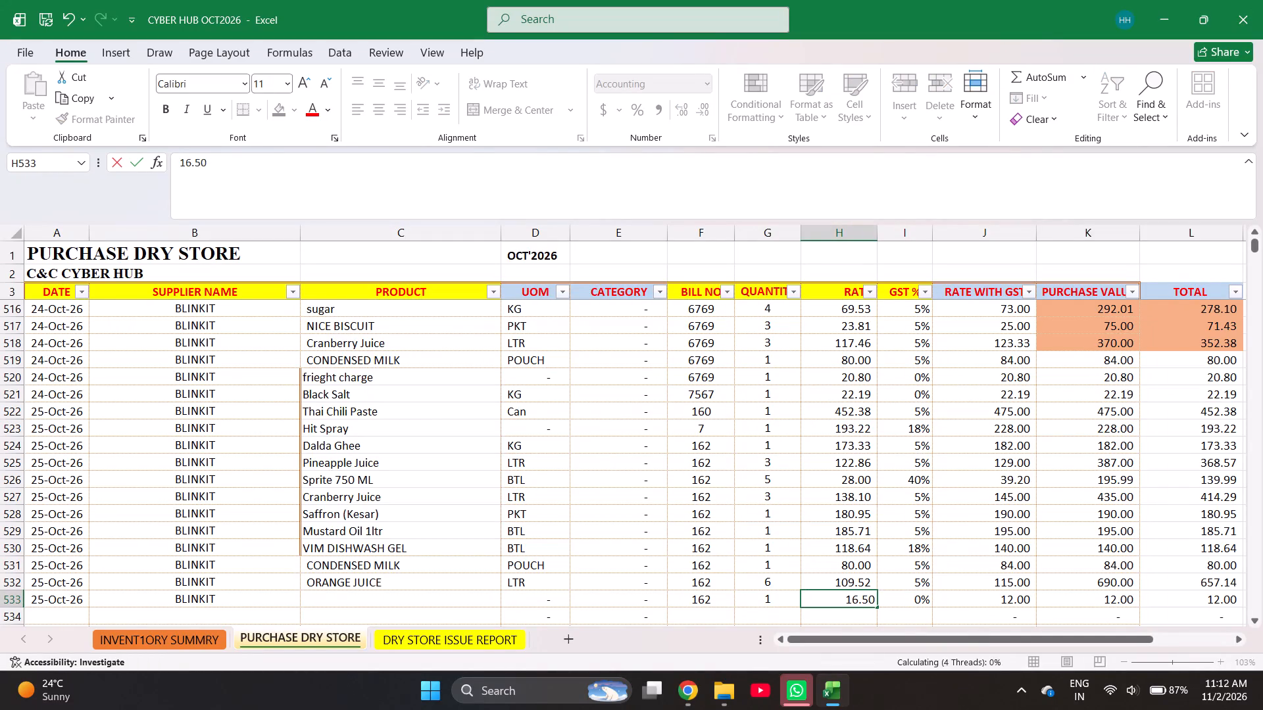
Check the sum of the purchase values for bill 162 in rows 524 to 533.
key(Right)
key(Right)
key(shift+Up)
key(shift+Up)
key(shift+Up)
key(shift+Up)
key(shift+Up)
key(shift+Up)
key(shift+Up)
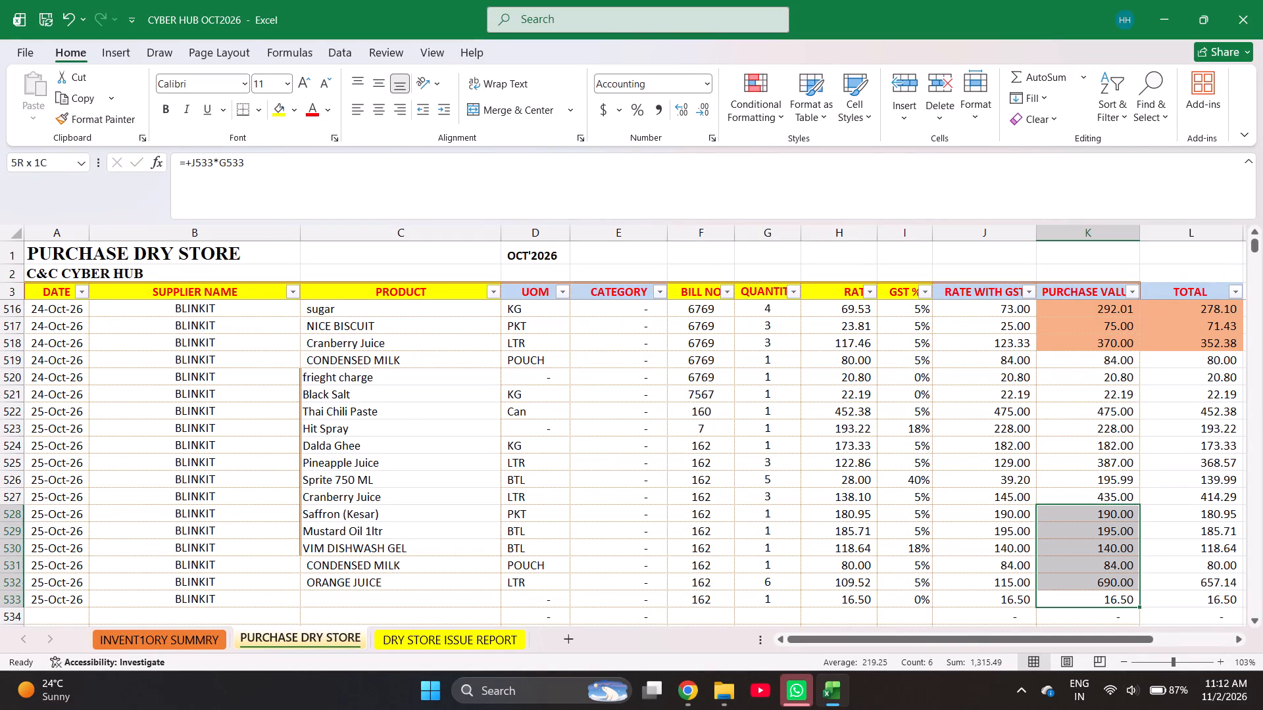
key(shift+Up)
key(shift+Up)
key(shift+Up)
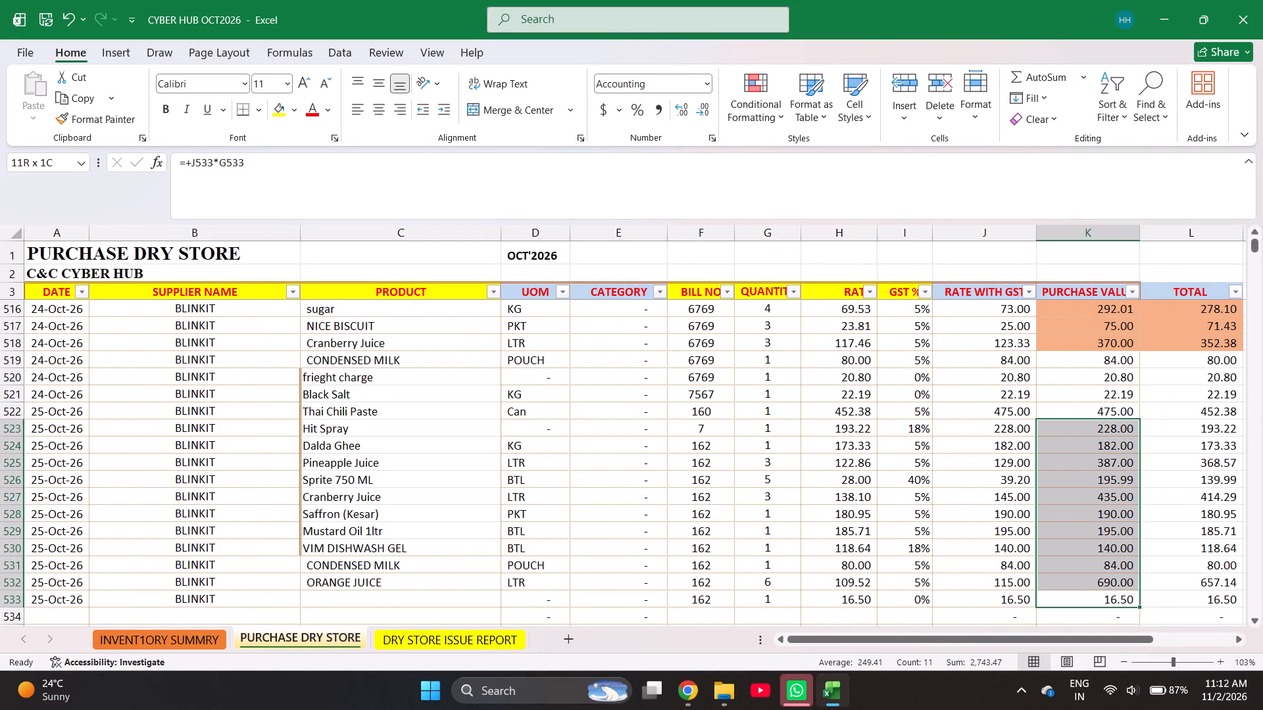
key(shift+Down)
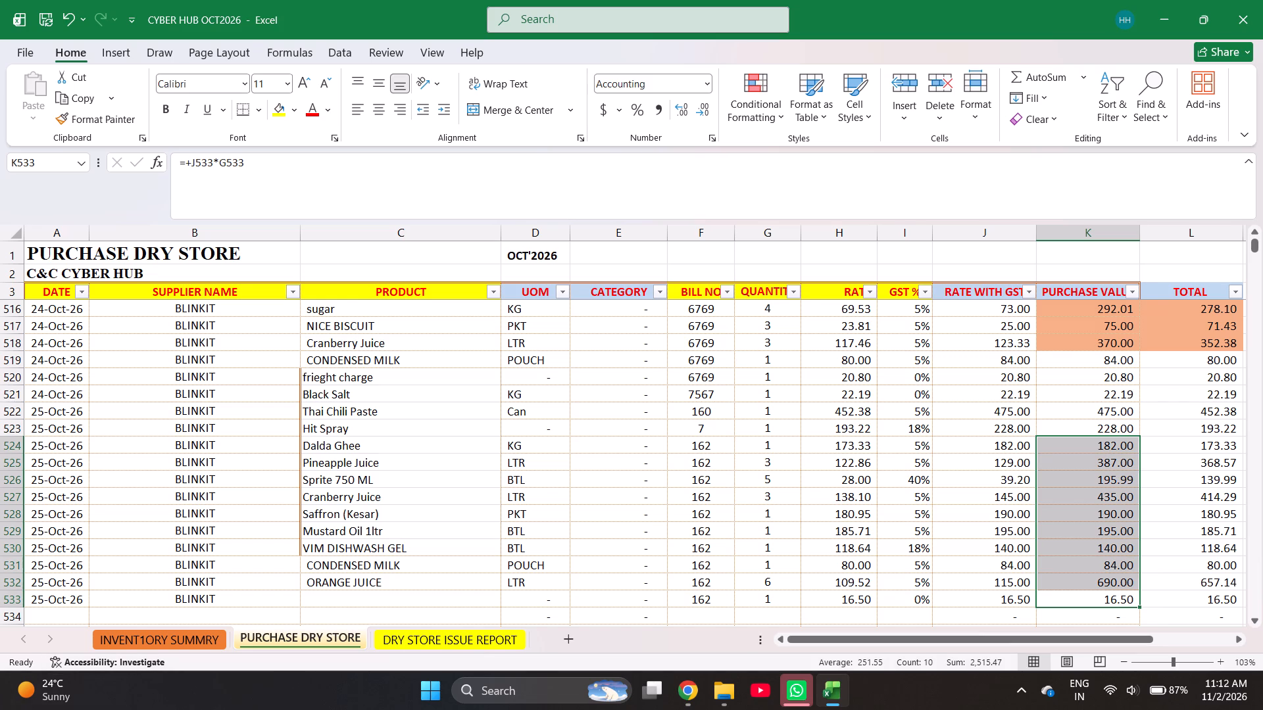
Set the rate in row 533 of bill 162 to 16.56.
click(868, 601)
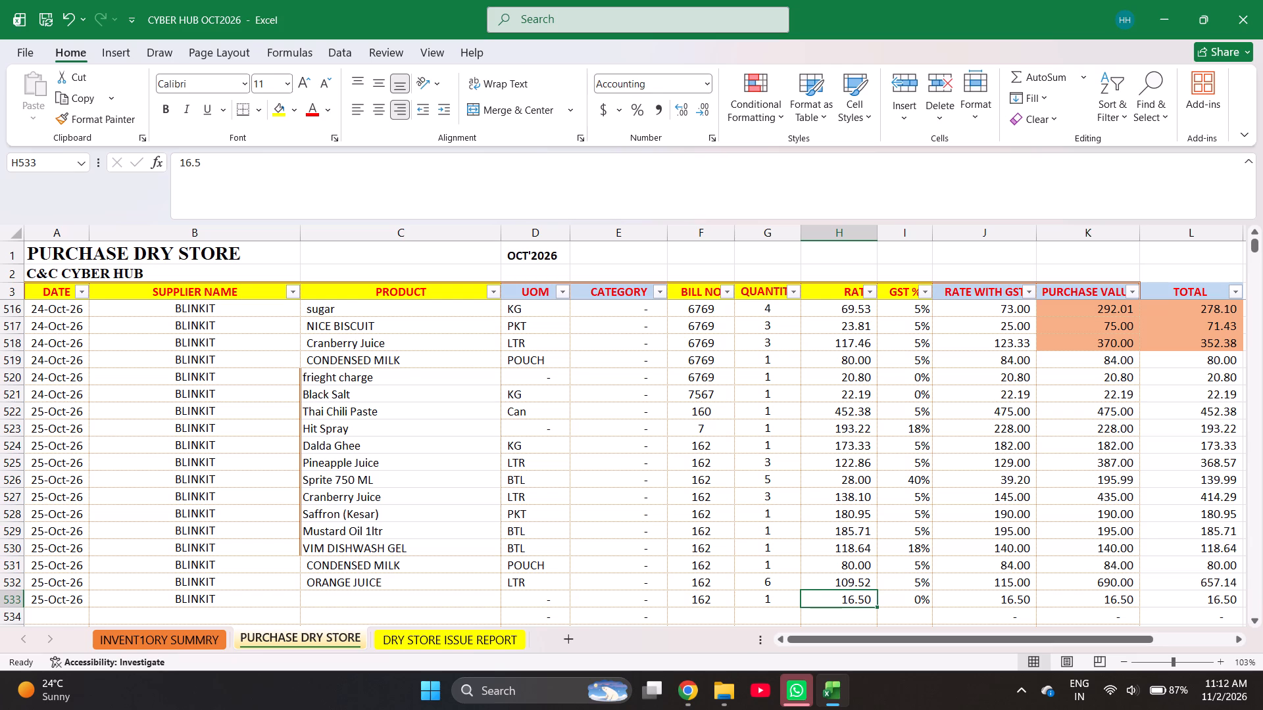
text(16.56)
key(Right)
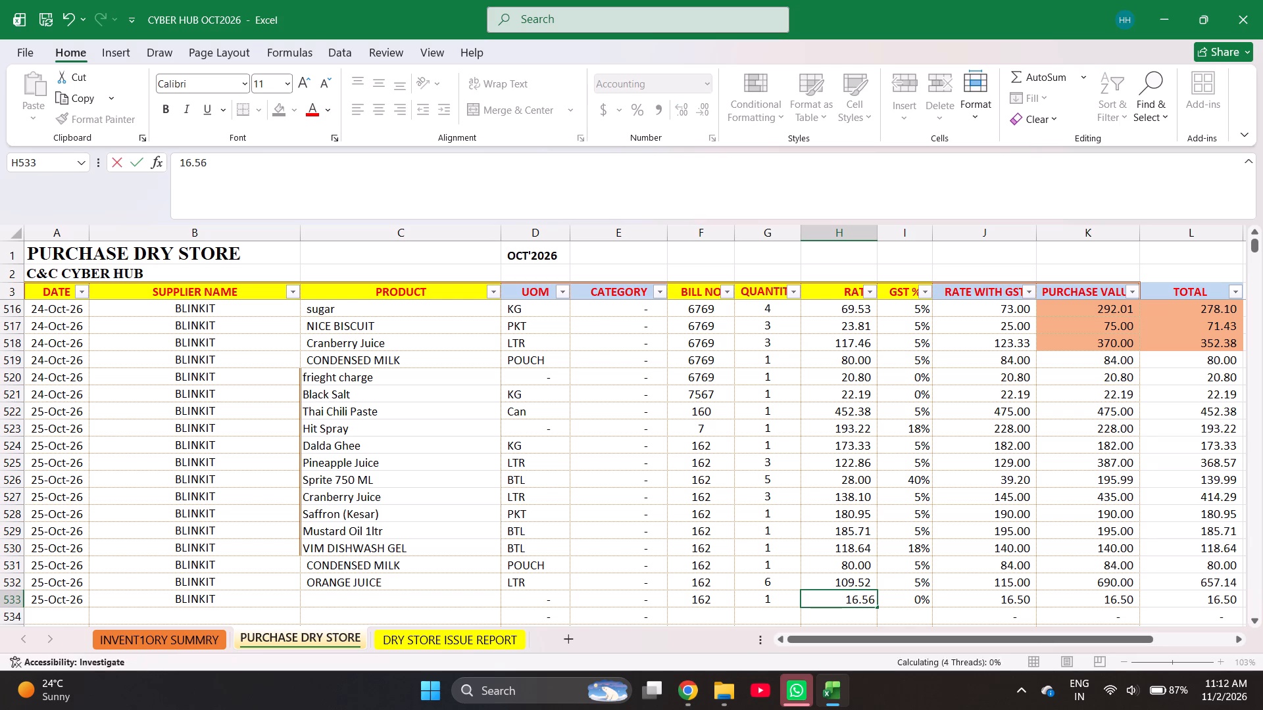
Recheck the sum of the purchase values for bill 162 across rows 524 to 533.
key(Right)
key(Right)
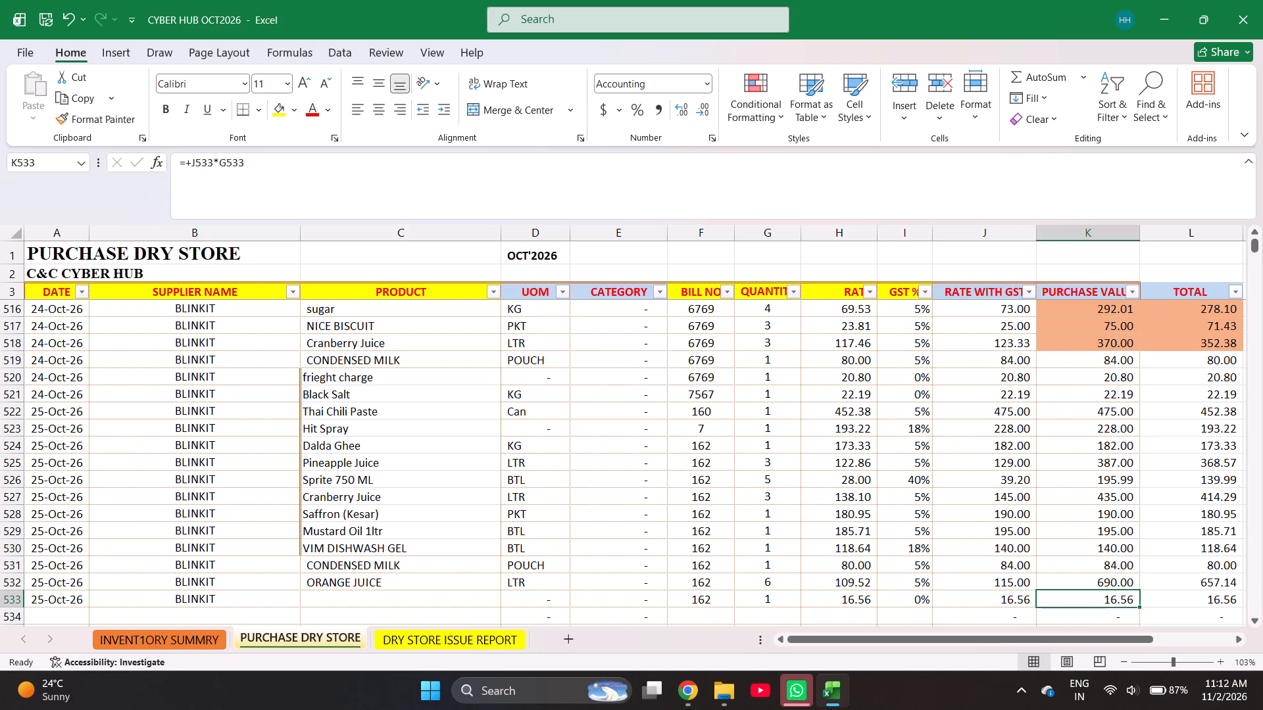
key(shift+Up)
key(shift+Up)
key(shift+Up)
key(shift+Up)
key(shift+Up)
key(shift+Up)
key(shift+Up)
key(shift+Up)
key(shift+Up)
key(shift+Up)
key(shift+Up)
key(shift+Up)
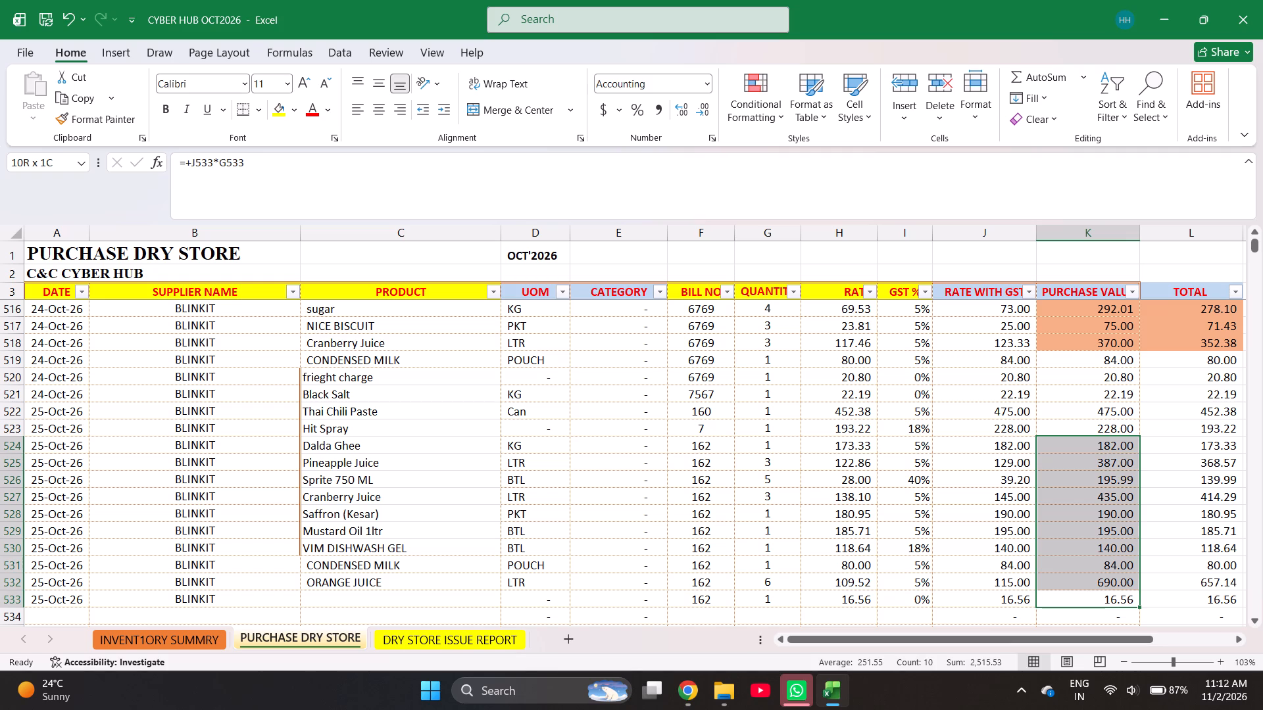
Enter frieght charge as the product in row 533 of bill 162.
key(ctrl+Left)
key(ctrl+Left)
key(ctrl+Left)
key(ctrl+Left)
key(ctrl+Left)
key(ctrl+Left)
key(ctrl+Left)
key(ctrl+Left)
key(ctrl+Left)
key(ctrl+Left)
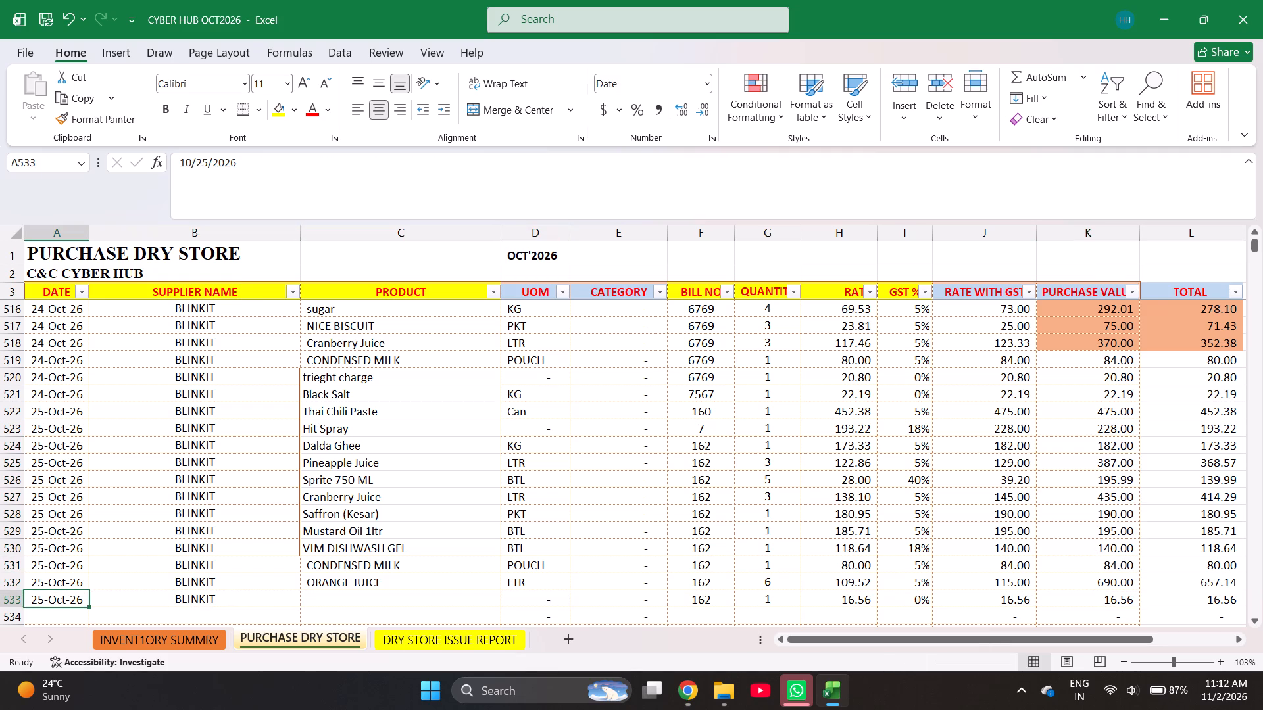
key(Right)
key(Right)
key(Right)
key(Left)
key(f)
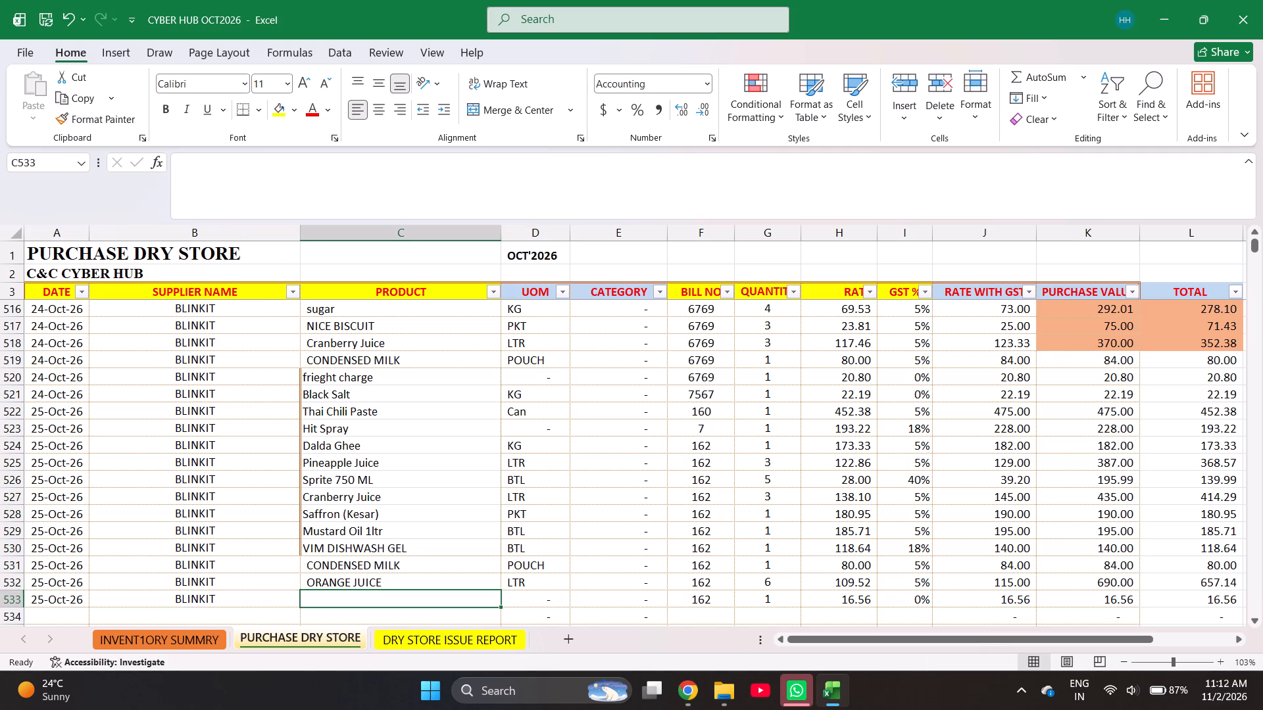
key(Left)
Begin row 534 with the date 23-Oct-26 and copy the supplier BLINKIT down from row 533.
key(Left)
key(Down)
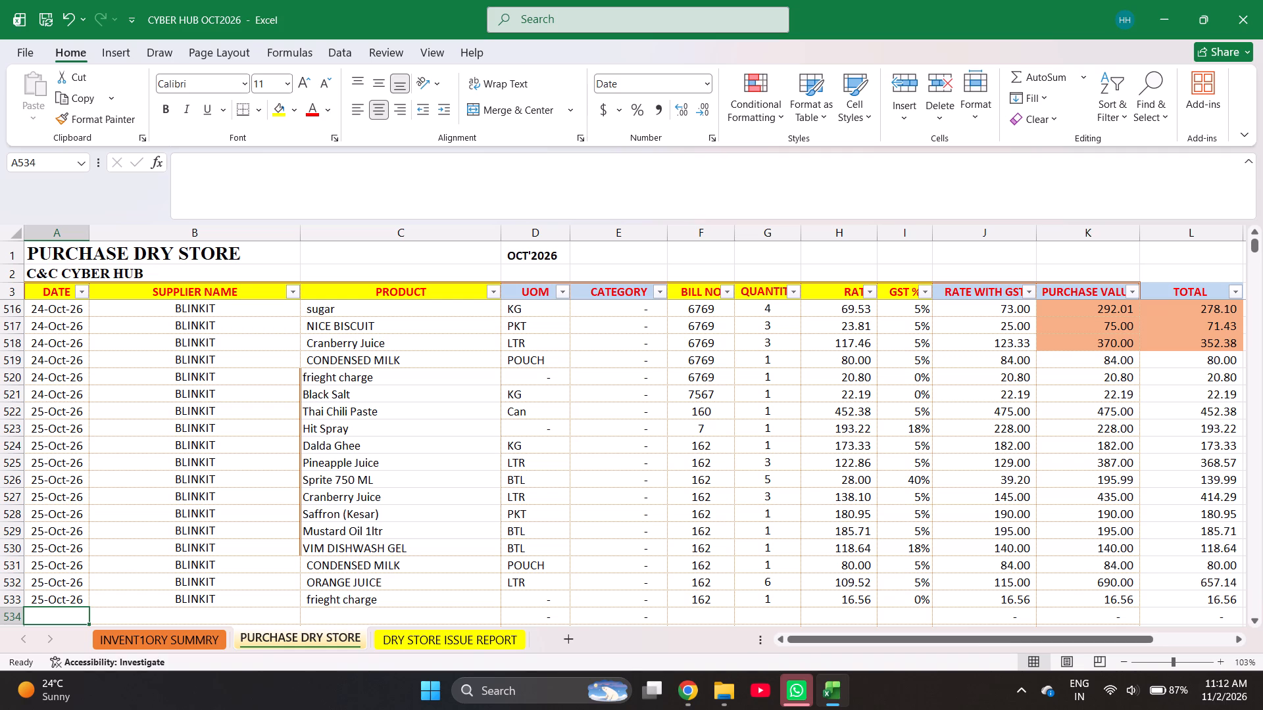
text(10-23-2026)
key(Right)
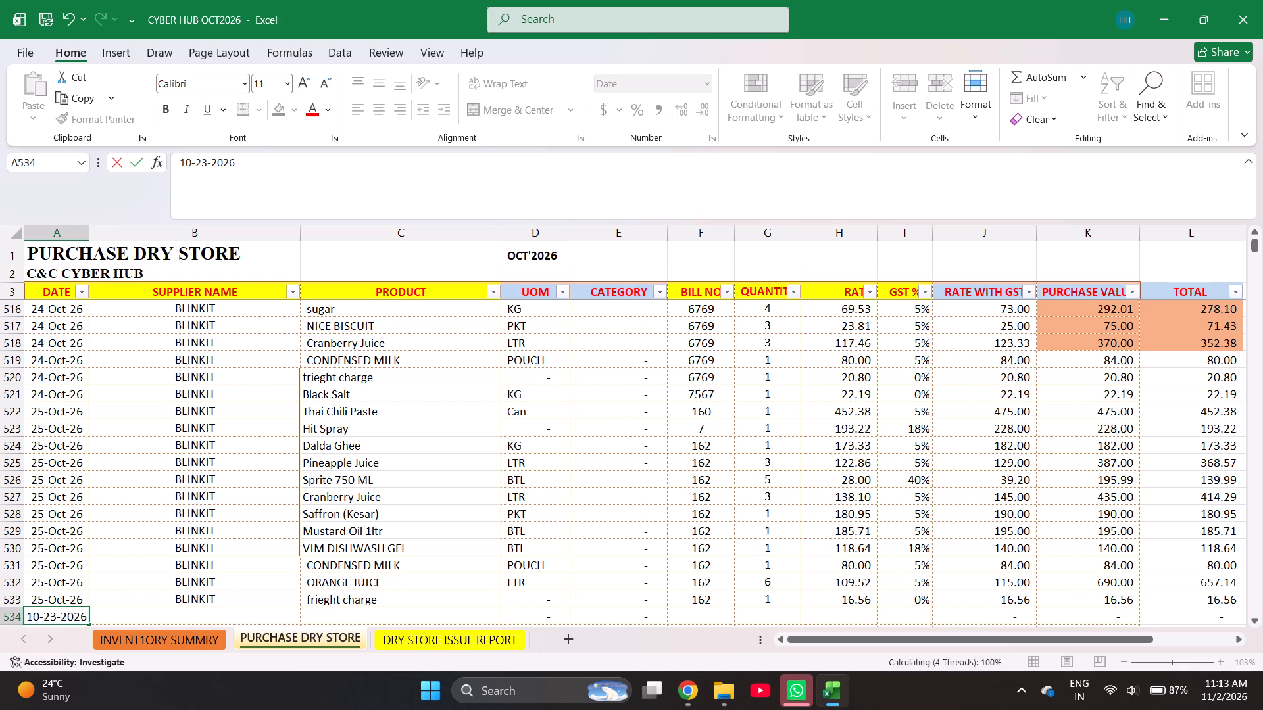
key(ctrl+d)
key(Right)
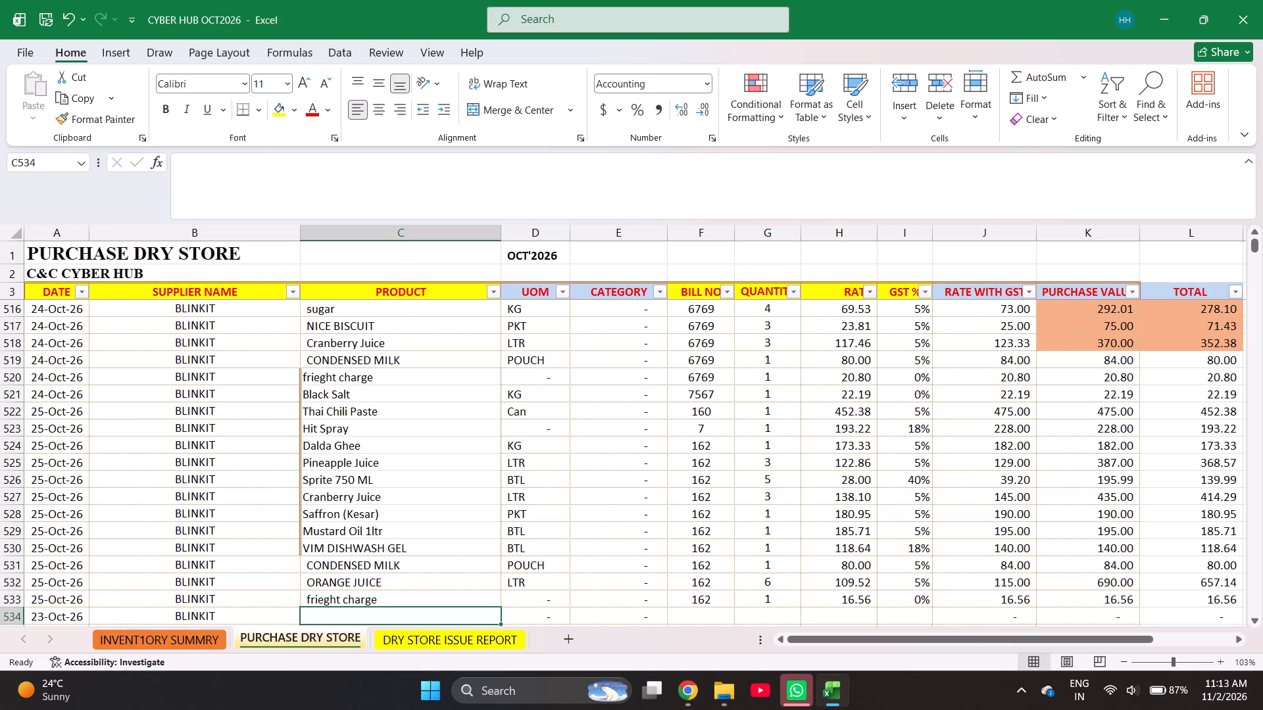
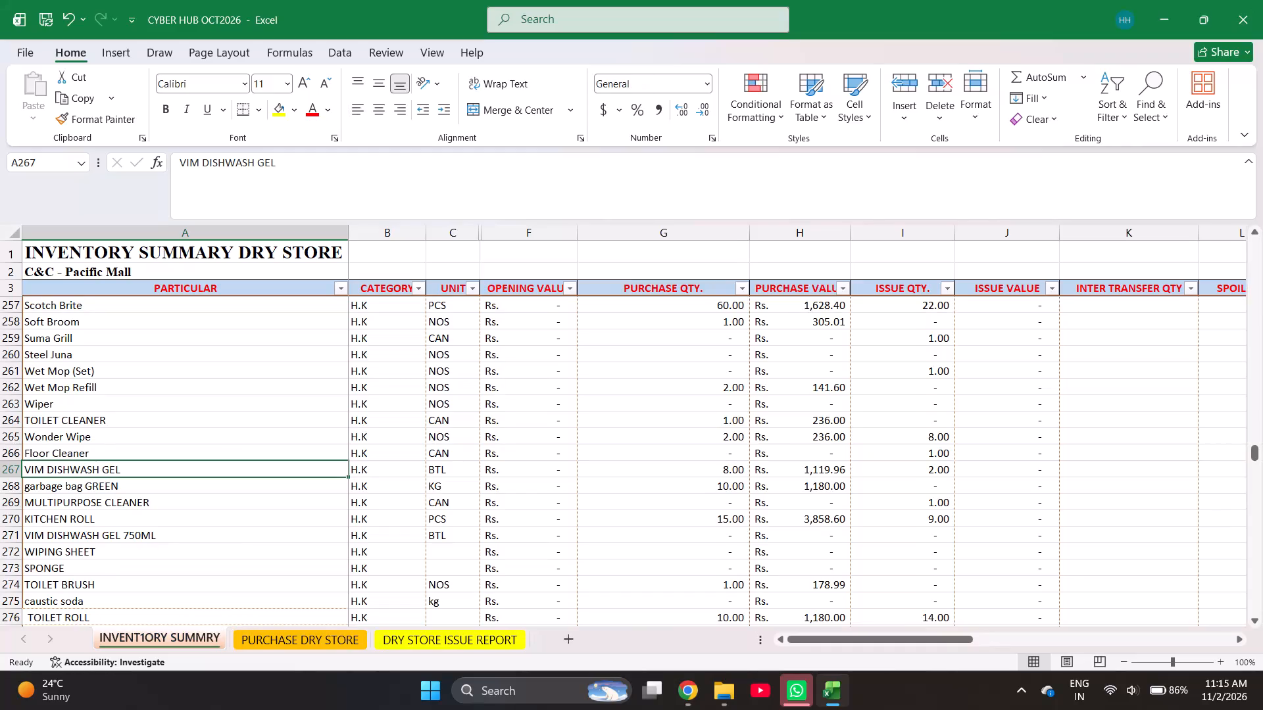
Find WIPING SHEET in the inventory summary and copy it in as the product in row 534 of the purchase sheet.
key(ctrl+f)
text(wip)
key(Return)
key(Escape)
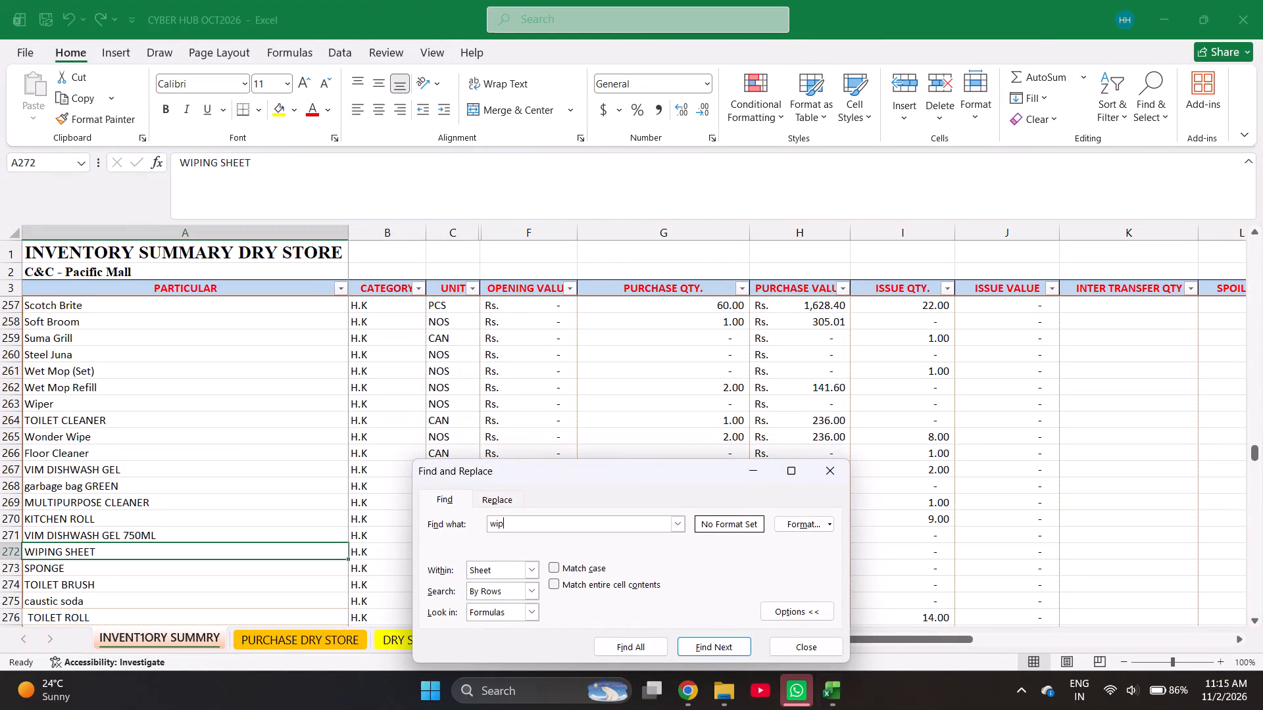
key(ctrl+c)
key(ctrl+Page_Down)
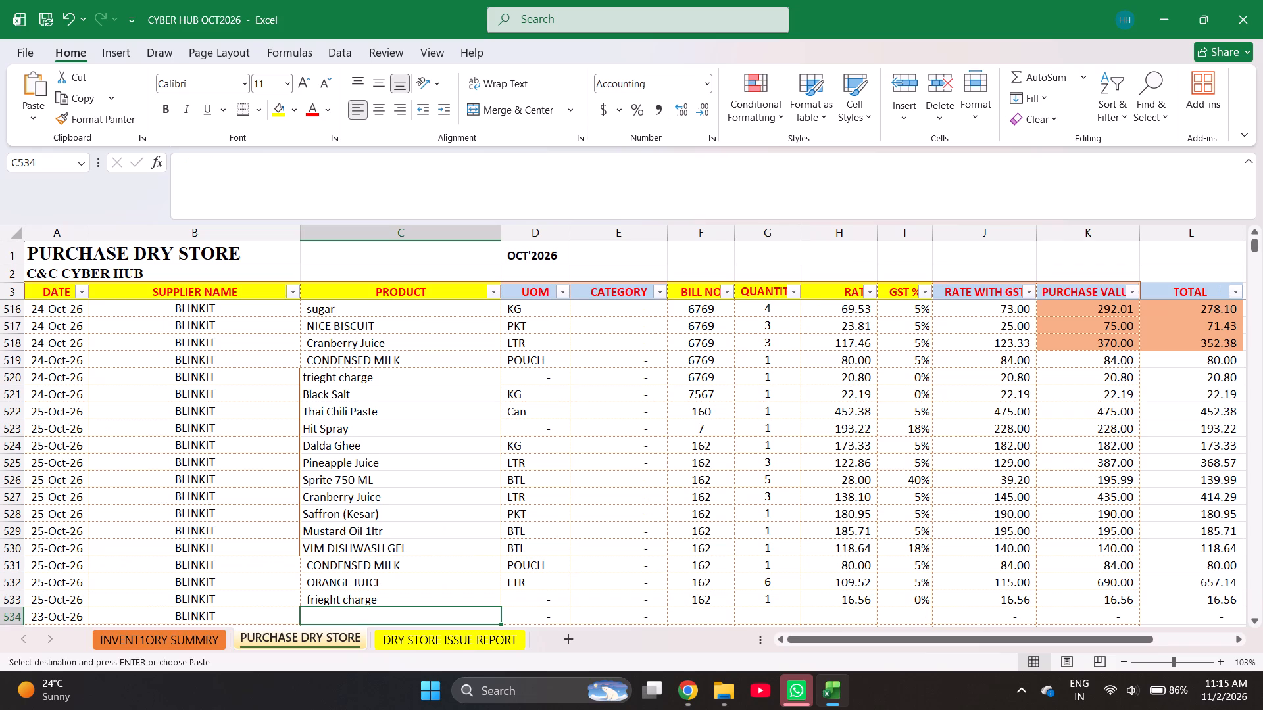
key(Return)
key(Return)
Set the unit of WIPING SHEET in the inventory summary to pcs.
key(ctrl+Page_Up)
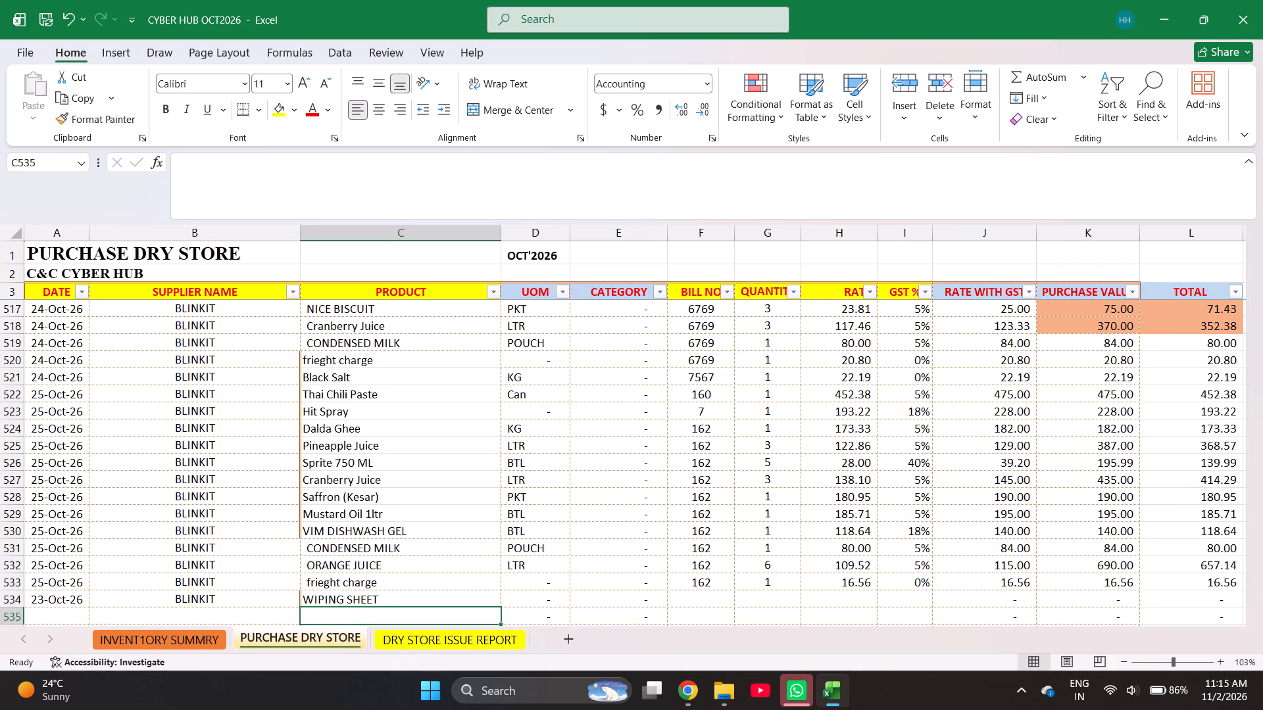
key(Right)
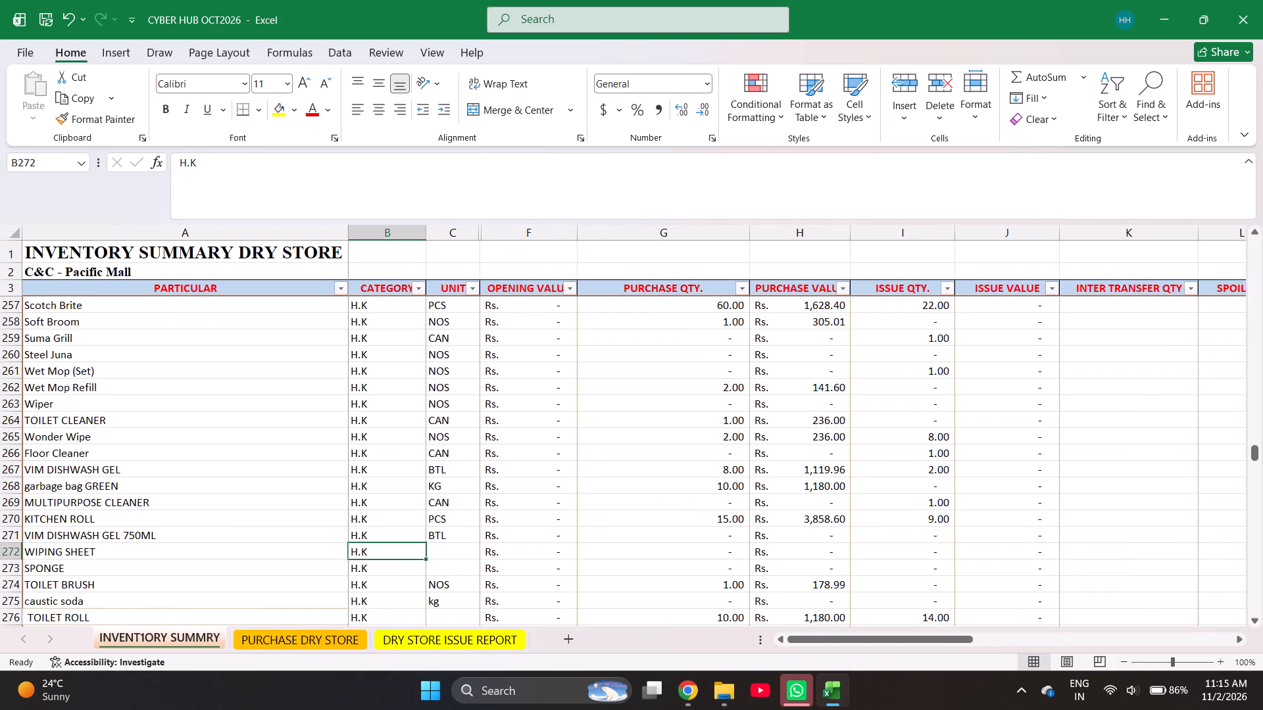
key(Right)
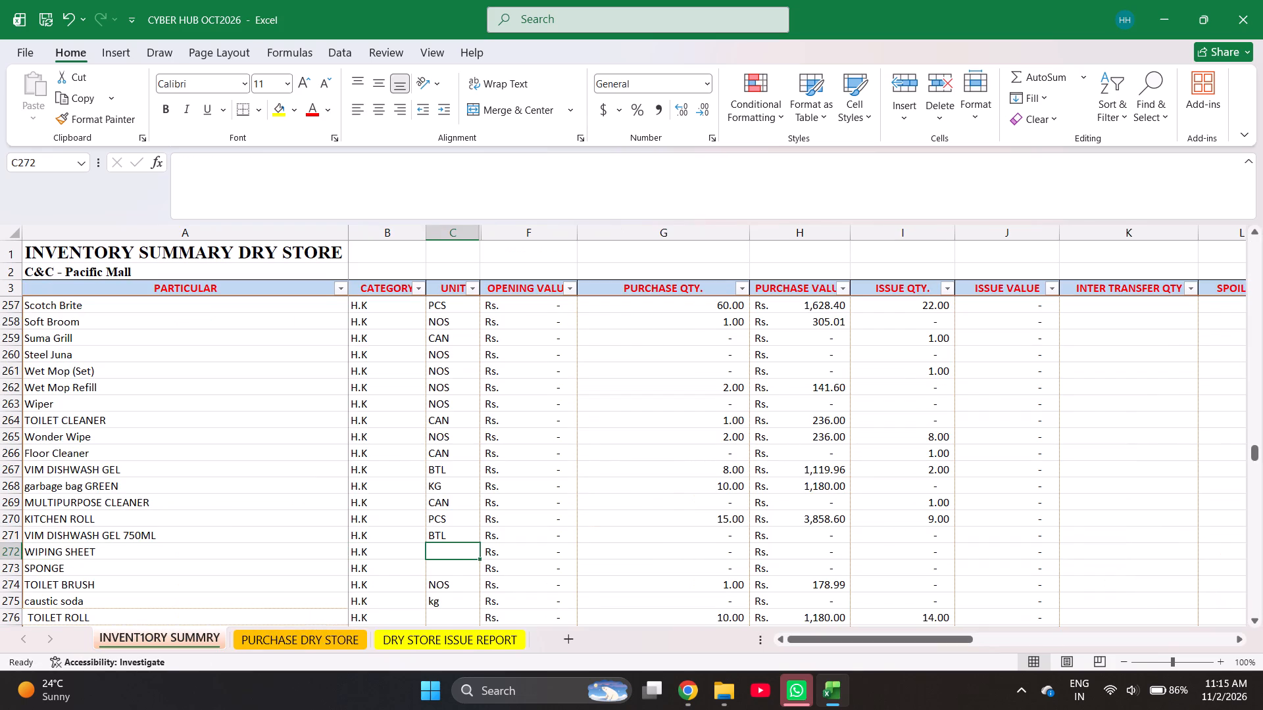
text(pcs)
key(Return)
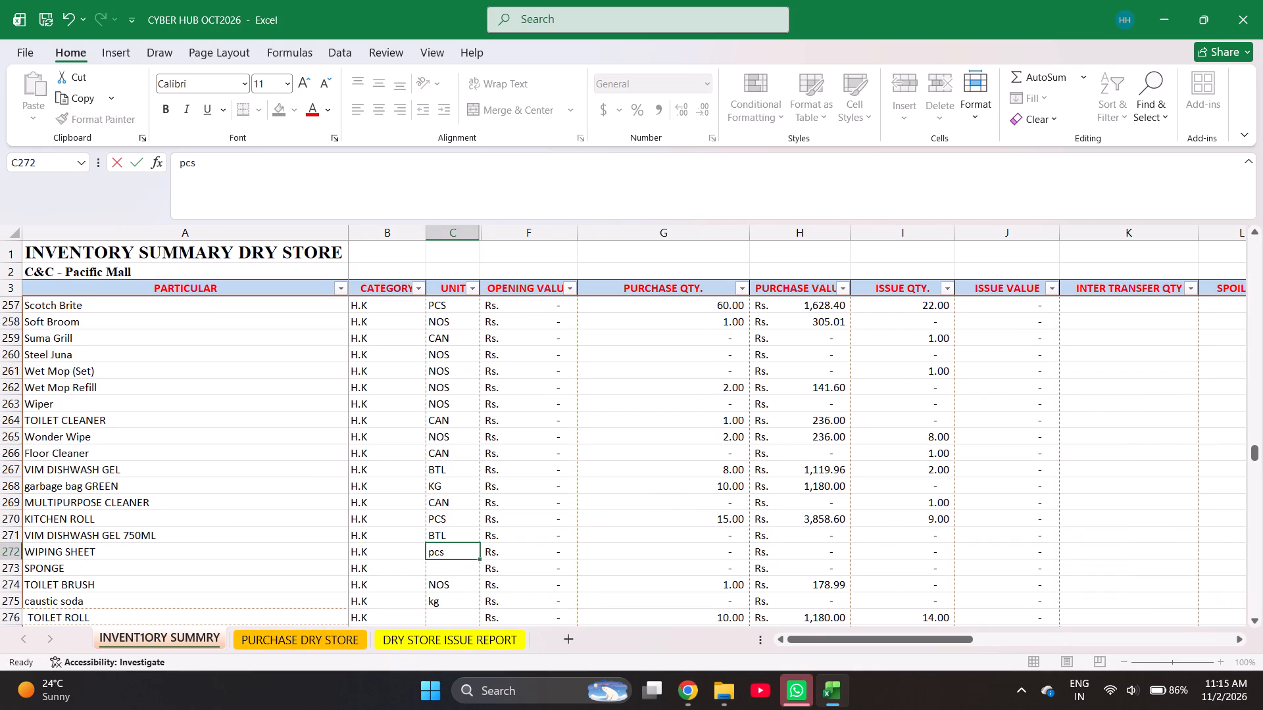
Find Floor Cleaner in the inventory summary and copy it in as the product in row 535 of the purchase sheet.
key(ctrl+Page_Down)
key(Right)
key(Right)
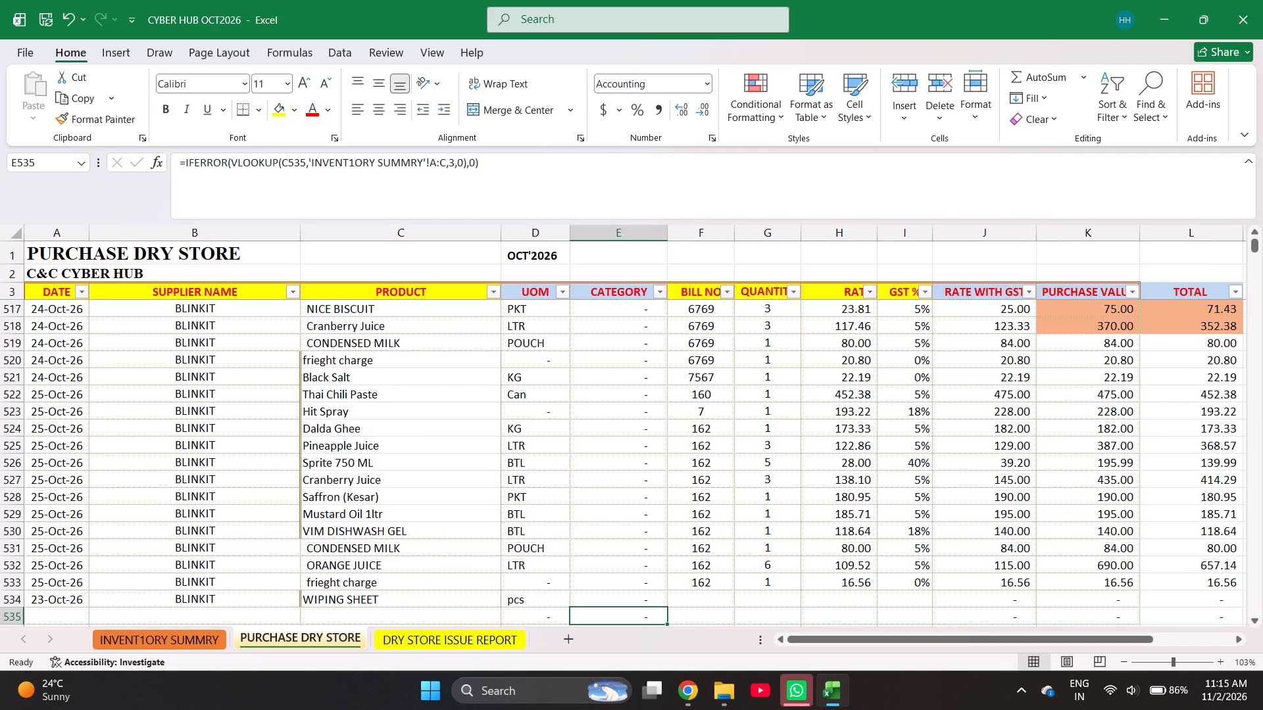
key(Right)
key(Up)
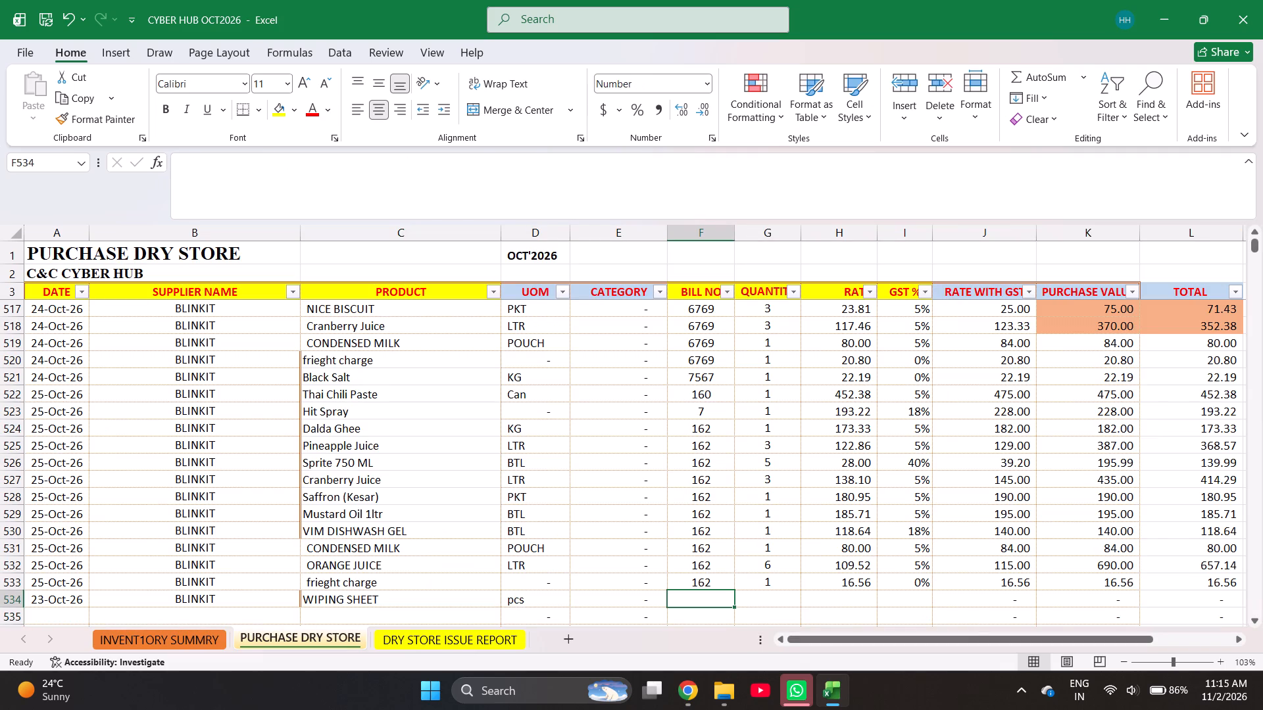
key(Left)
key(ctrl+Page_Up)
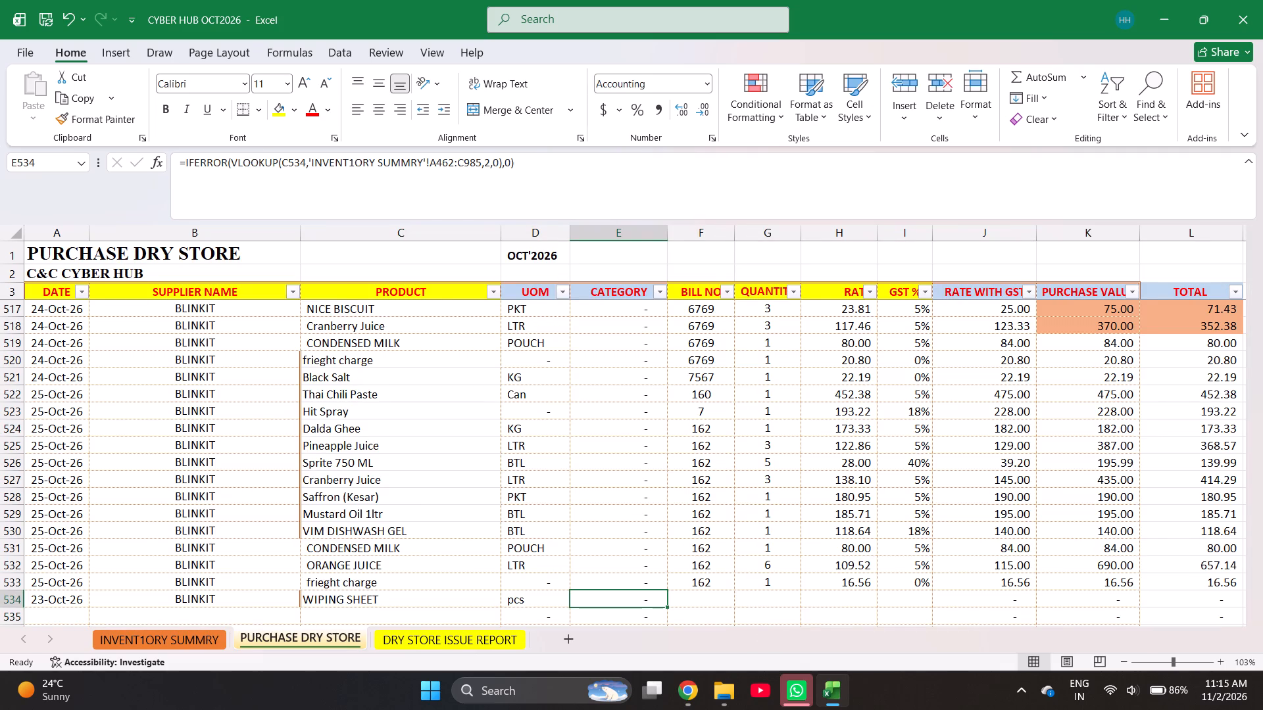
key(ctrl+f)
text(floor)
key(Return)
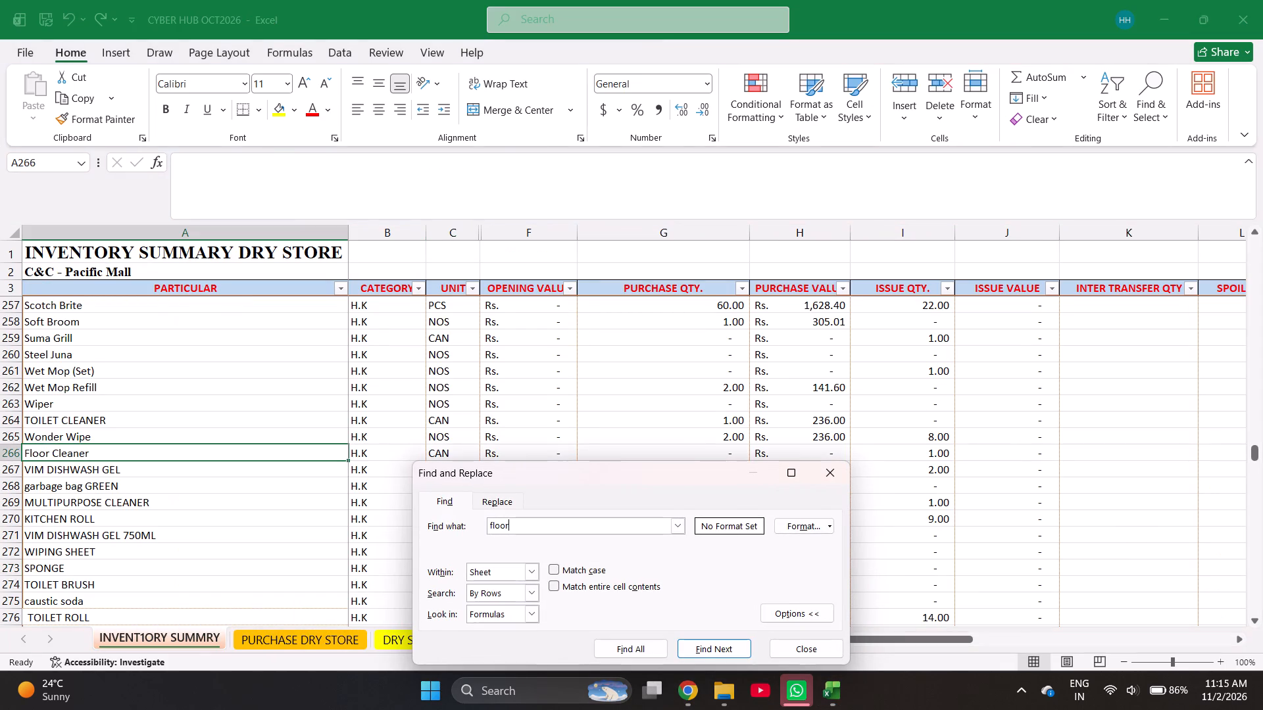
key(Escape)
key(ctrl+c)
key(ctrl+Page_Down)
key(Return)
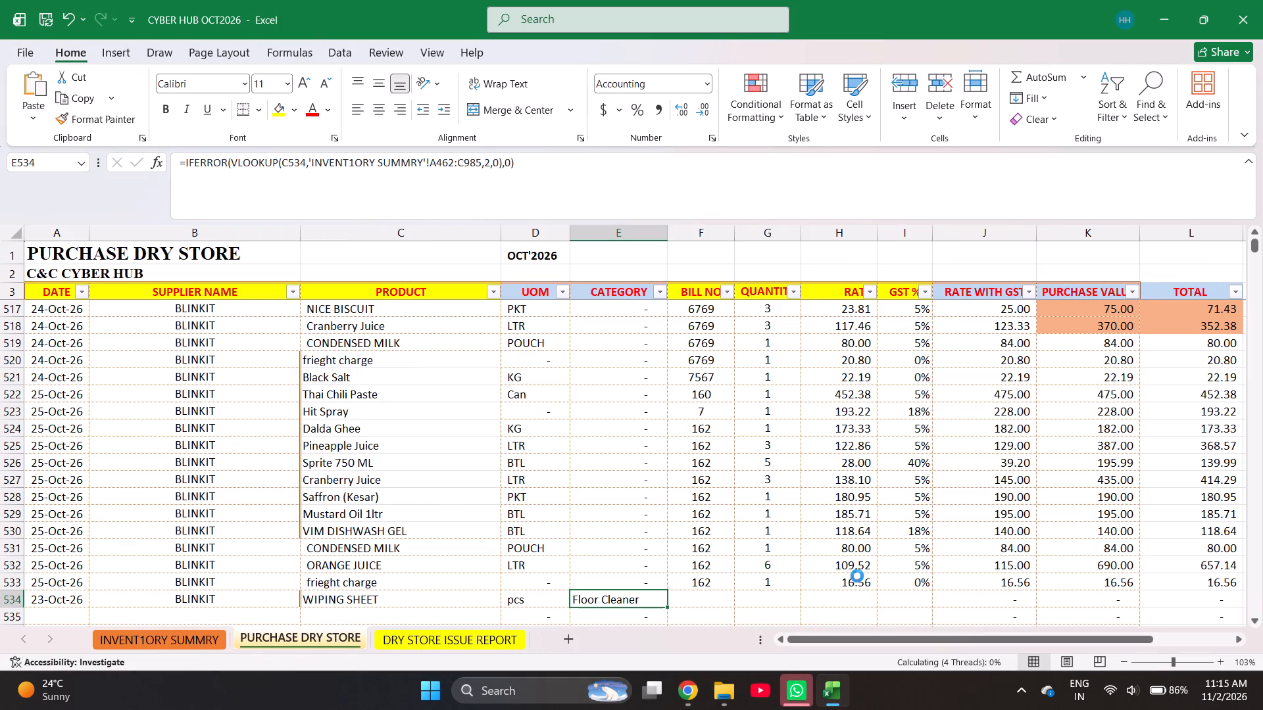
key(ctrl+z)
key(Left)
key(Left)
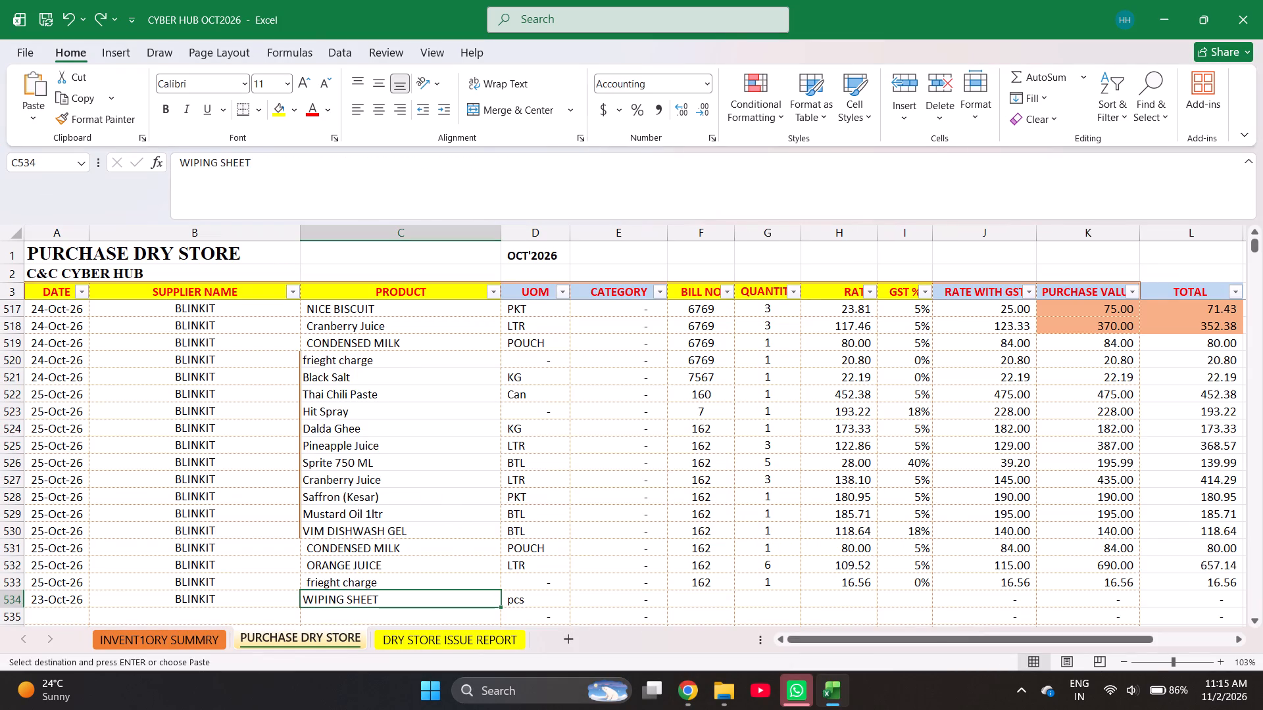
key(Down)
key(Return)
Enter bill number 4448 for rows 534 and 535, with quantity 2 in row 534 and 1 in row 535.
key(Right)
key(Right)
key(Right)
key(Up)
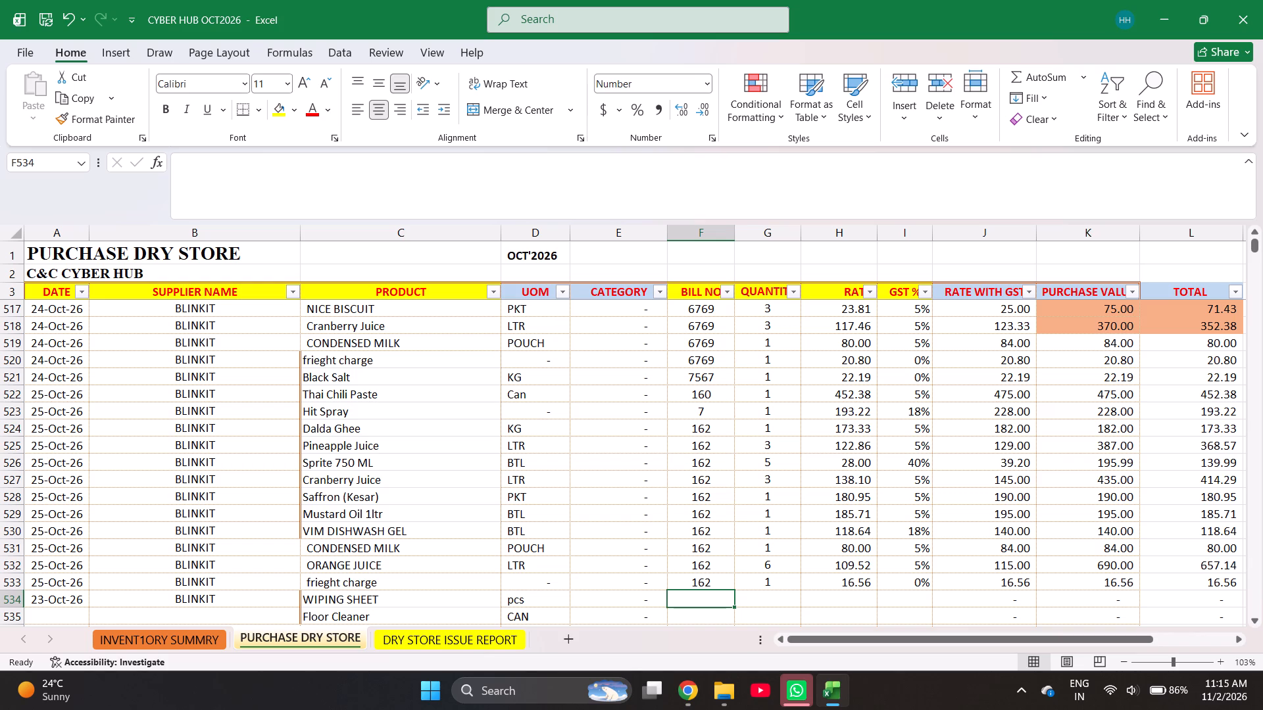
text(4448)
key(Right)
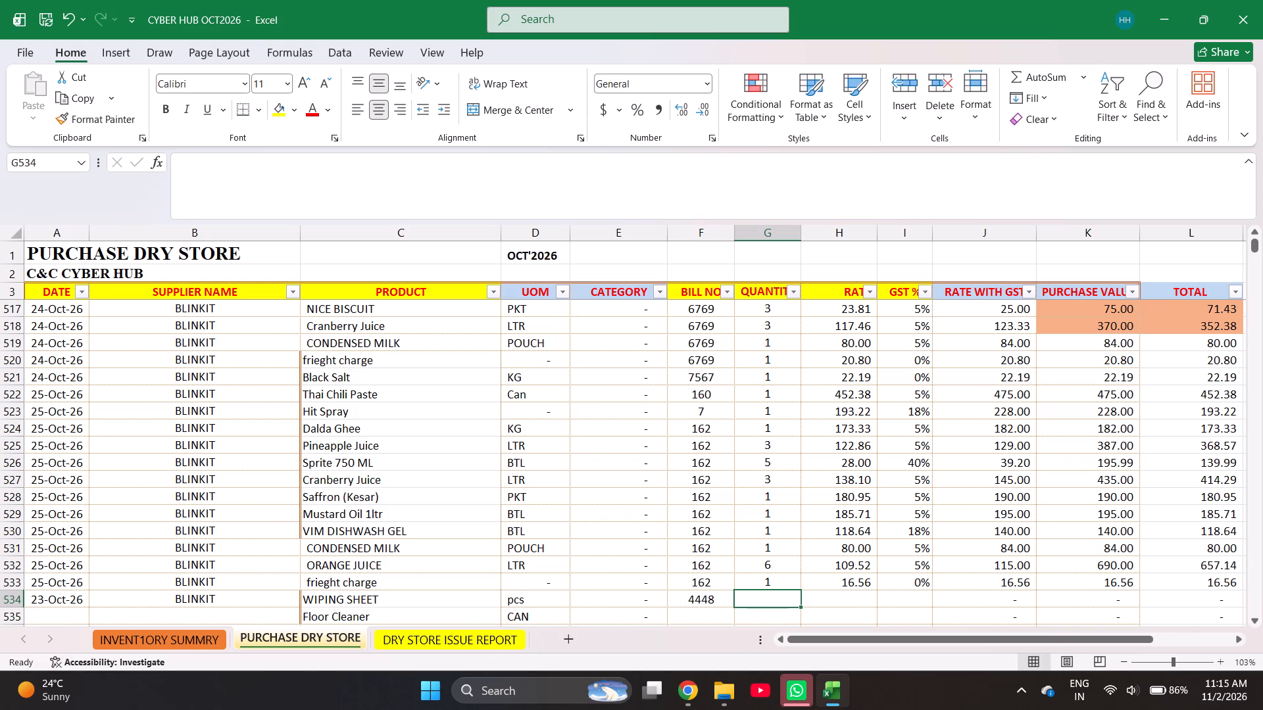
key(2)
key(Return)
key(1)
key(Return)
key(Left)
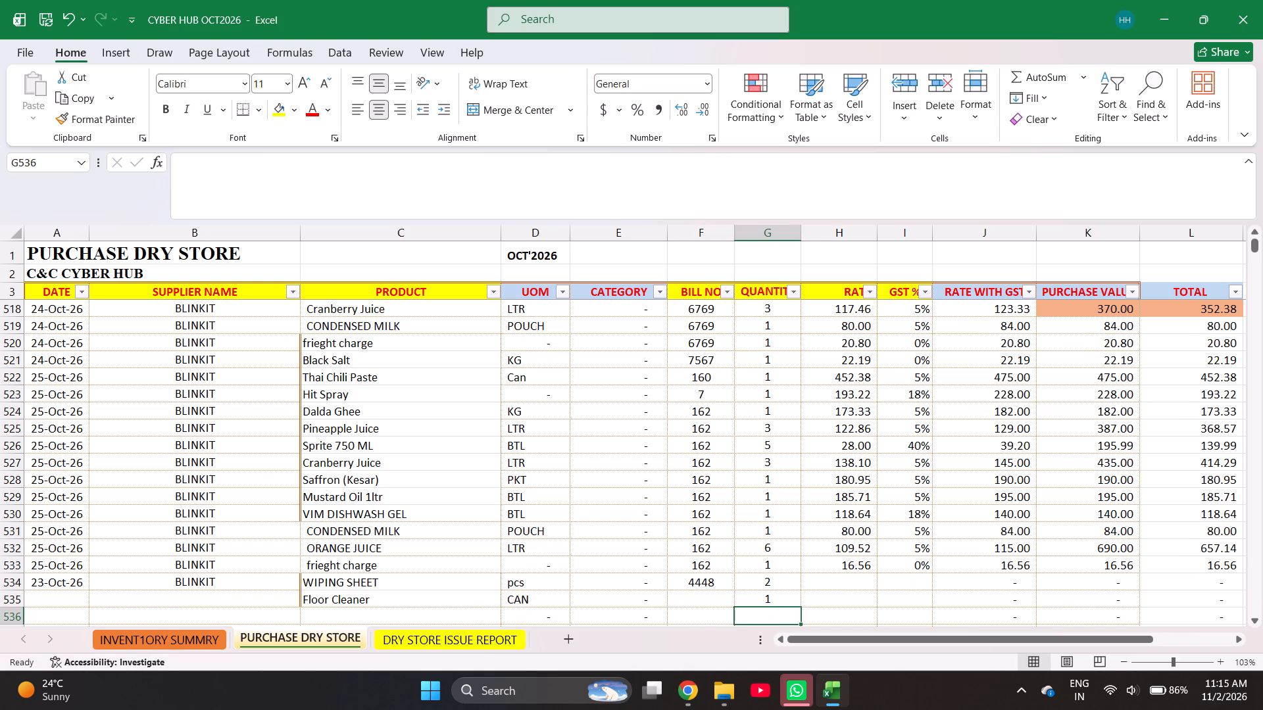
key(Up)
key(ctrl+d)
Set the WIPING SHEET rate in row 534 to the formula =569.52/2.
key(Right)
key(Right)
key(Up)
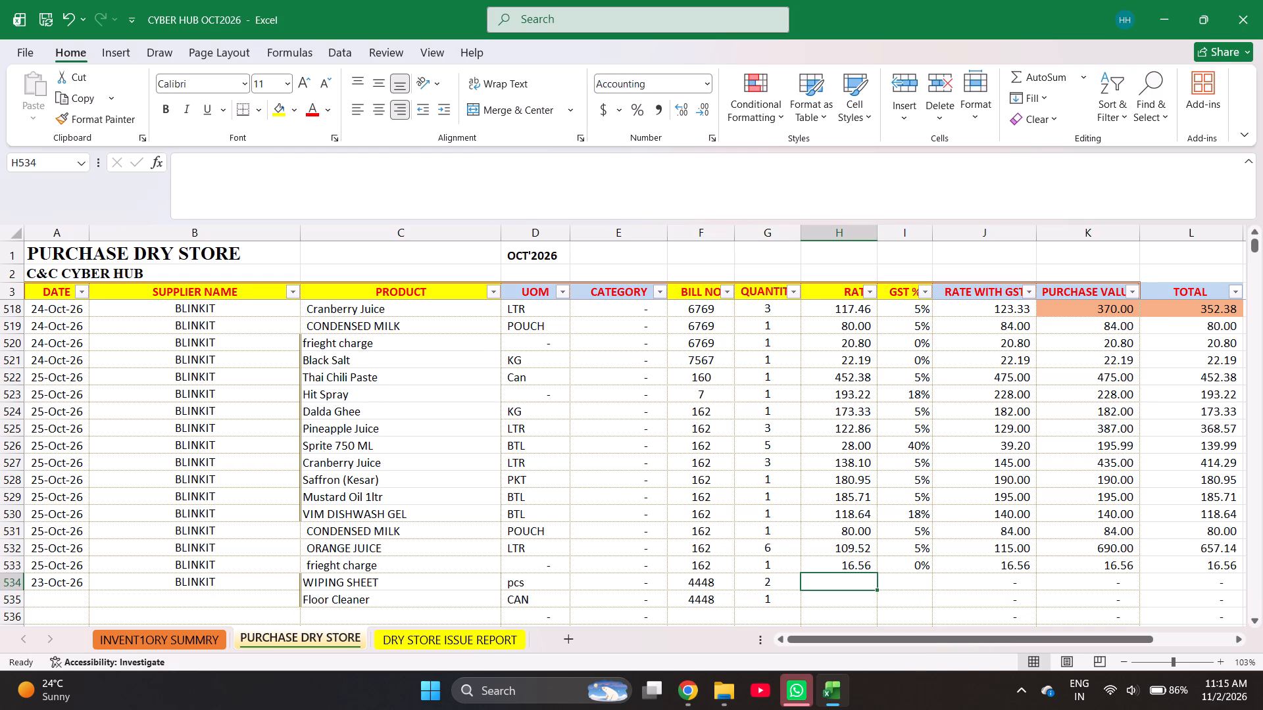
text(=569.52/)
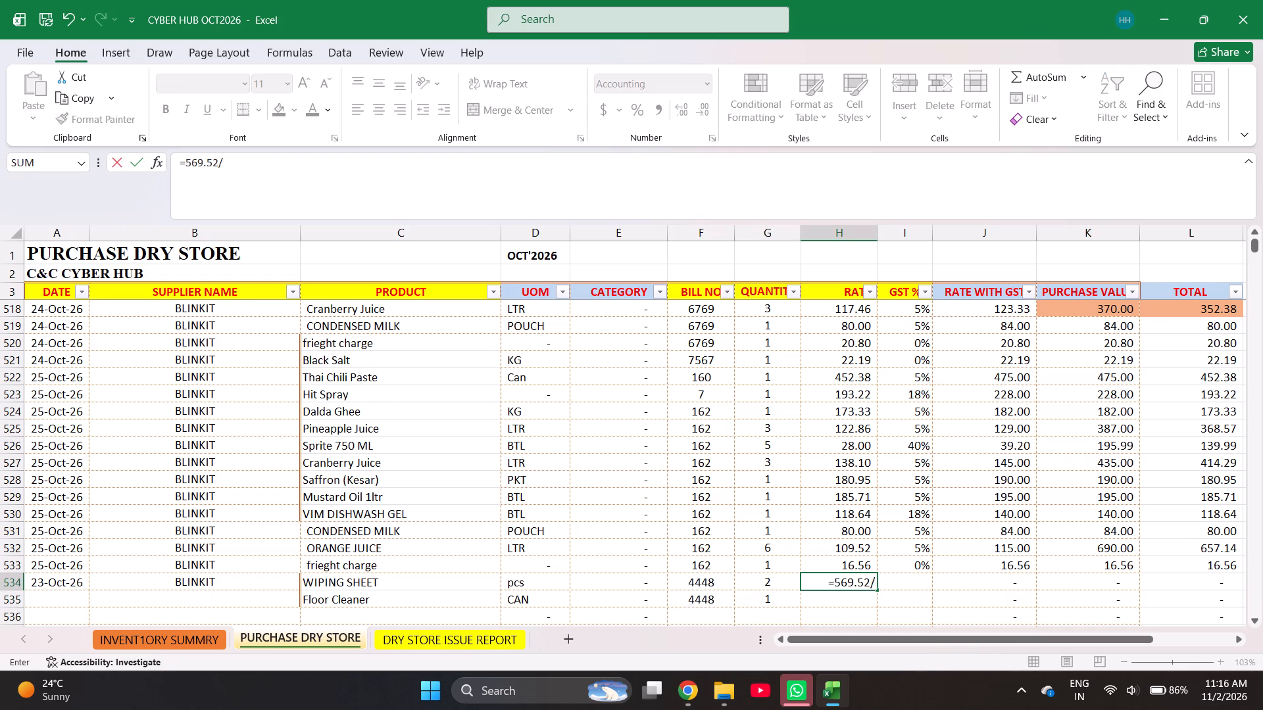
key(2)
key(Return)
key(equal)
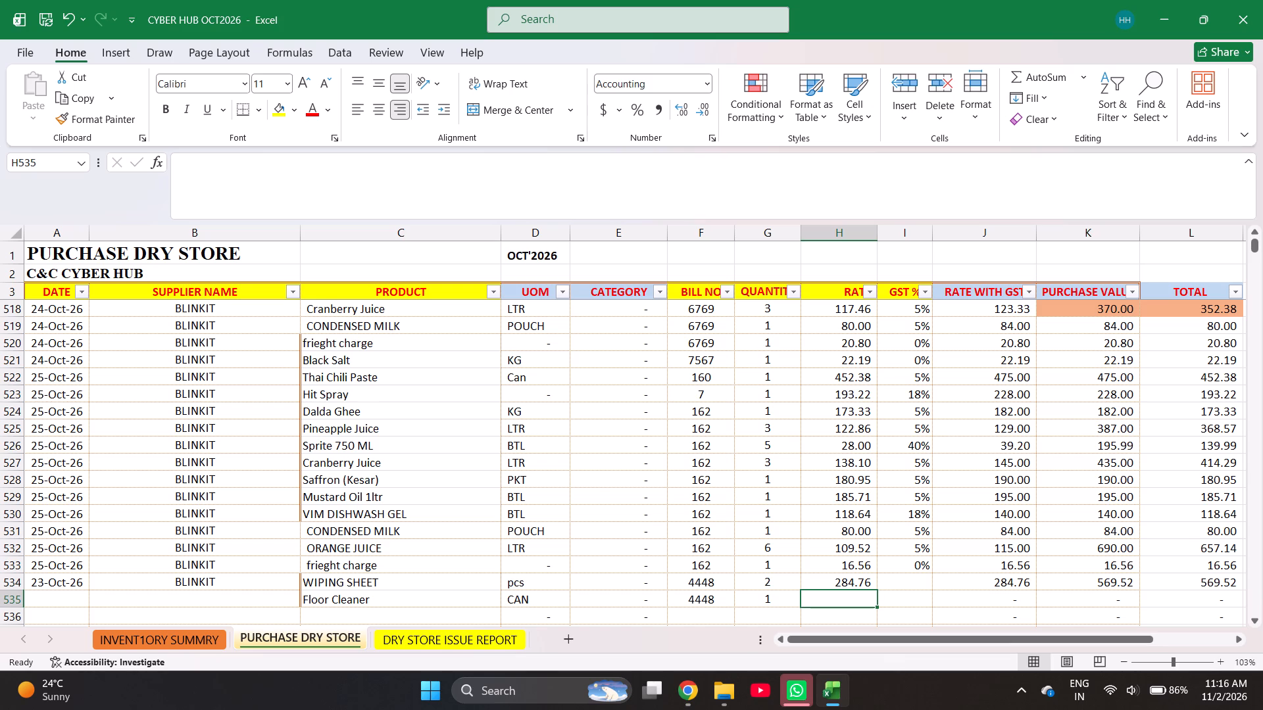
key(Escape)
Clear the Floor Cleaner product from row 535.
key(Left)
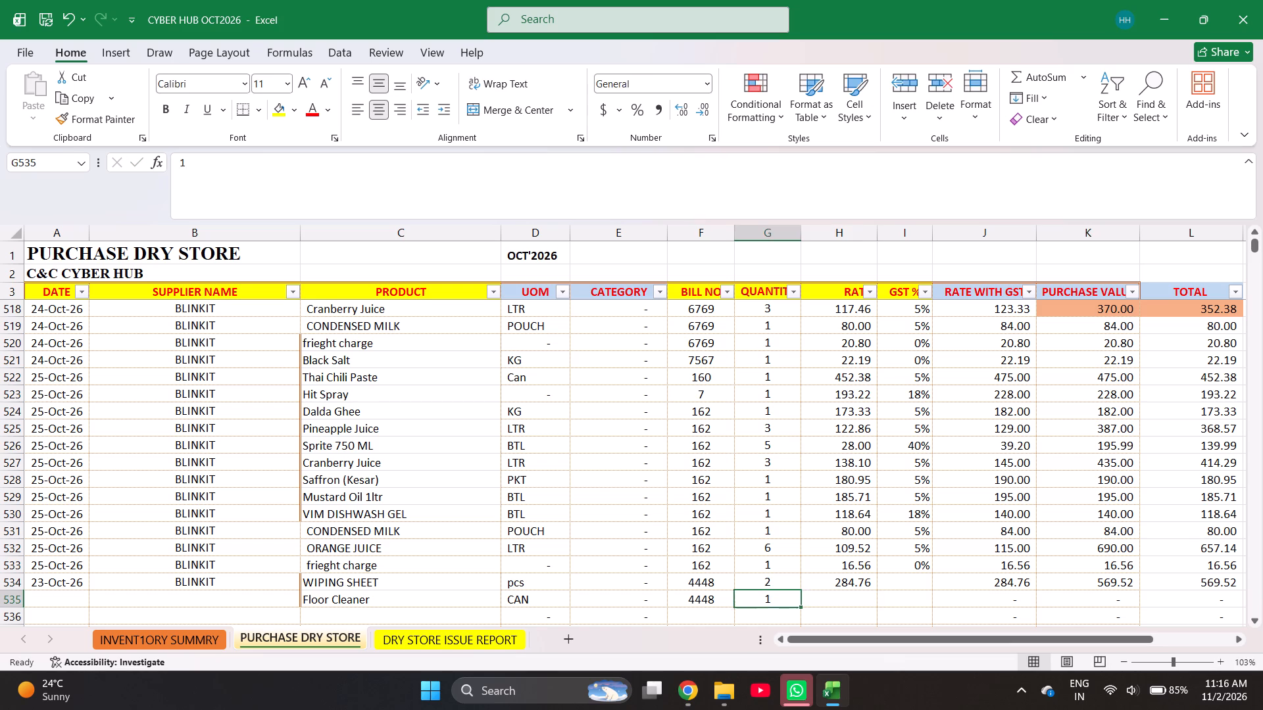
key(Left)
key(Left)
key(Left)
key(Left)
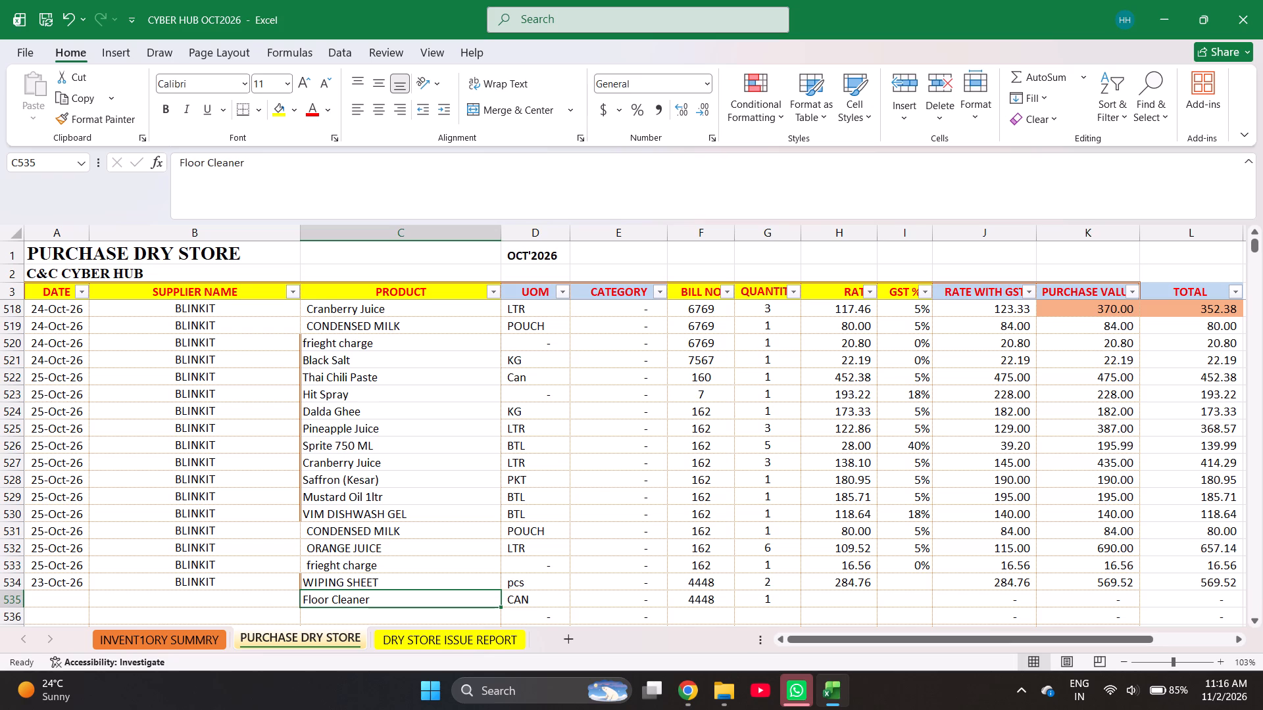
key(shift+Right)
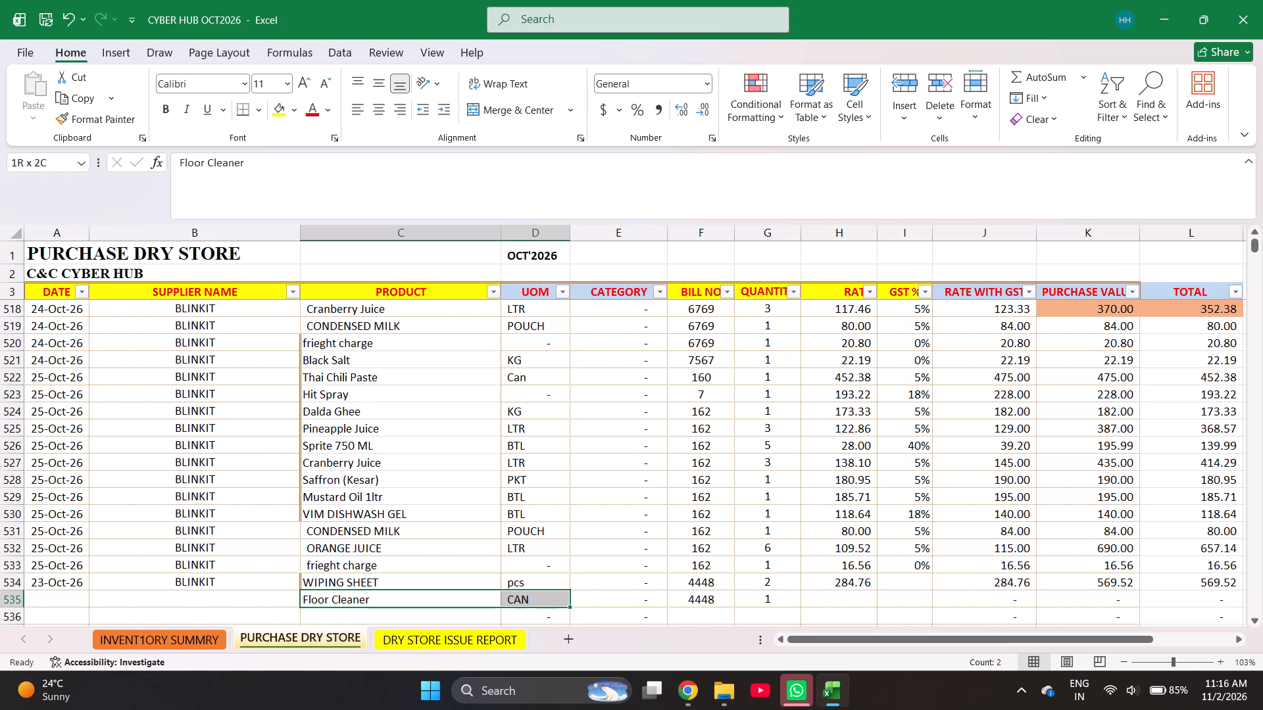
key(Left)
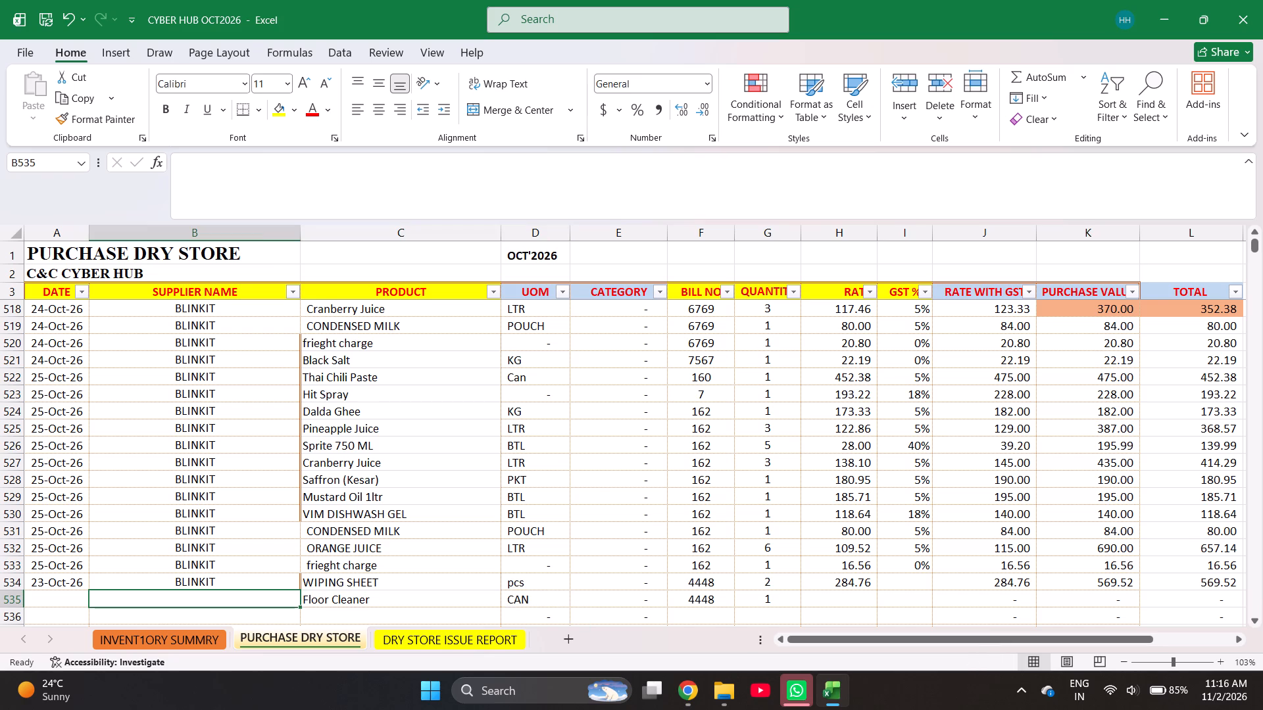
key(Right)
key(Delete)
Set the rate in row 535 of bill 4448 to 21.
key(Right)
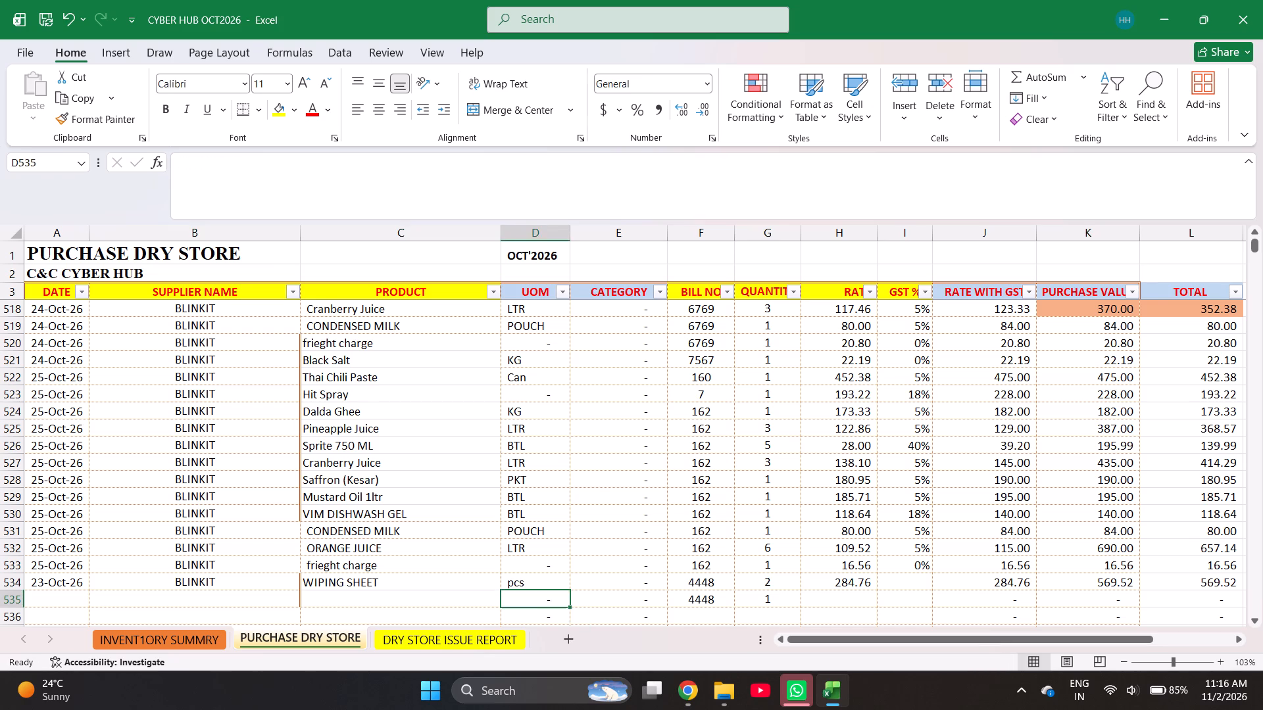
key(Right)
key(Right)
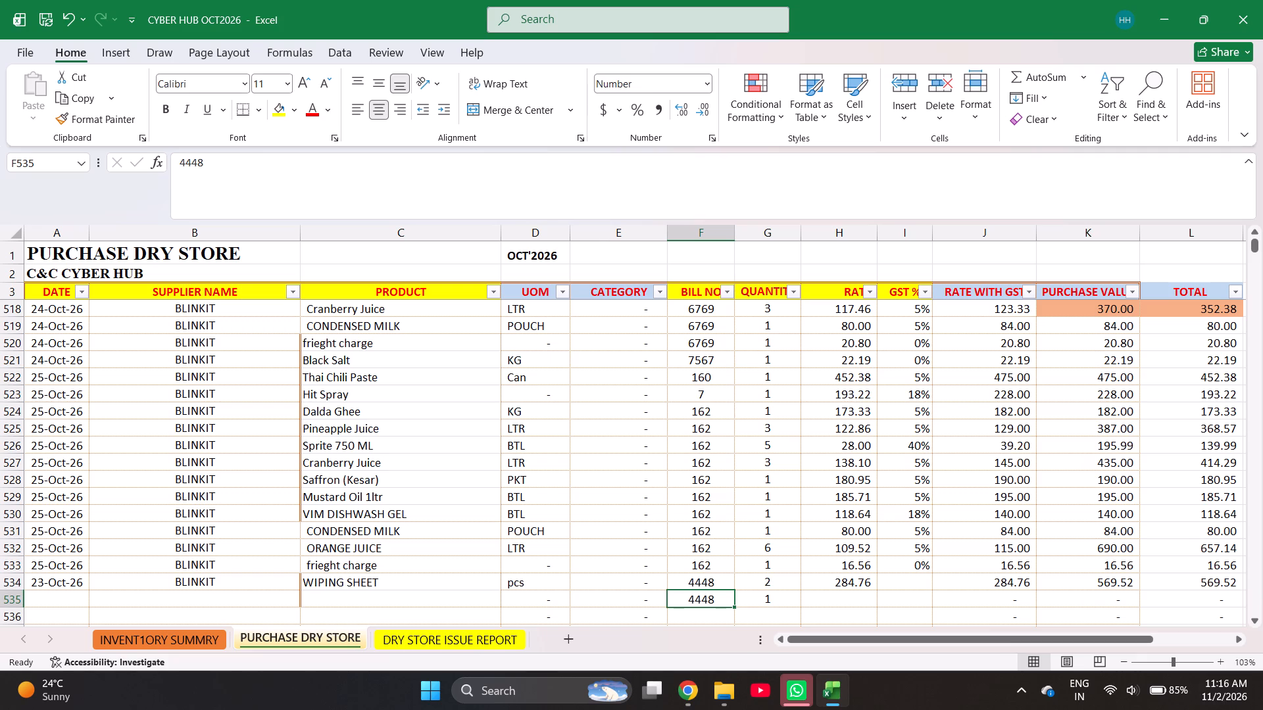
key(Right)
key(Right)
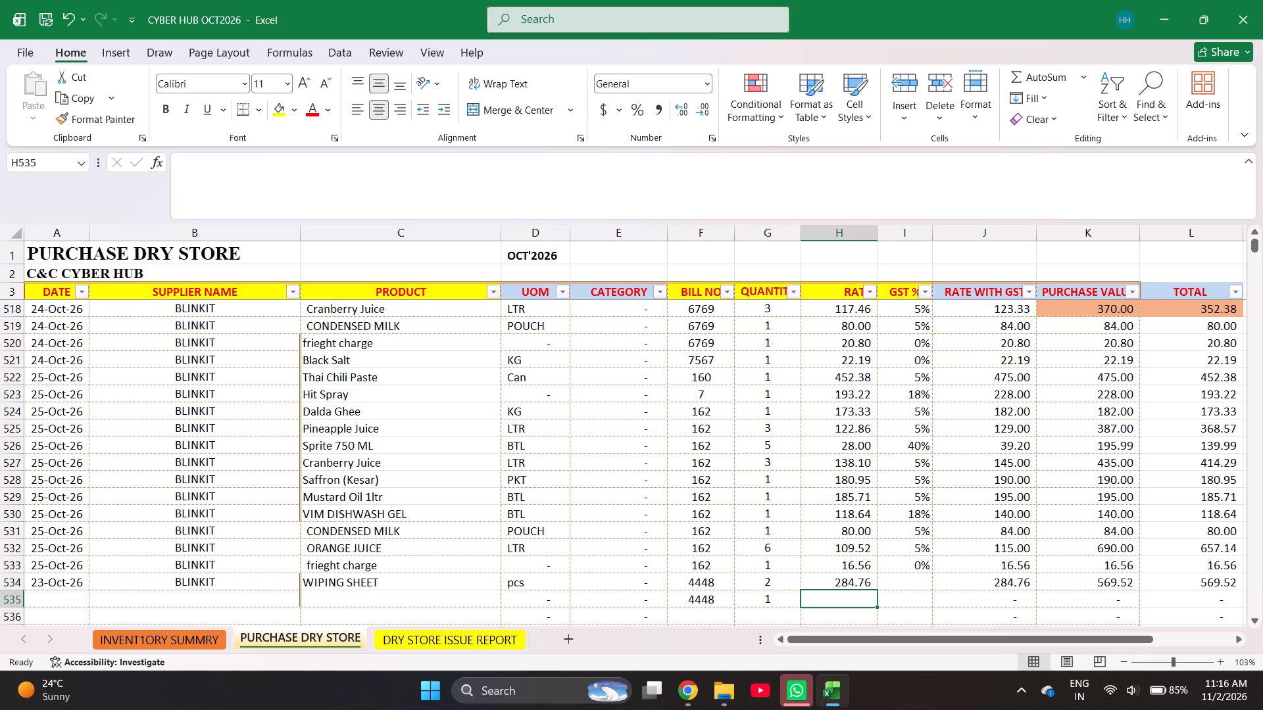
text(21)
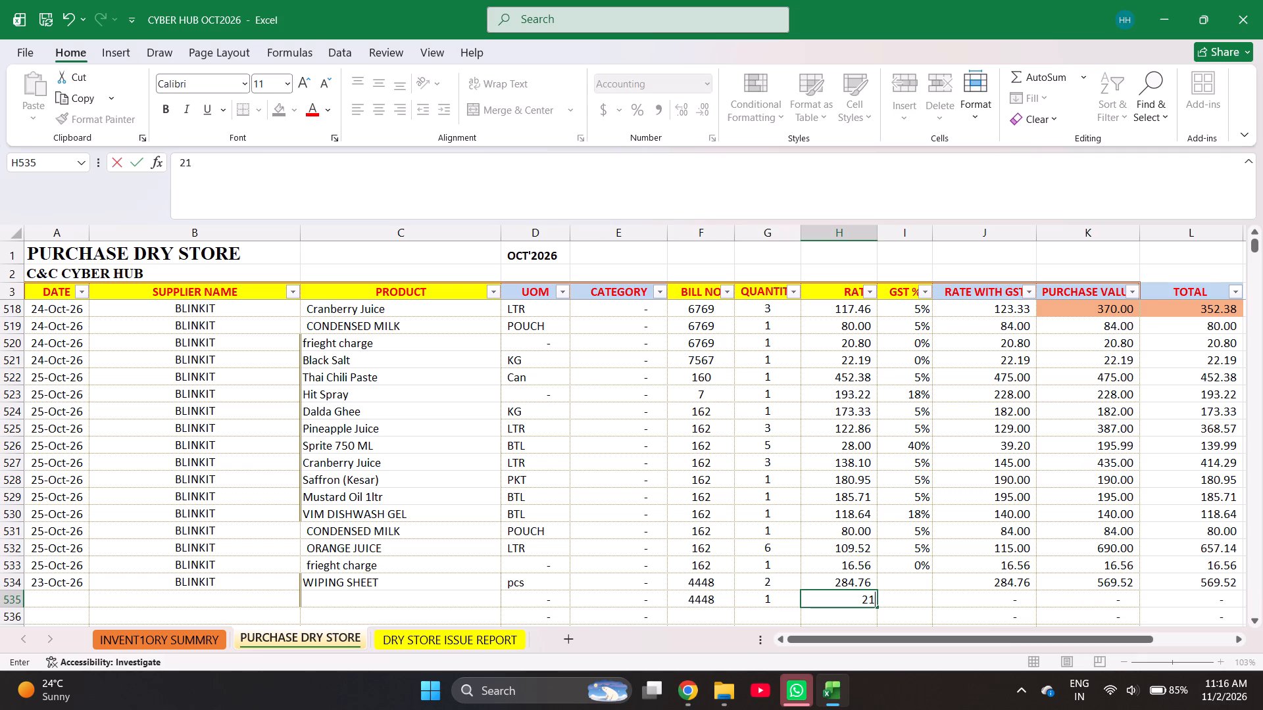
key(Page_Down)
key(Page_Up)
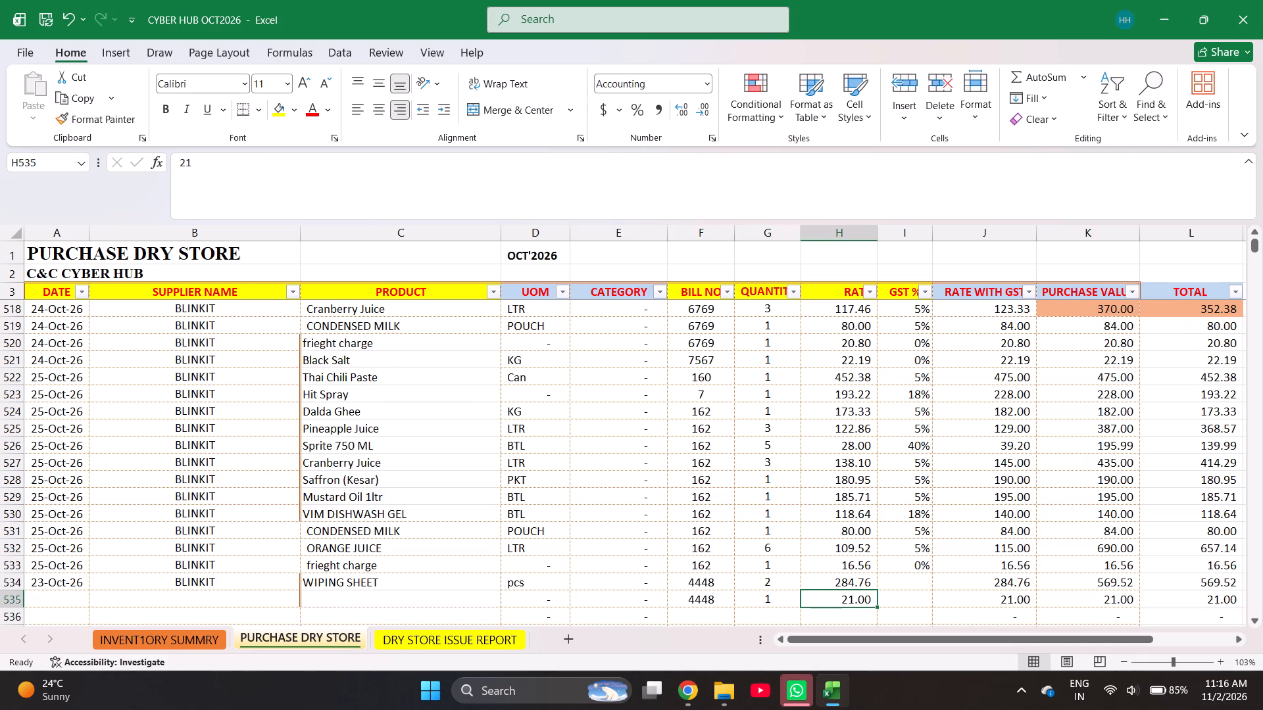
Set the GST to 5% in row 534 and 0% in row 535.
key(Right)
key(Up)
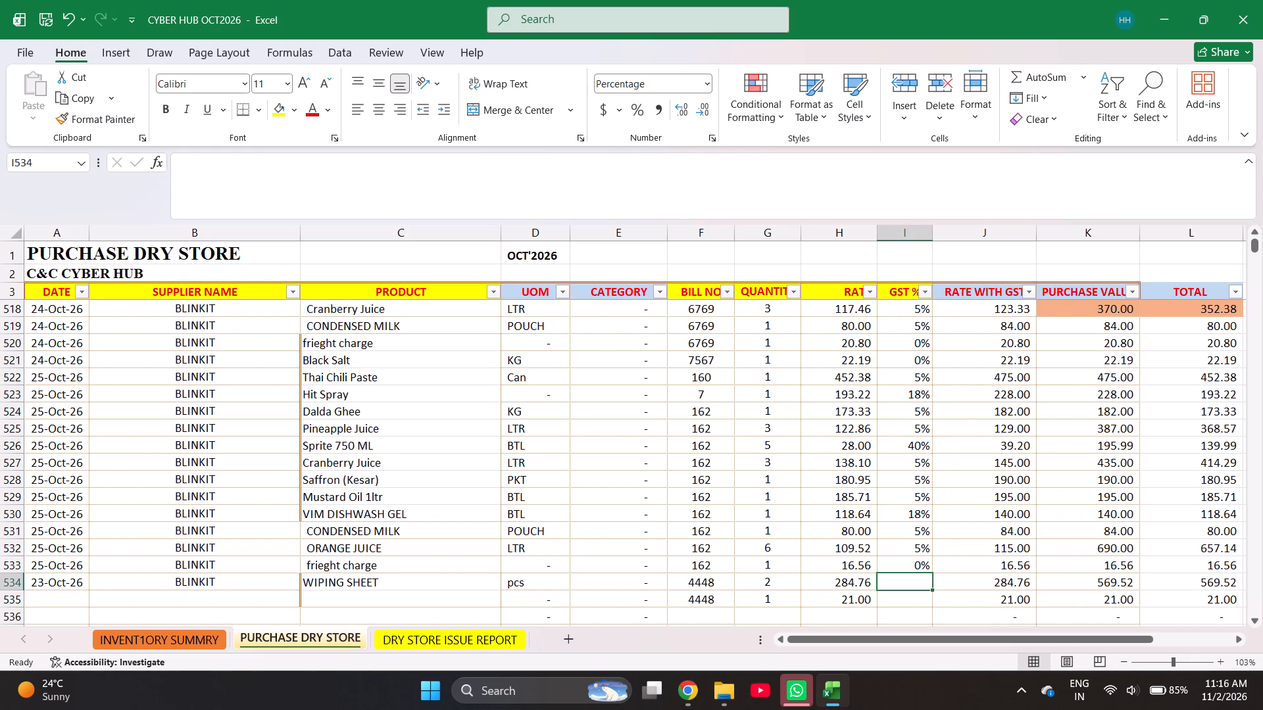
key(5)
key(Return)
key(0)
key(Return)
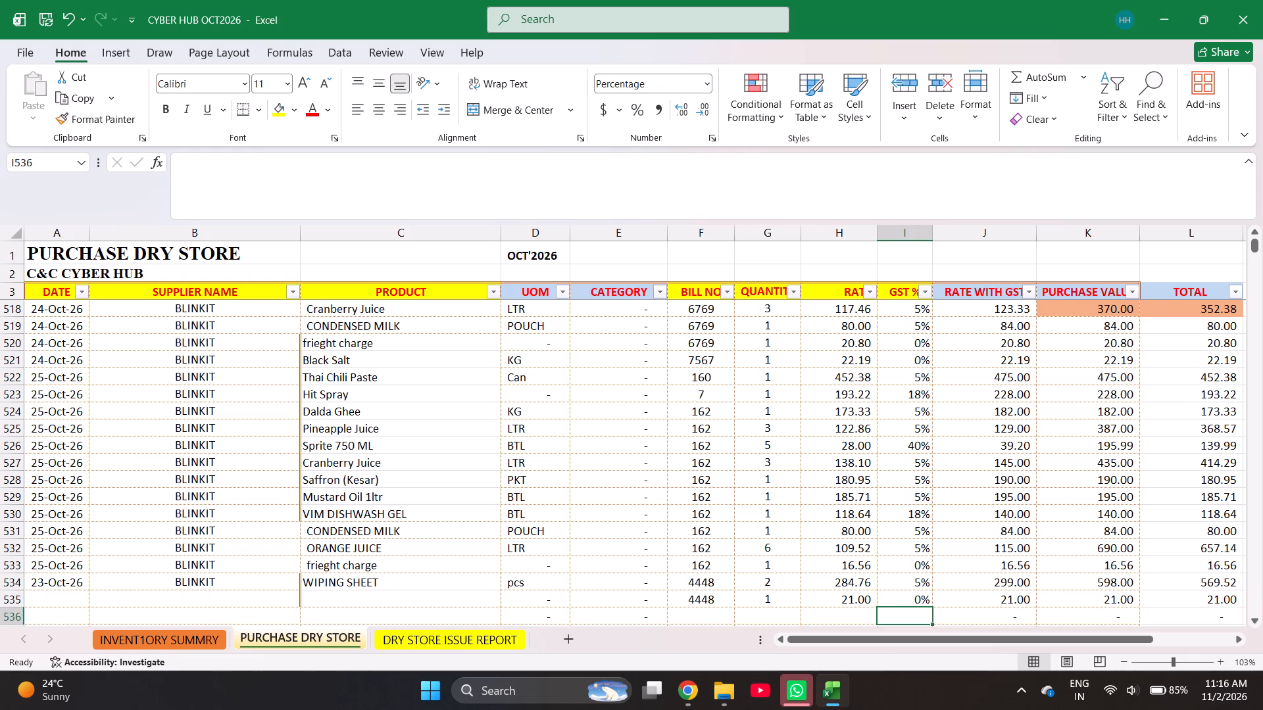
Copy the date 23-Oct-26 and the supplier BLINKIT down from row 534 to row 535.
key(Left)
key(Left)
key(Left)
key(Left)
key(Left)
key(Left)
key(Left)
key(Left)
key(Left)
key(Left)
key(Left)
key(Left)
key(Left)
key(Left)
key(Left)
key(Left)
key(ctrl+Up)
key(shift+Right)
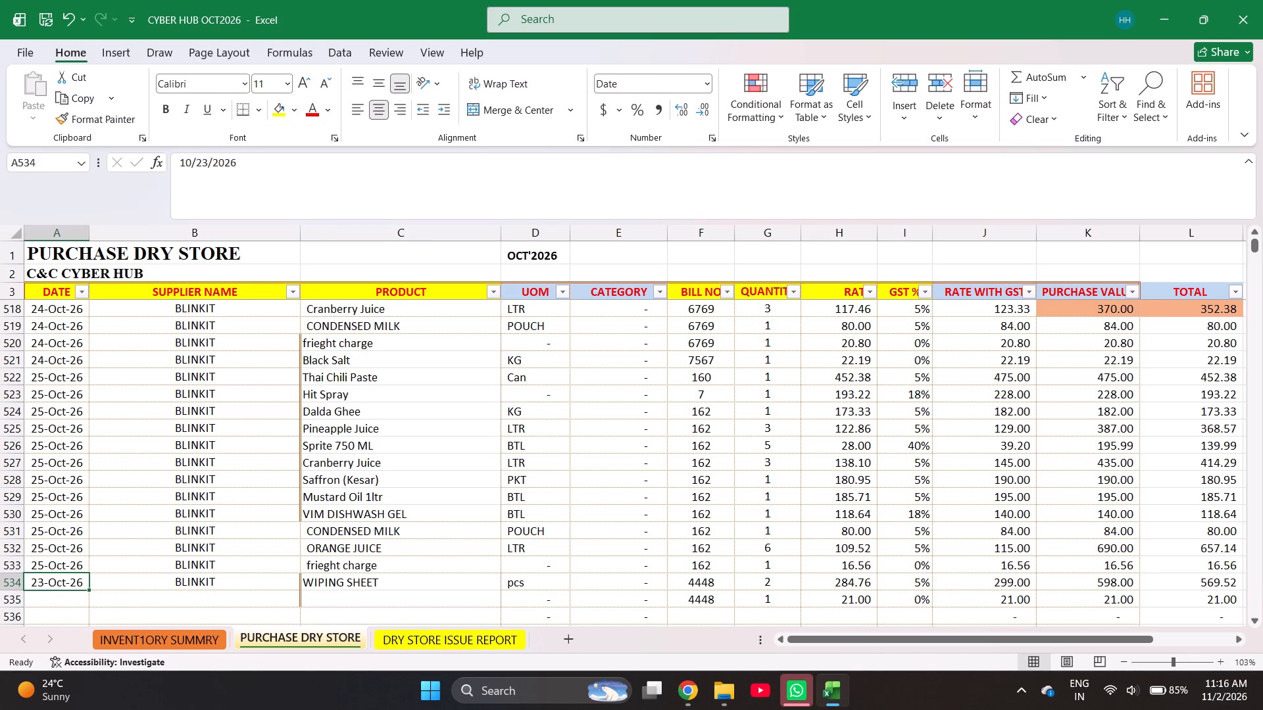
key(shift+Down)
key(ctrl+d)
key(Right)
key(Down)
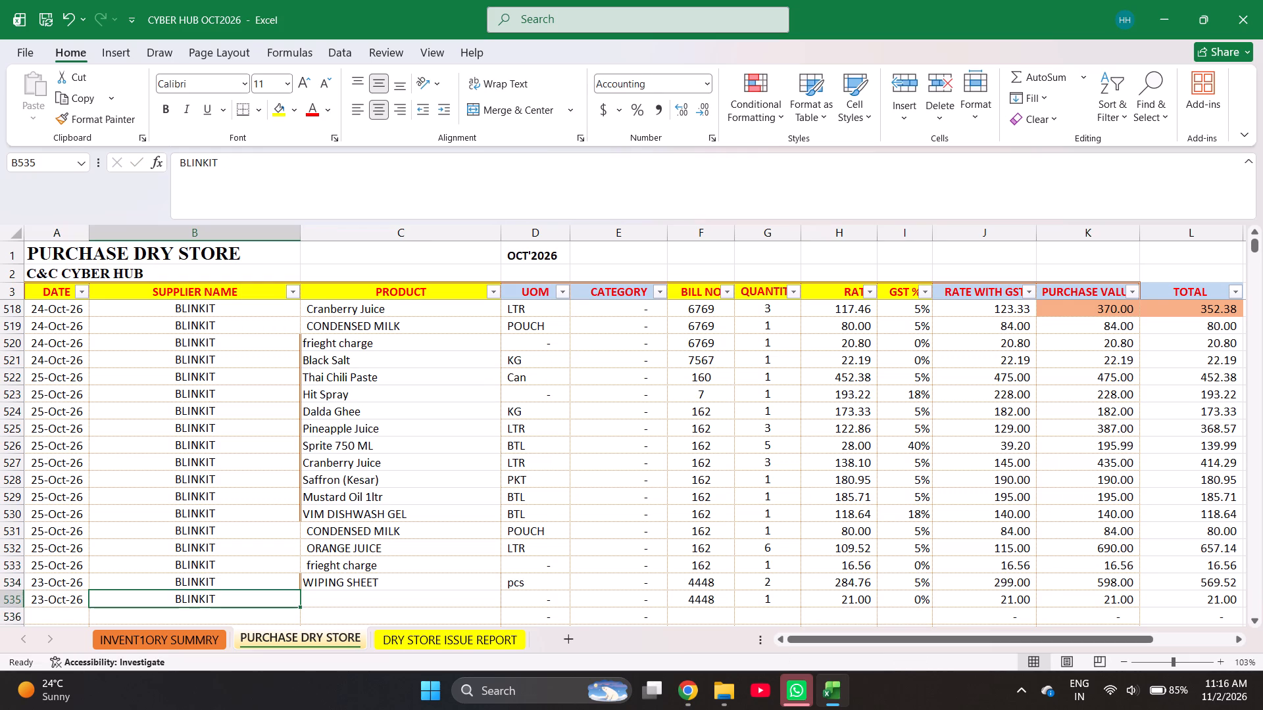
Enter frieght charge as the product in row 535 of bill 4448.
key(Right)
text(fr)
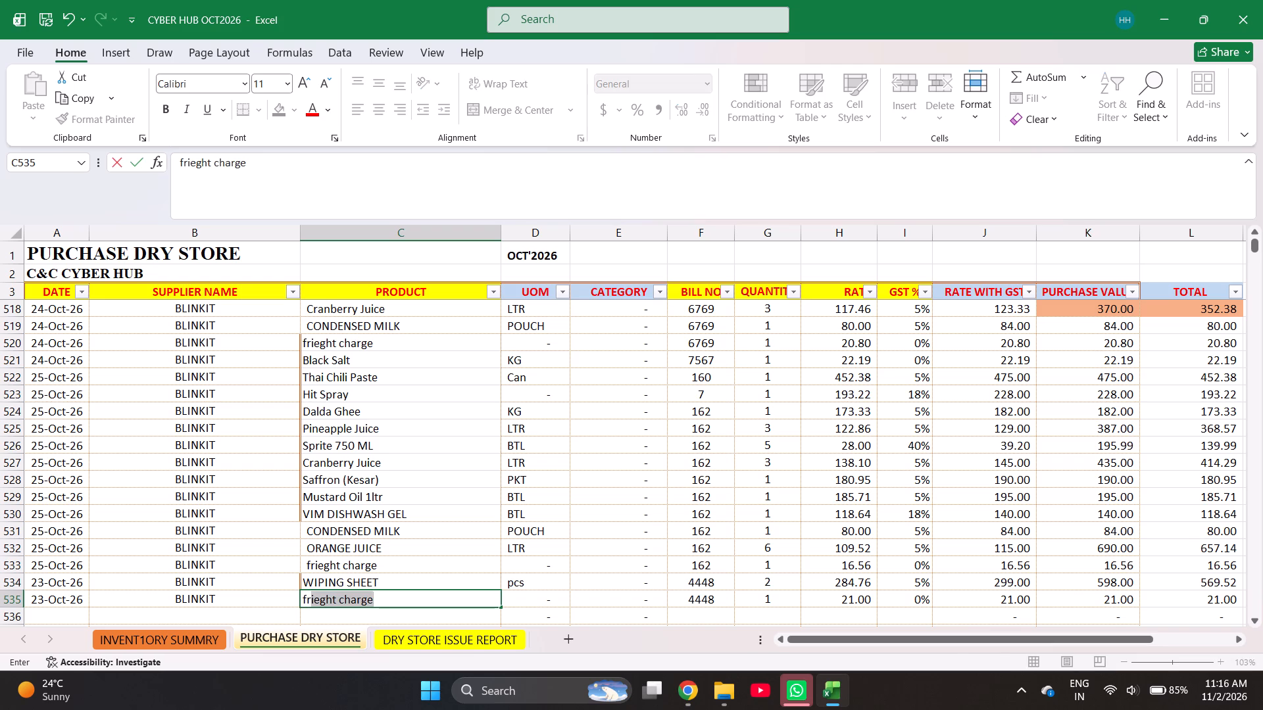
key(Right)
Check the sum of the purchase values for bill 4448 across rows 534 and 535.
key(Right)
key(Right)
key(Right)
key(Right)
key(Right)
key(Right)
key(Right)
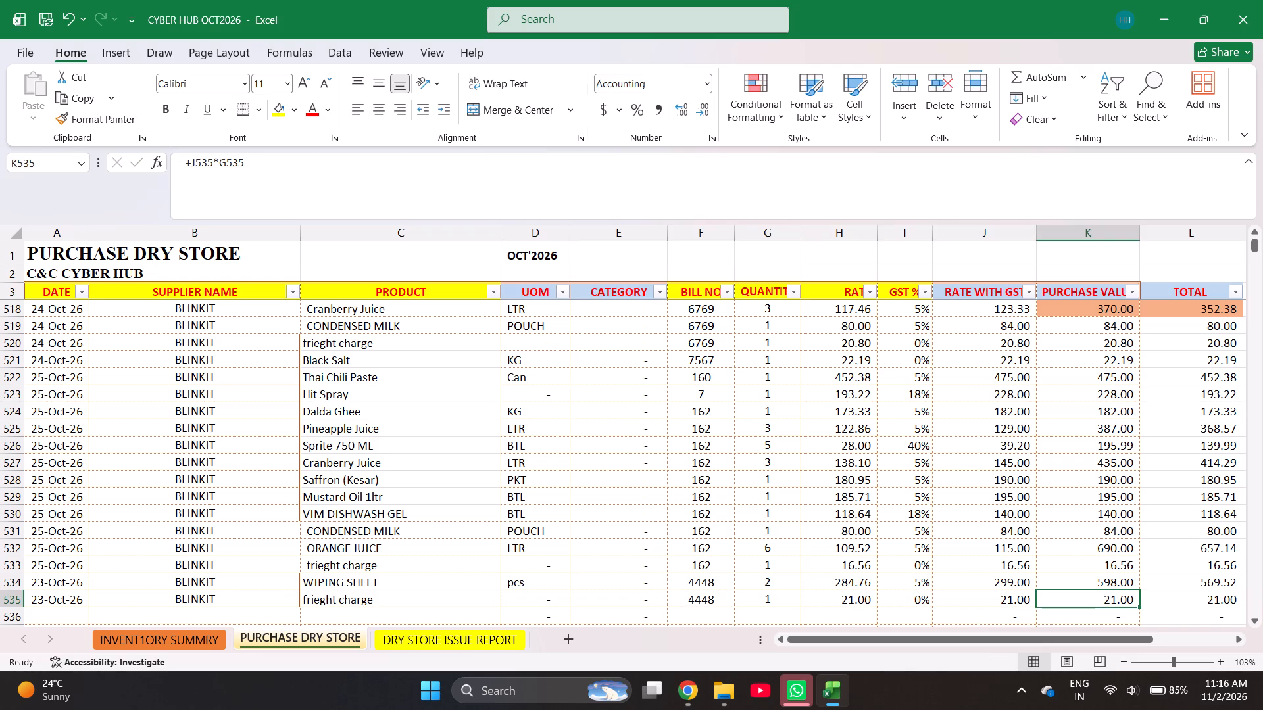
key(shift+Up)
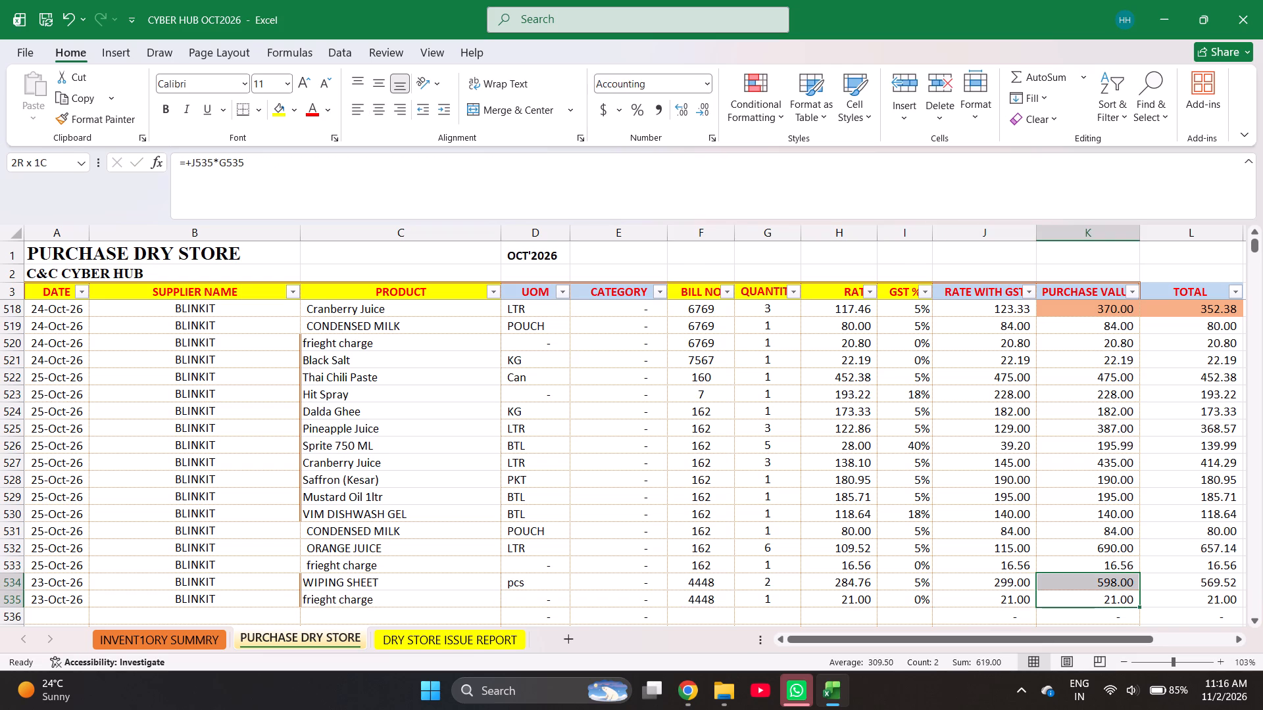
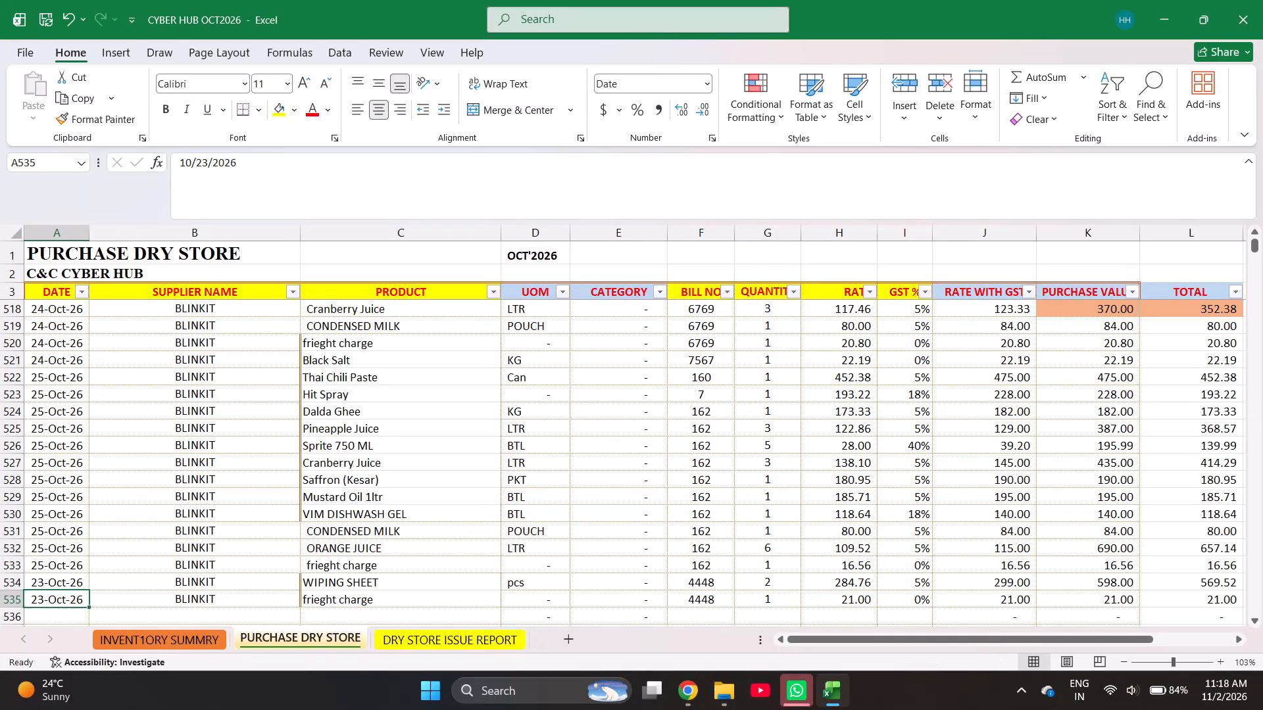
Copy the date 23-Oct-26 and the supplier BLINKIT down from row 535 to row 536.
key(Down)
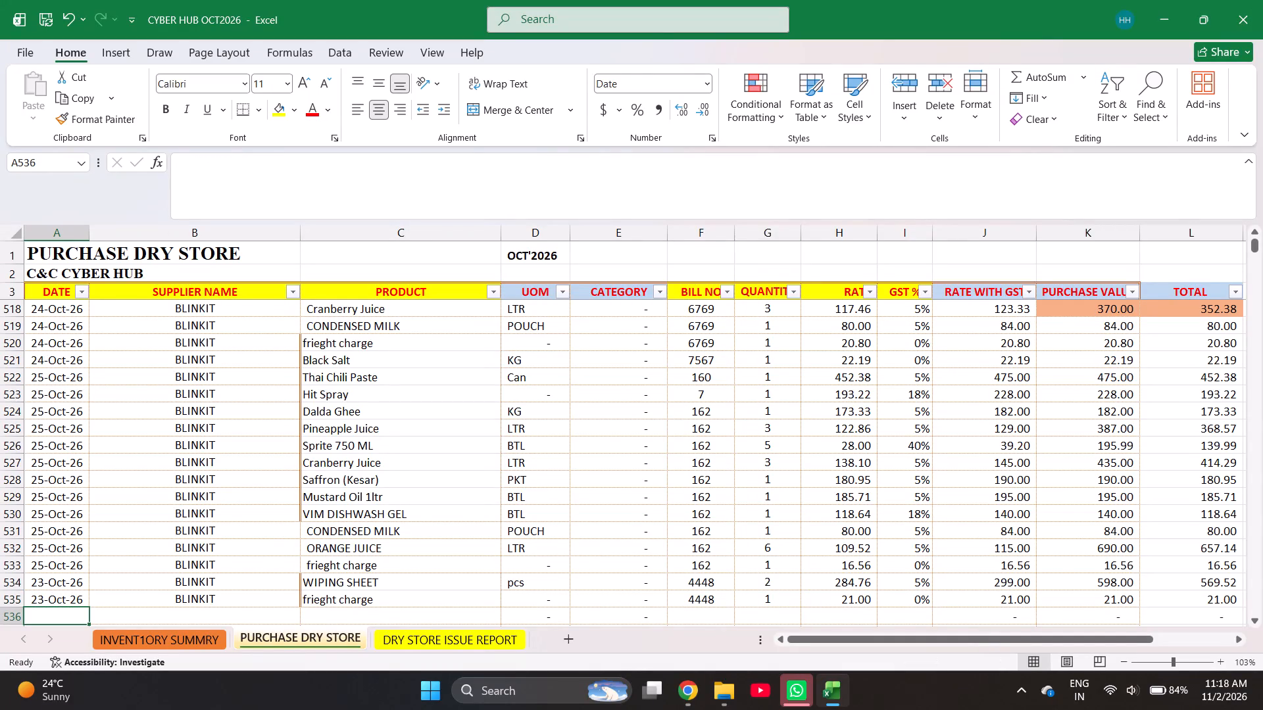
key(ctrl+d)
key(Right)
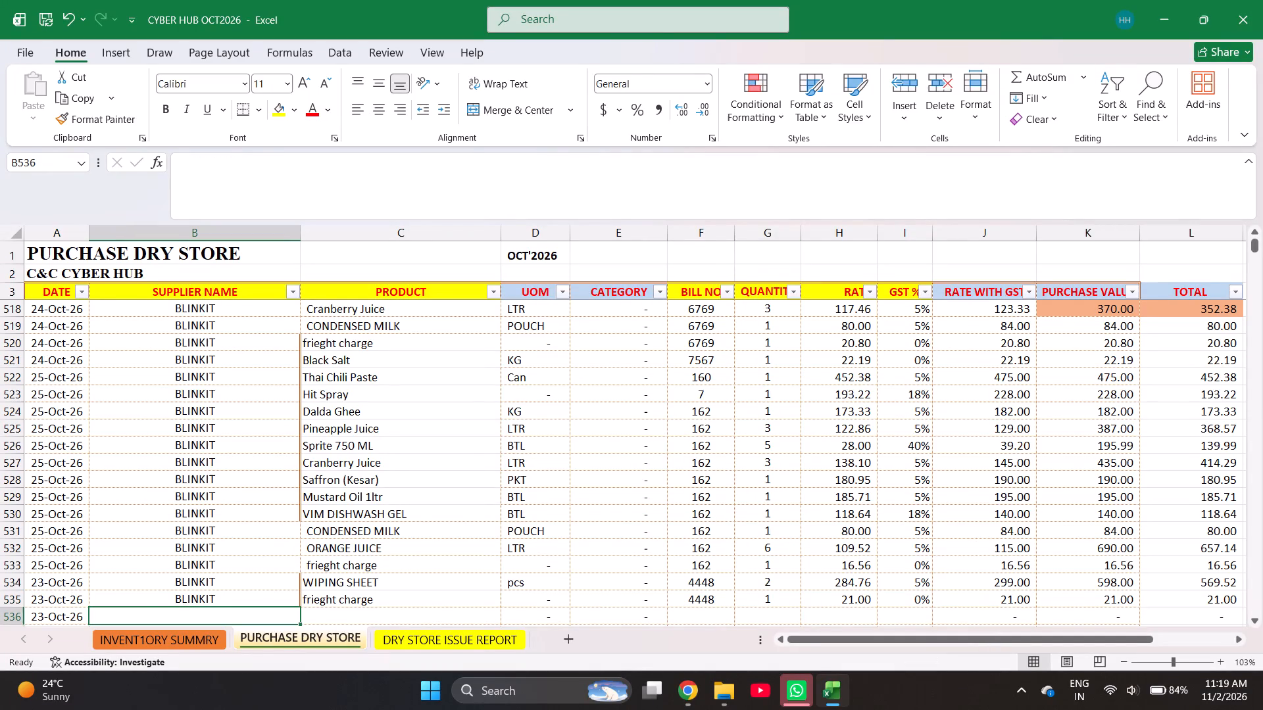
key(ctrl+d)
Enter the products Pineapple Juice, Saffron (Kesar), Sprite 750 ML, SALT, sugar and Deggi Mirch Powder in rows 536 to 541.
key(Right)
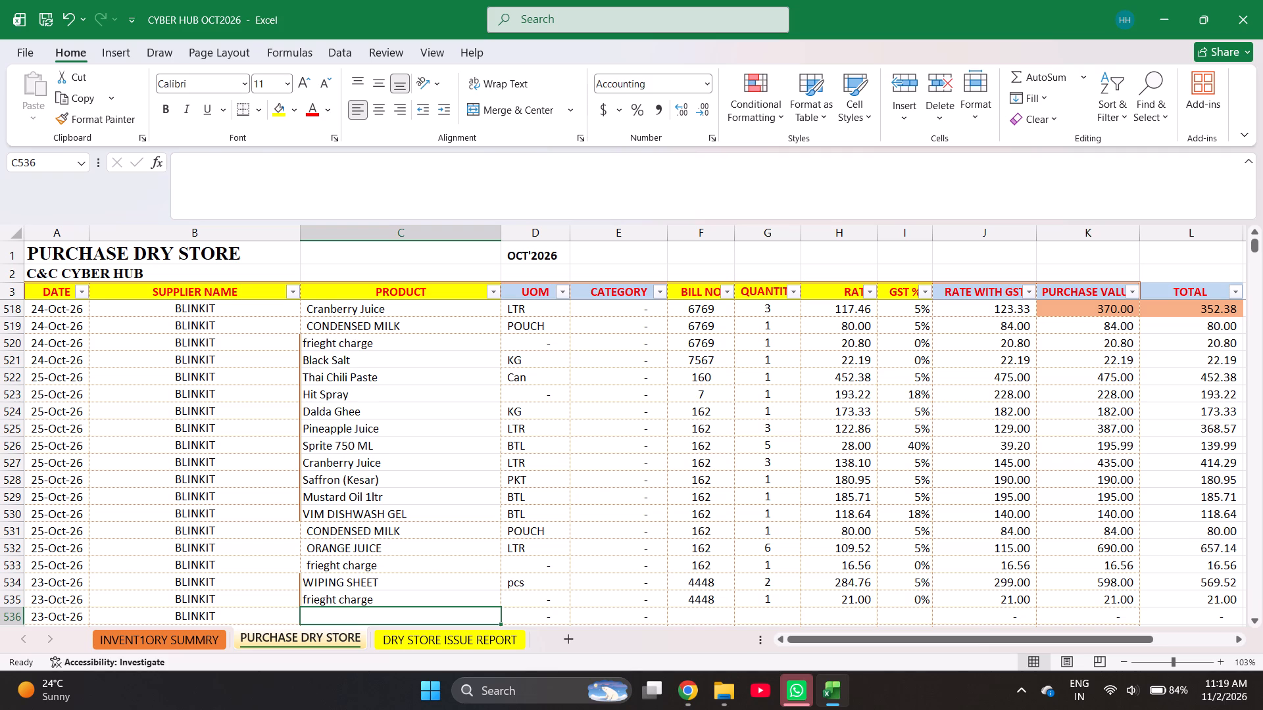
text(pine)
key(Return)
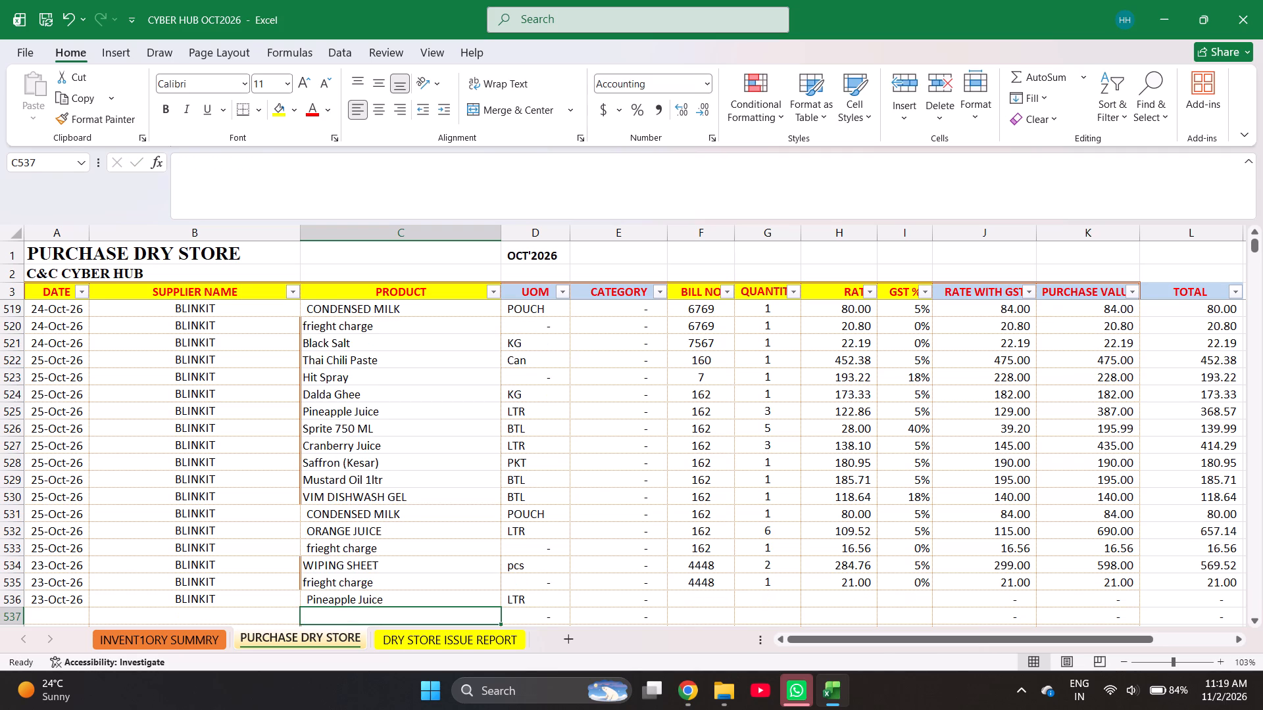
text(saff)
key(Return)
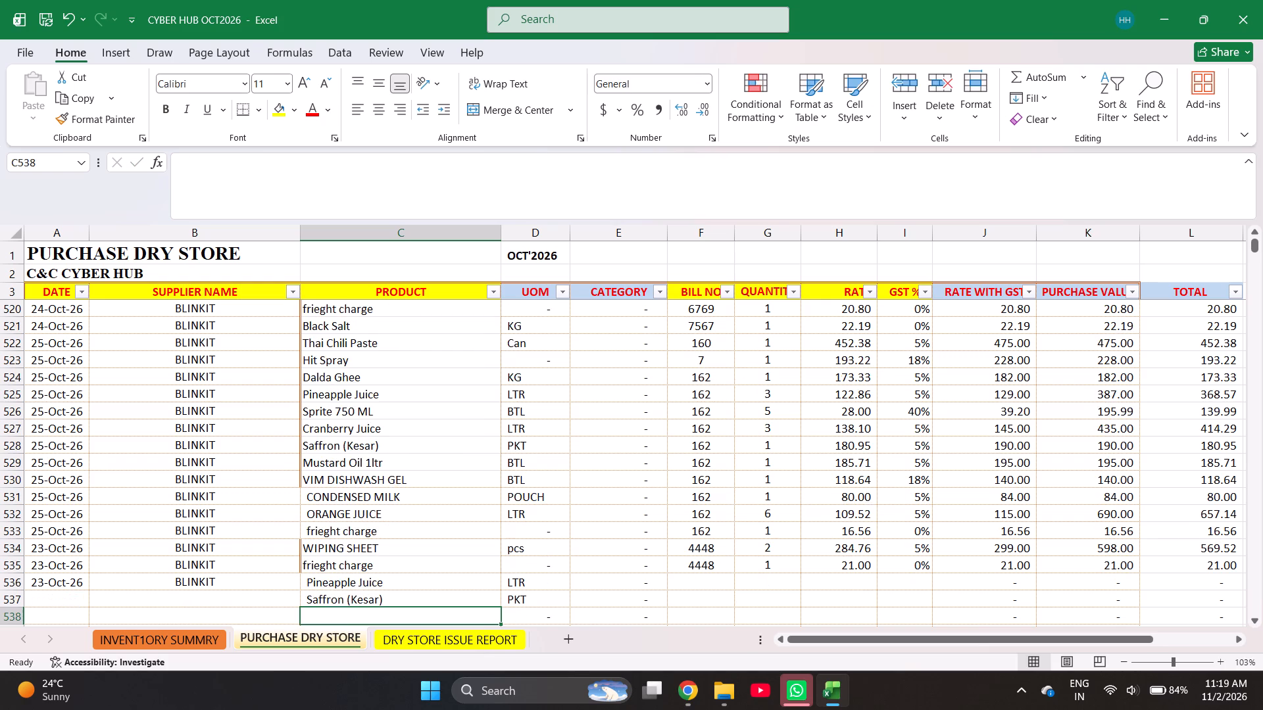
text(sp)
key(Return)
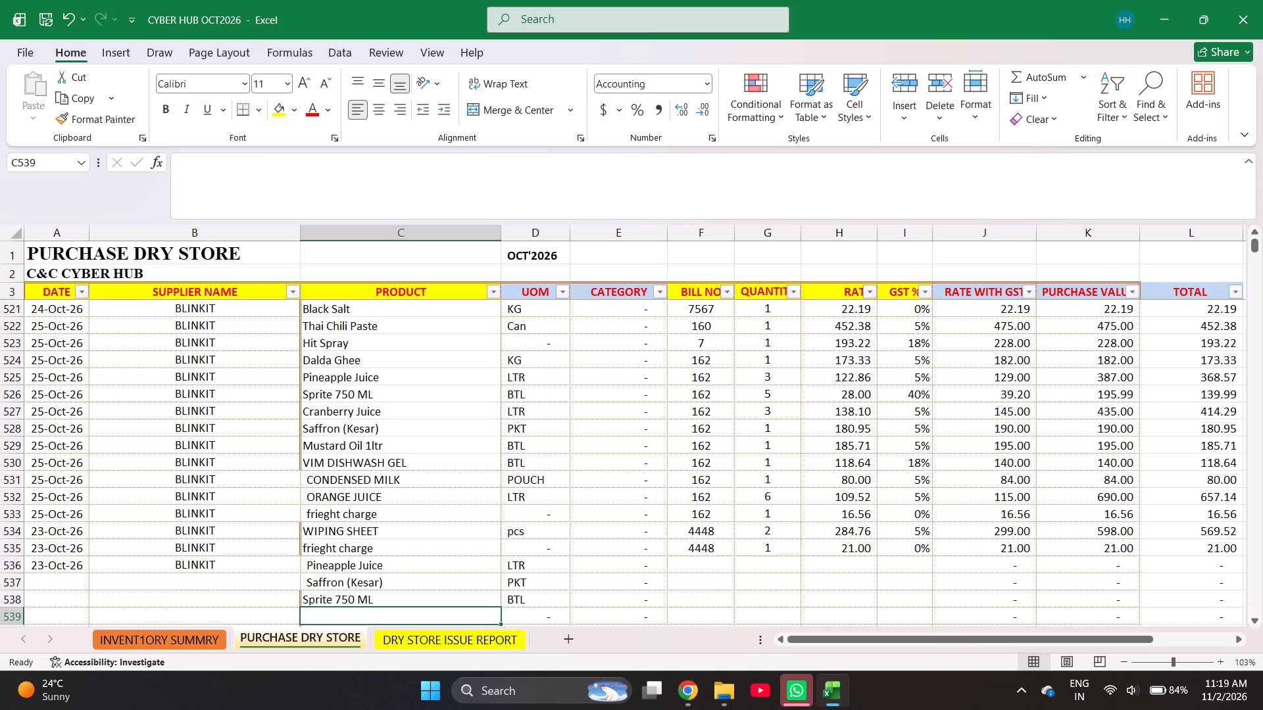
text(sal)
key(Return)
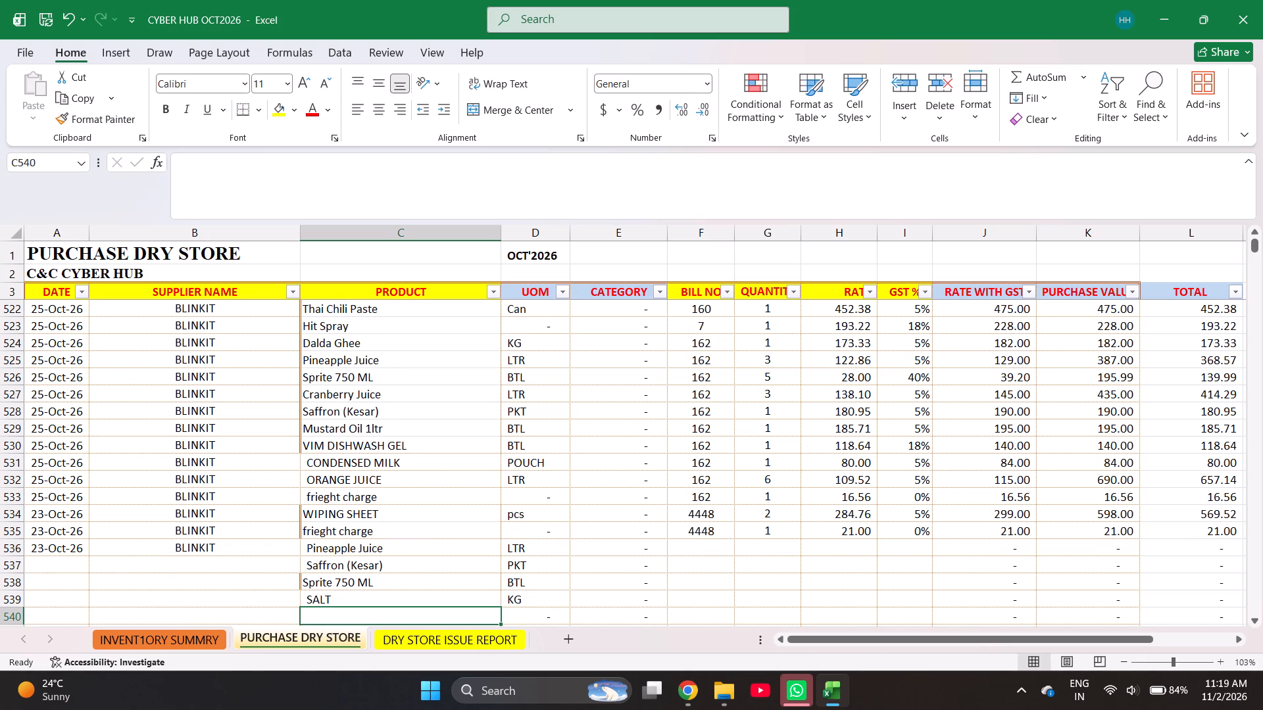
text(sug)
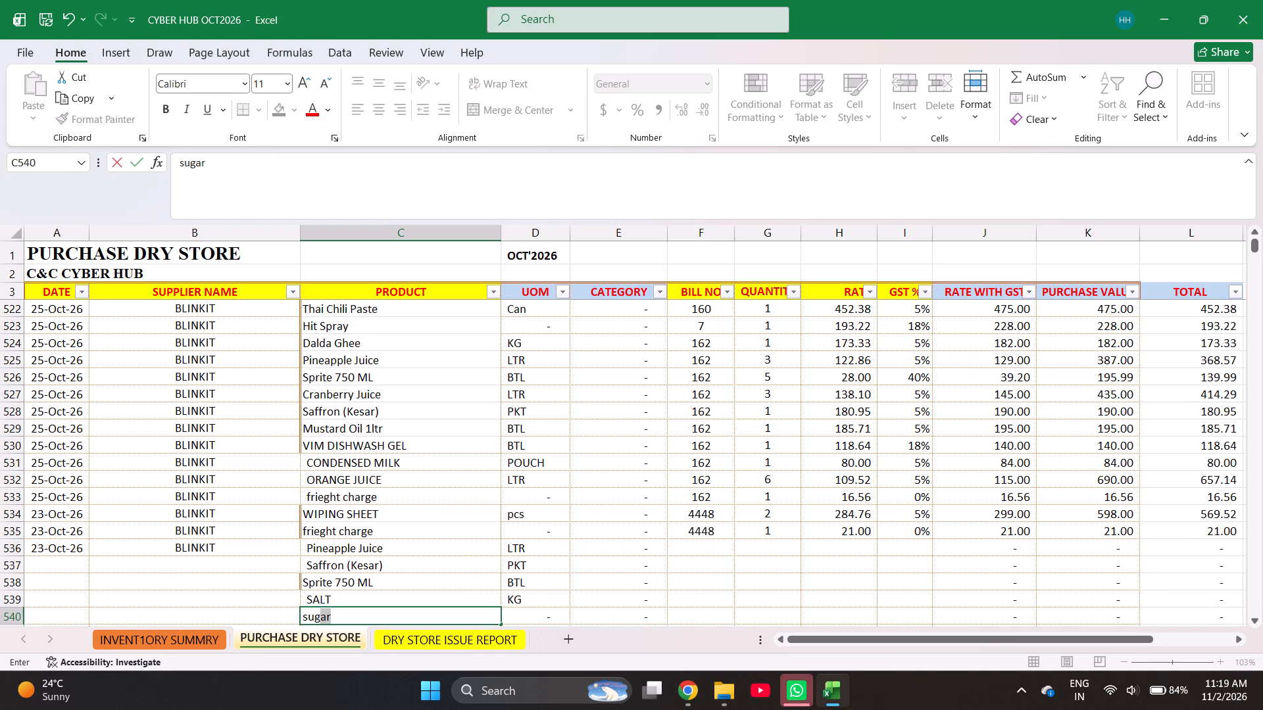
key(Return)
text(de)
key(Return)
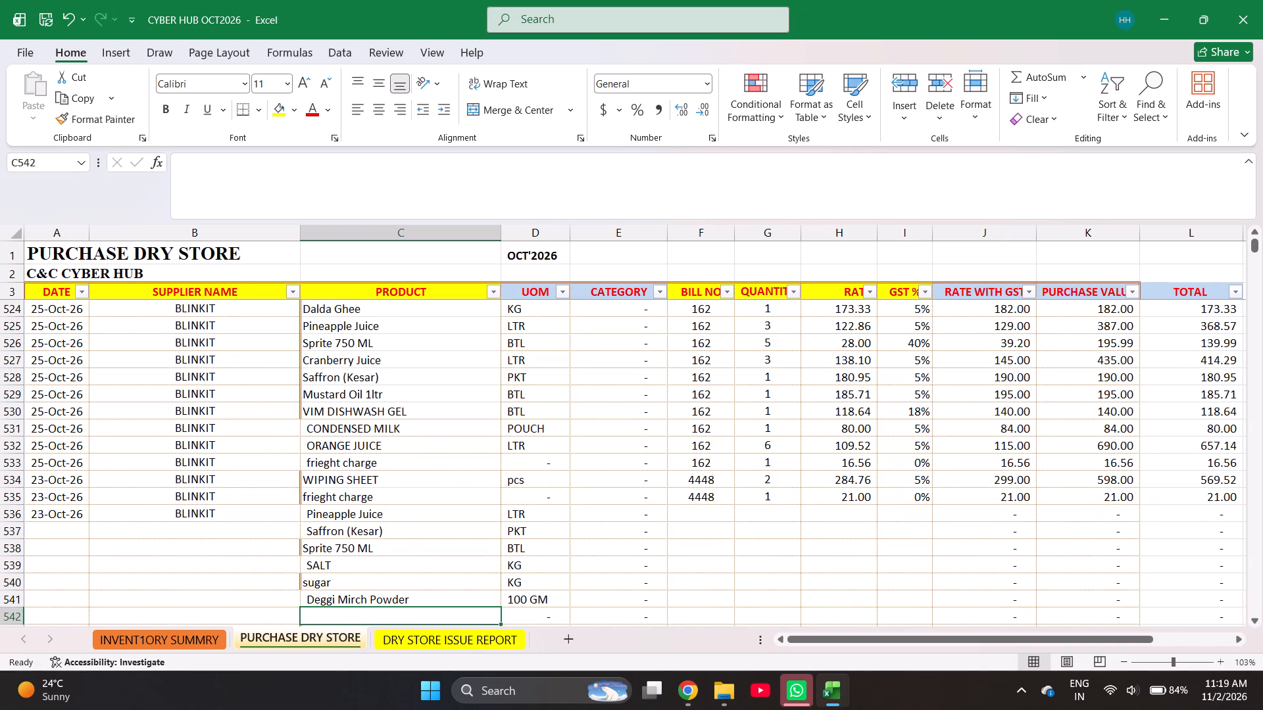
Enter Honey as the product in row 542.
text(hon)
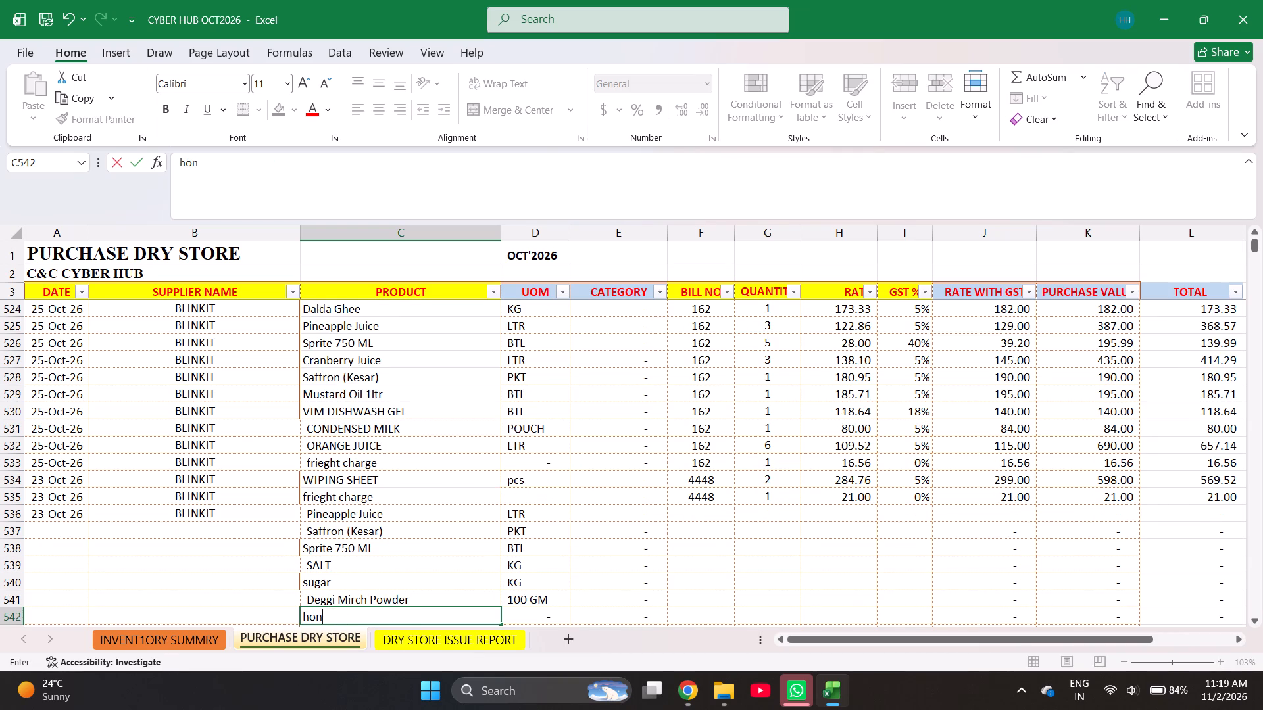
text(ey)
key(BackSpace)
key(BackSpace)
key(BackSpace)
key(BackSpace)
key(BackSpace)
key(BackSpace)
key(BackSpace)
key(BackSpace)
key(BackSpace)
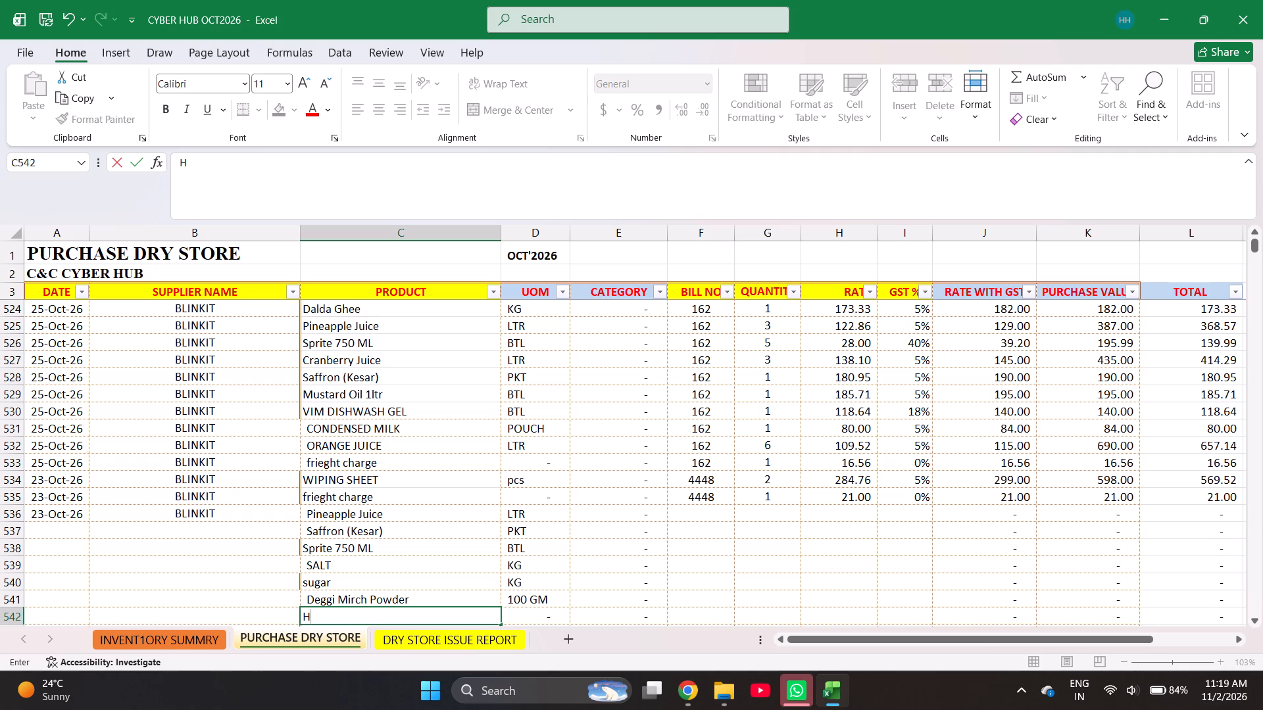
key(Return)
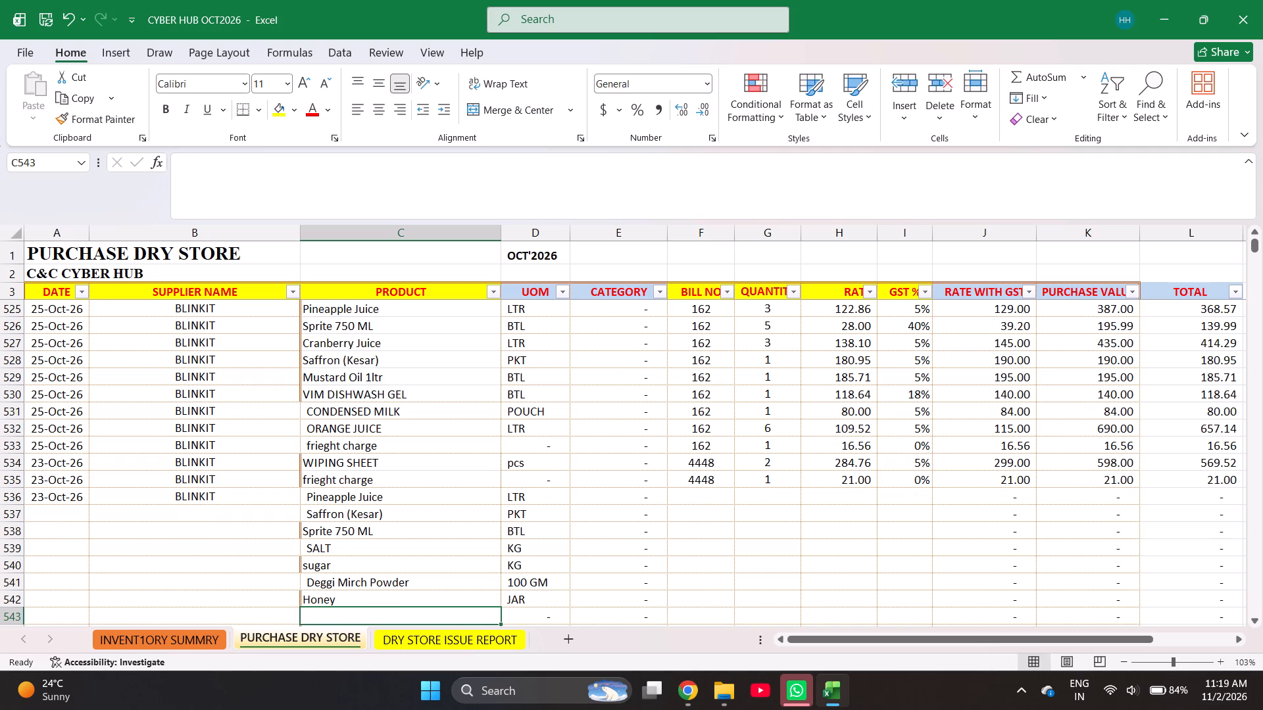
Find Gems in the inventory summary sheet and copy its name into row 543 of PURCHASE DRY STORE as the product.
key(ctrl+Page_Up)
key(ctrl+f)
text(gems)
key(Return)
key(Escape)
key(ctrl+c)
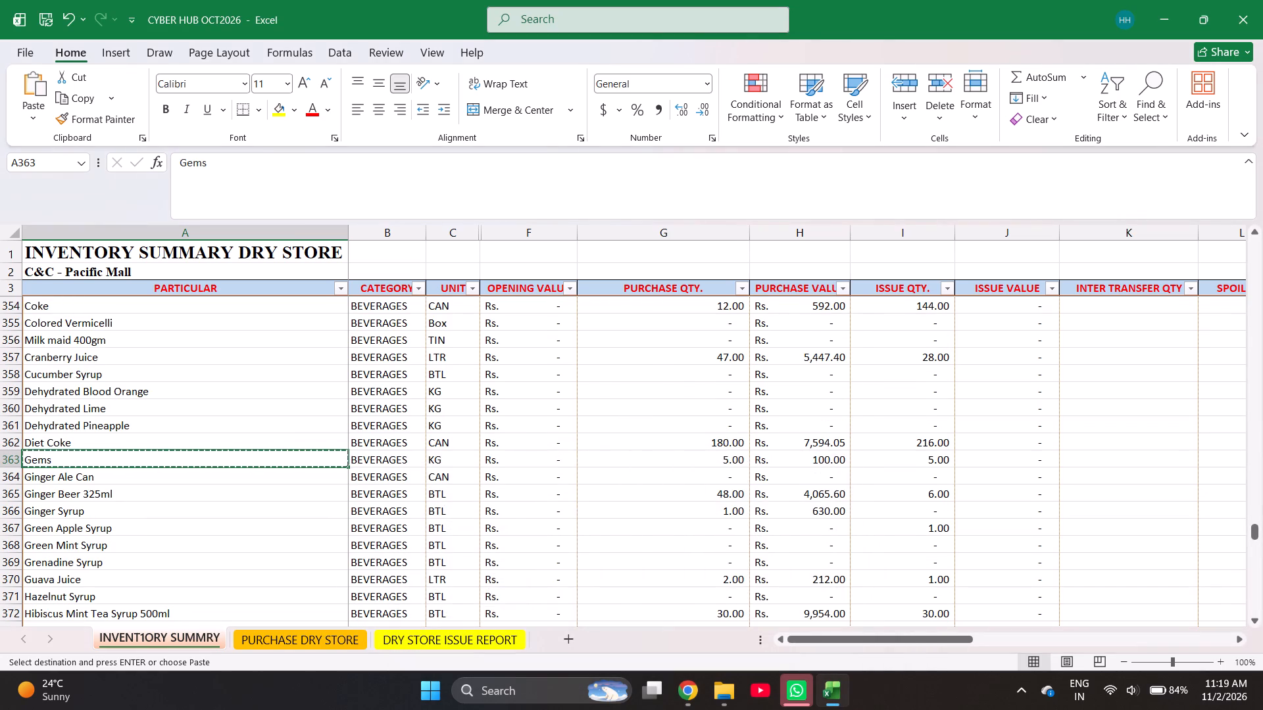
key(ctrl+Page_Down)
key(Return)
key(Return)
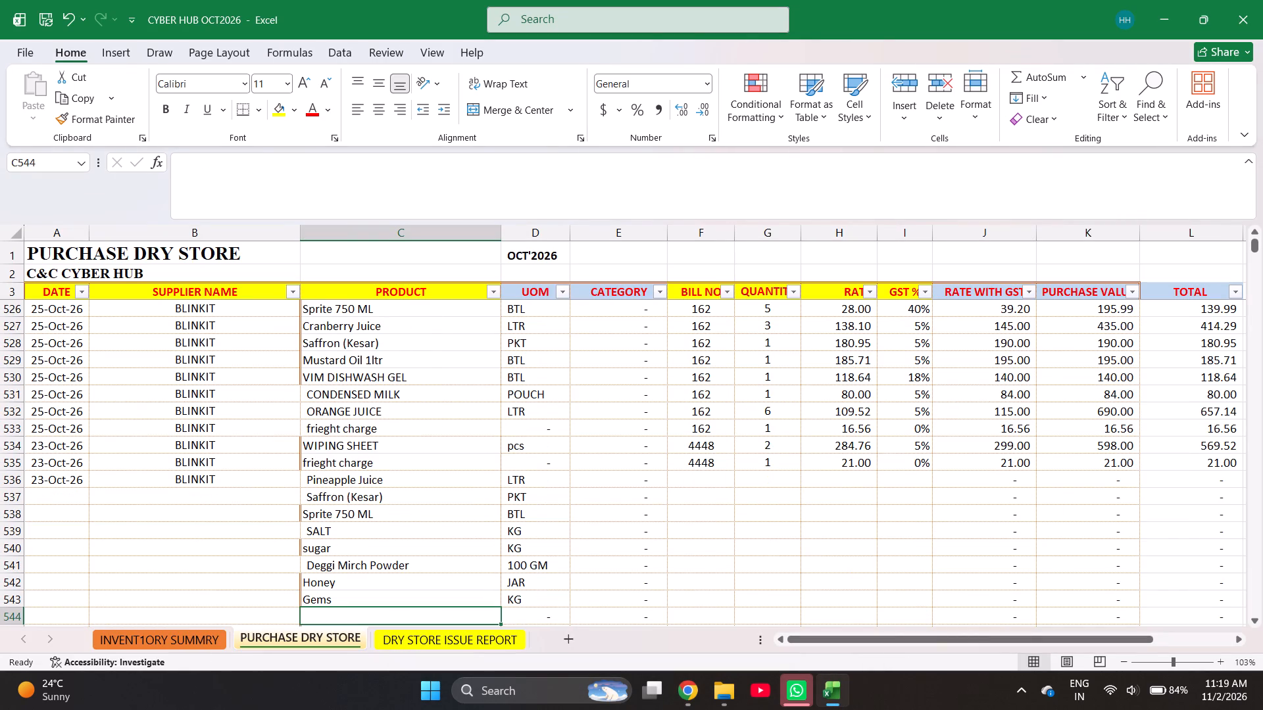
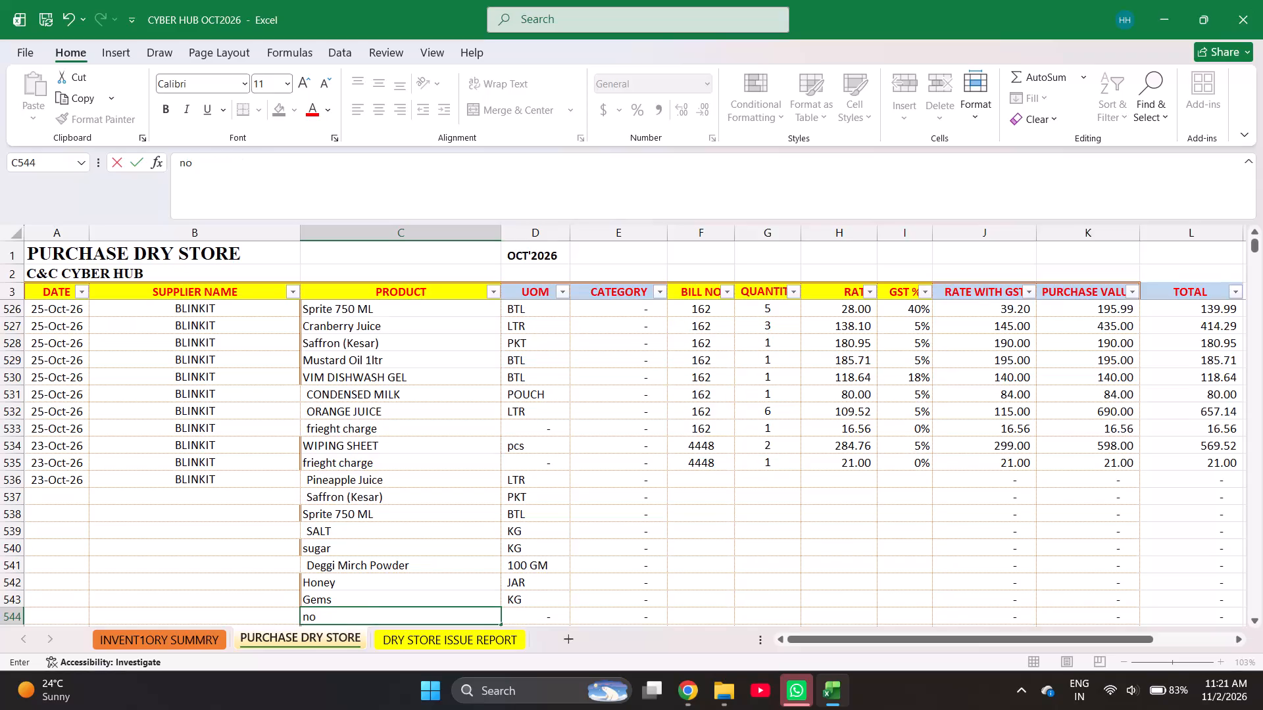
Enter the products NICE BISCUIT and Cranberry Juice in rows 544 and 545 of PURCHASE DRY STORE.
key(BackSpace)
key(i)
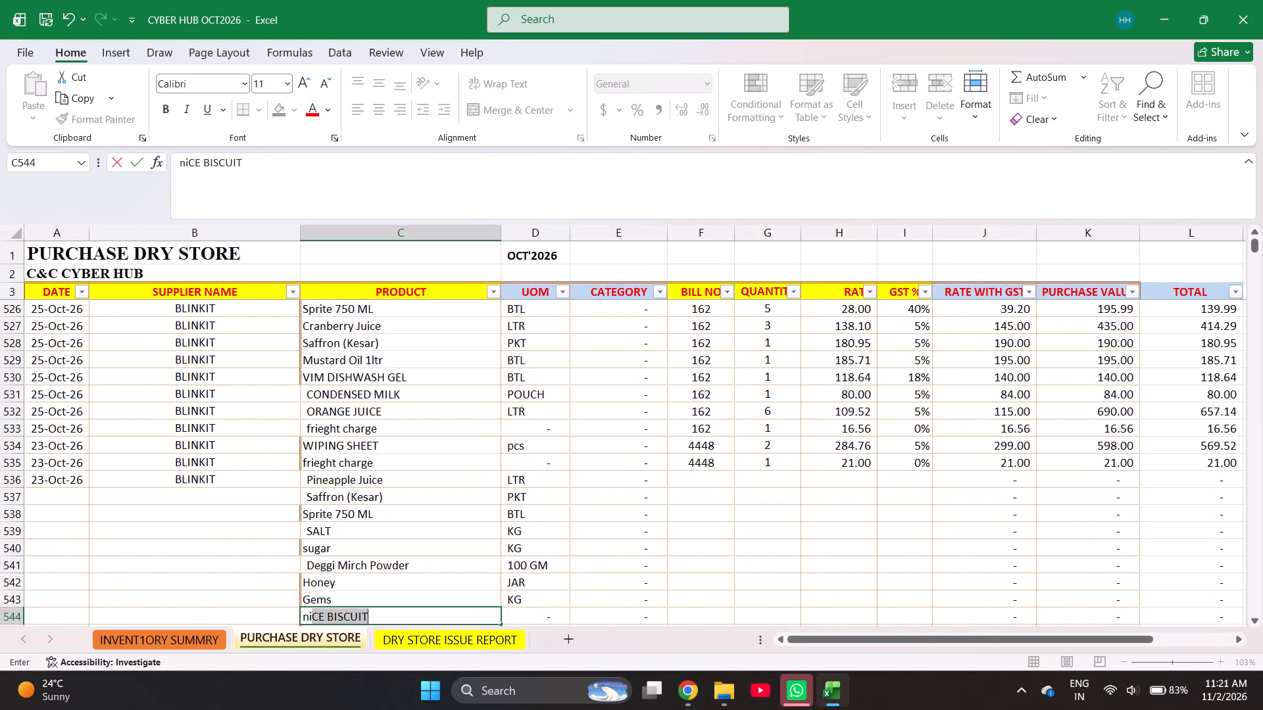
key(Return)
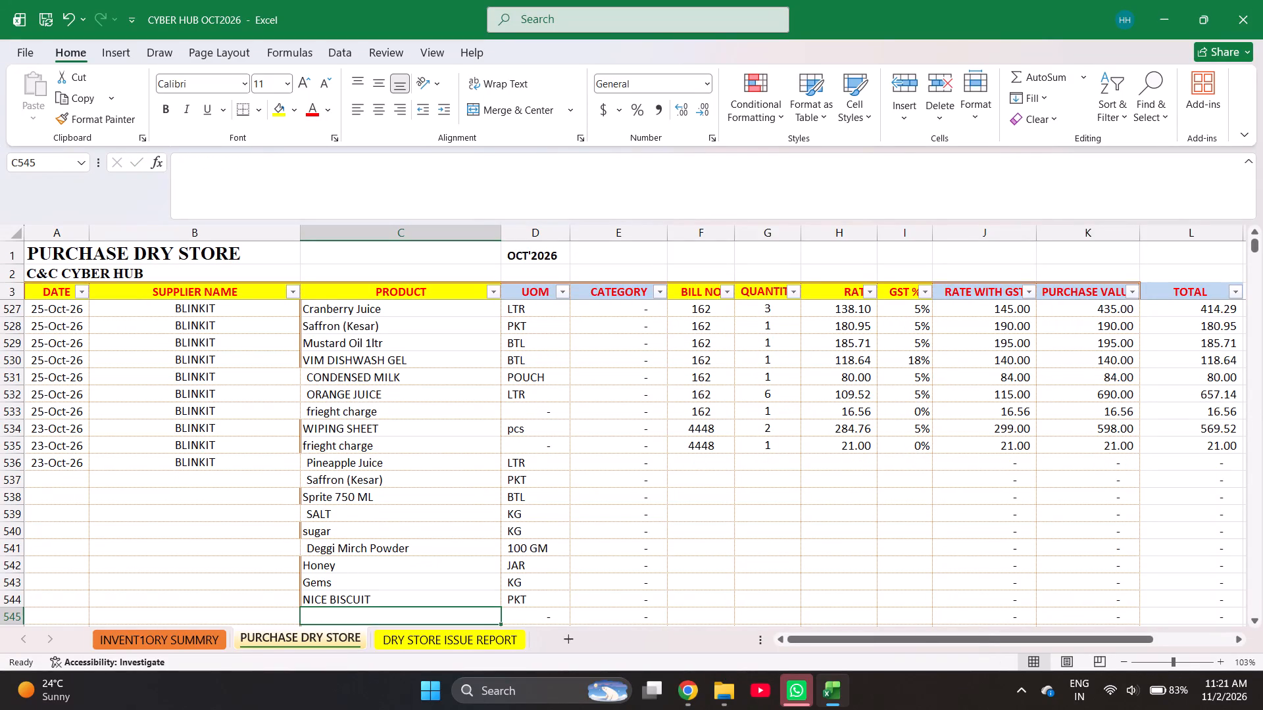
text(cr)
key(Return)
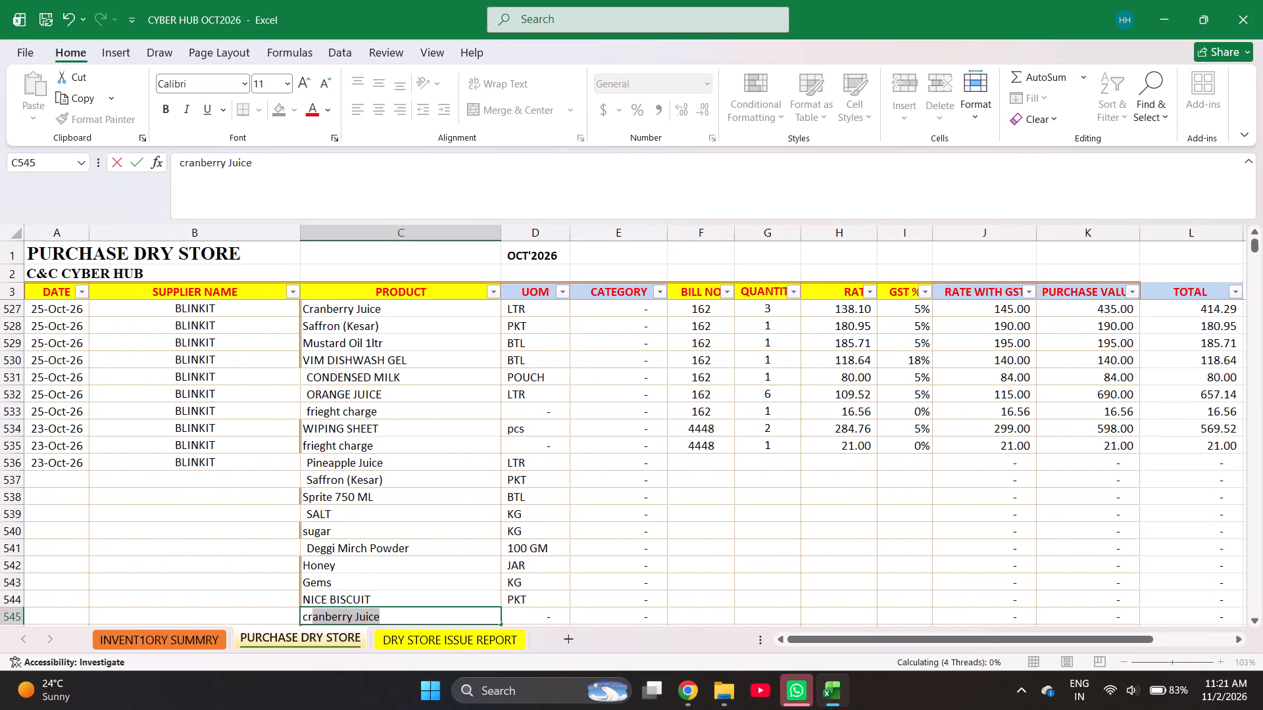
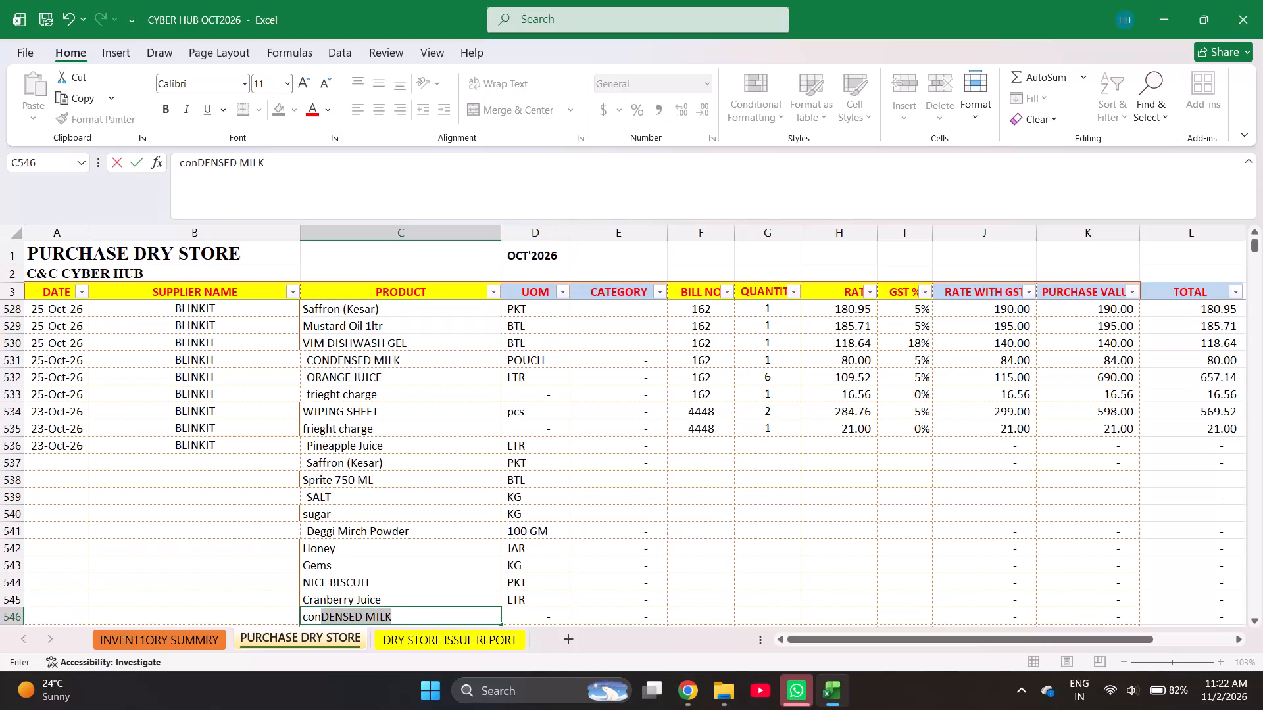
Enter the product CONDENSED MILK in row 546 of PURCHASE DRY STORE.
key(Return)
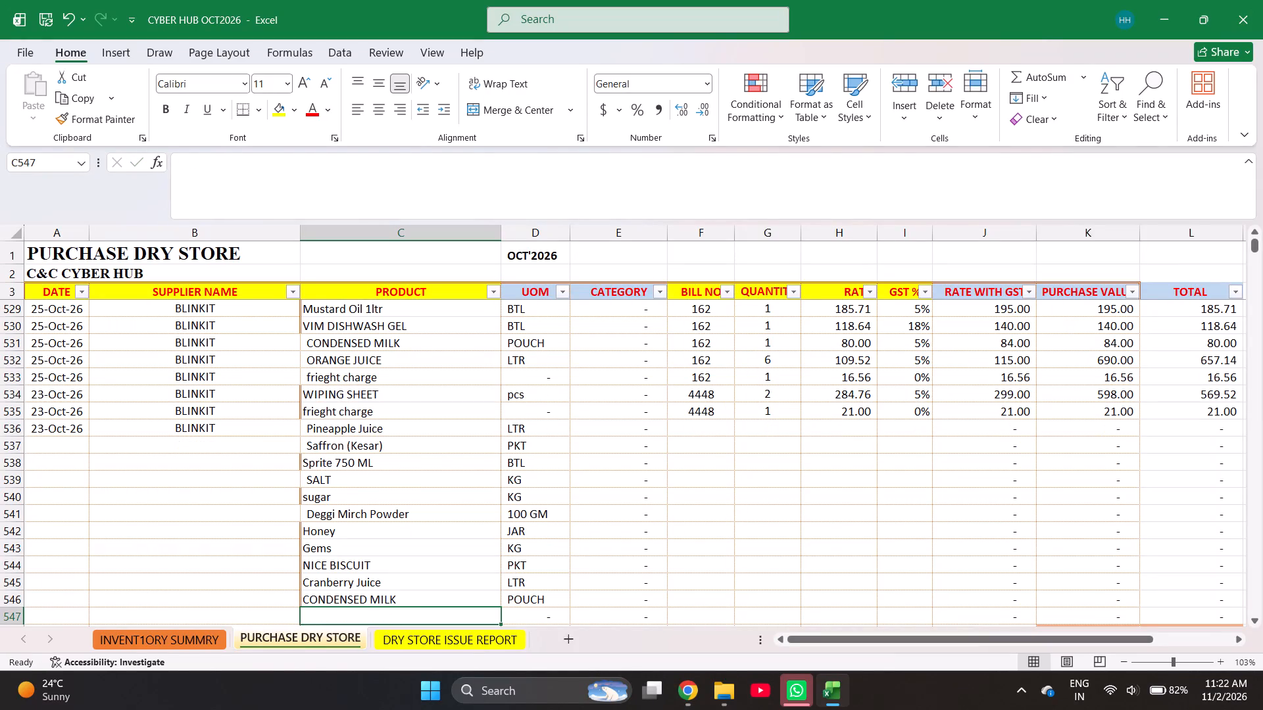
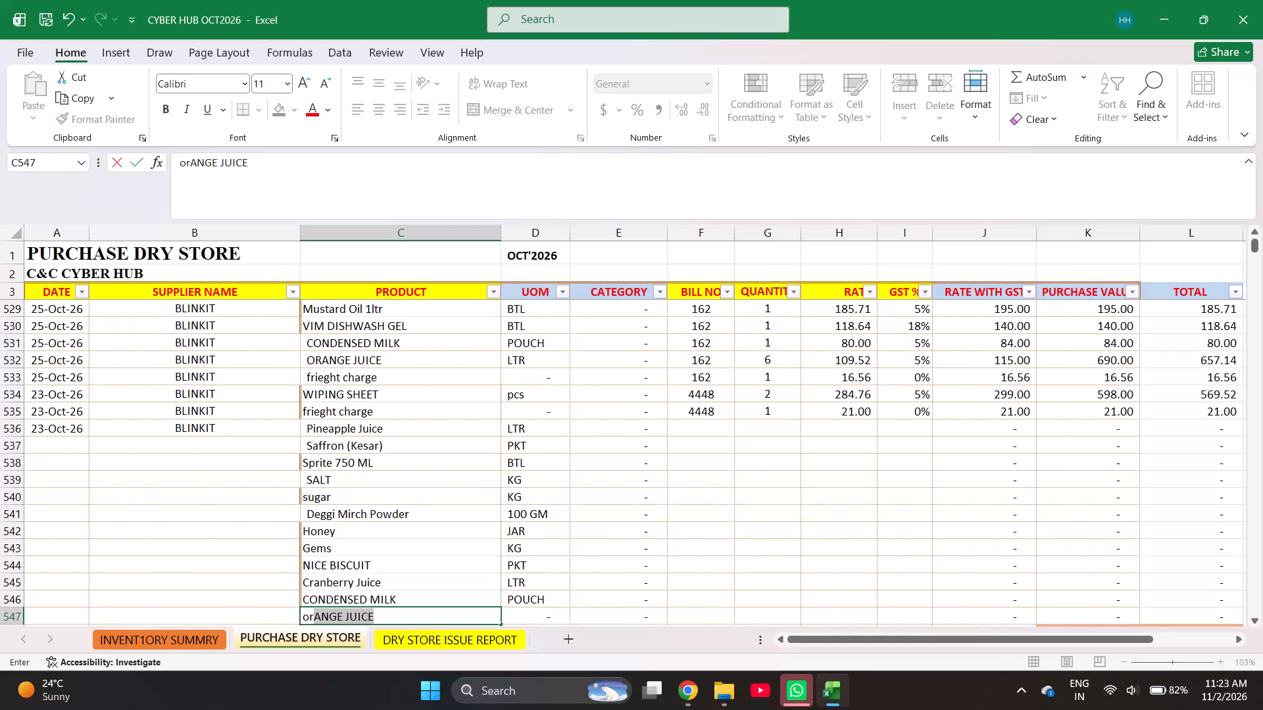
Enter the product ORANGE JUICE in row 547 of PURCHASE DRY STORE.
key(Return)
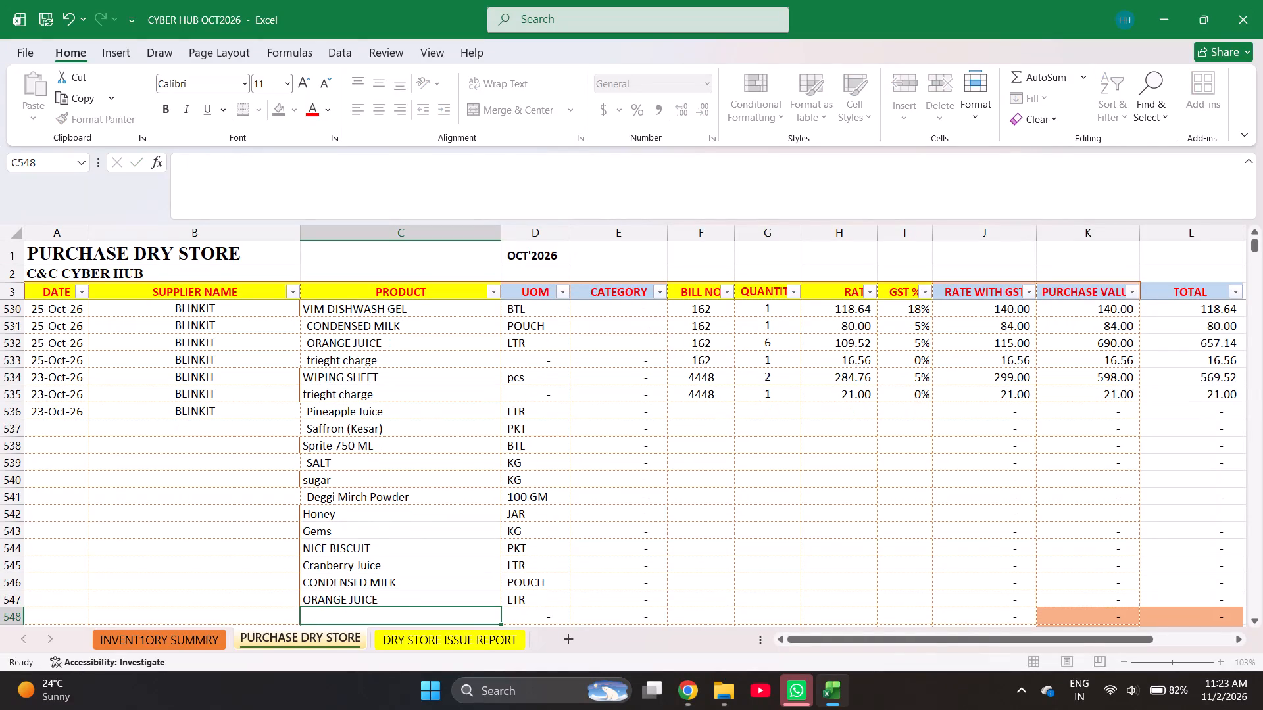
Enter bill number 154 for the Pineapple Juice line in row 536.
key(Left)
key(ctrl+Up)
key(Right)
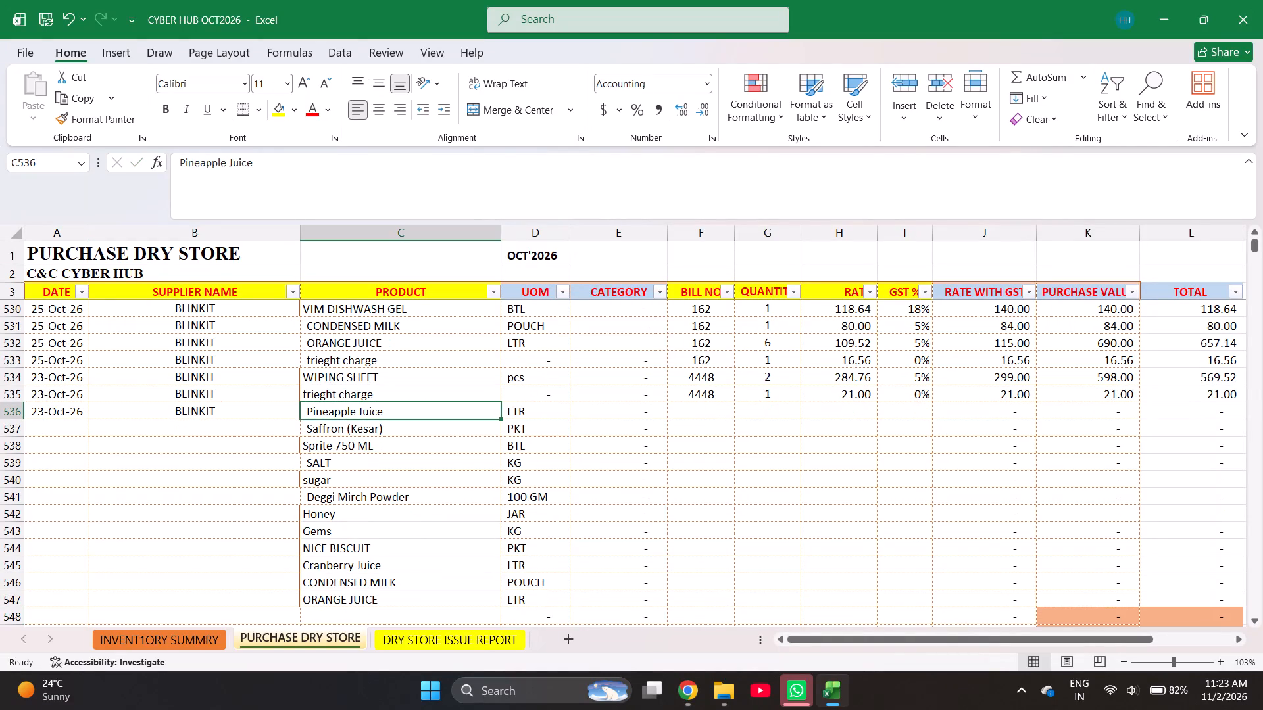
key(ctrl+shift+Down)
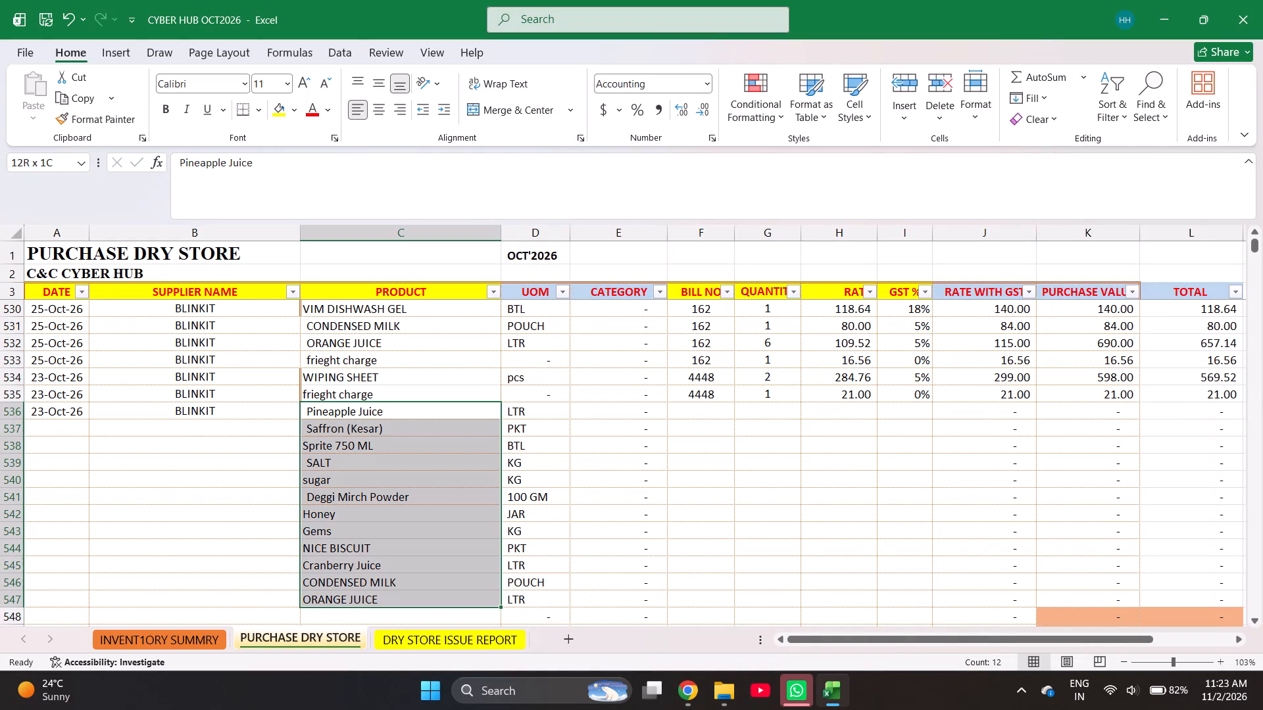
key(Right)
key(Right)
key(Right)
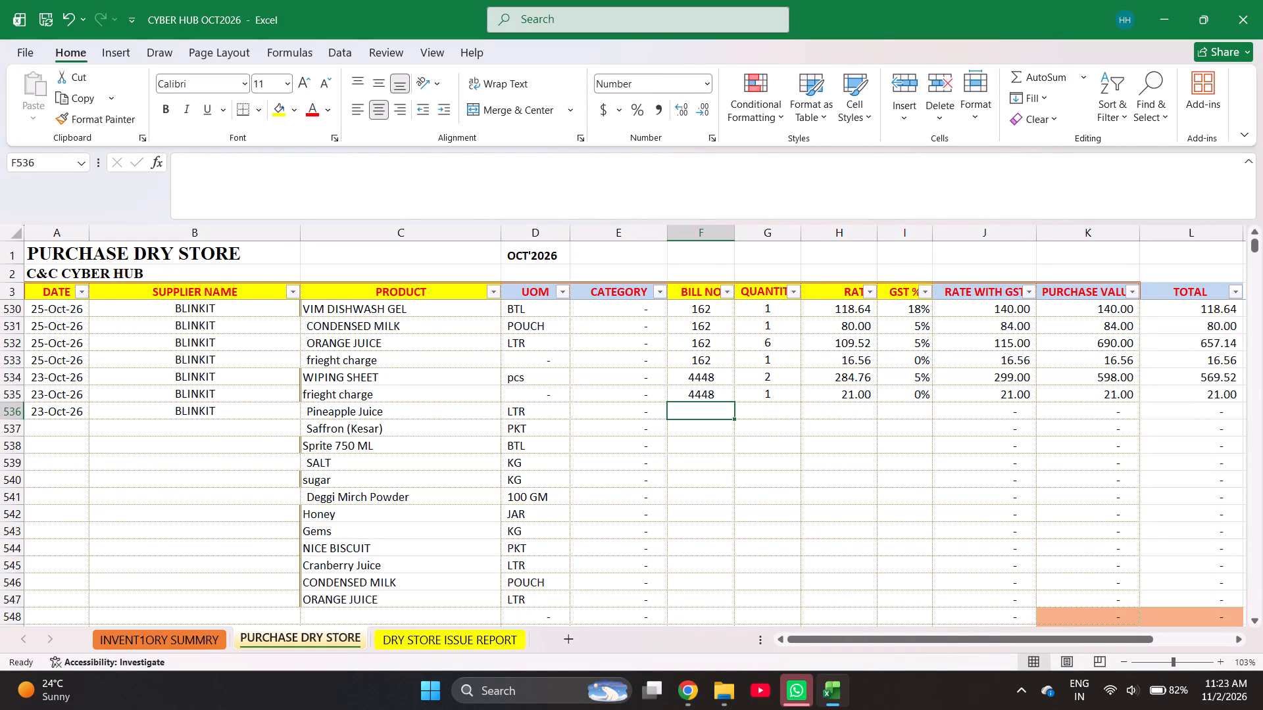
text(154)
key(Right)
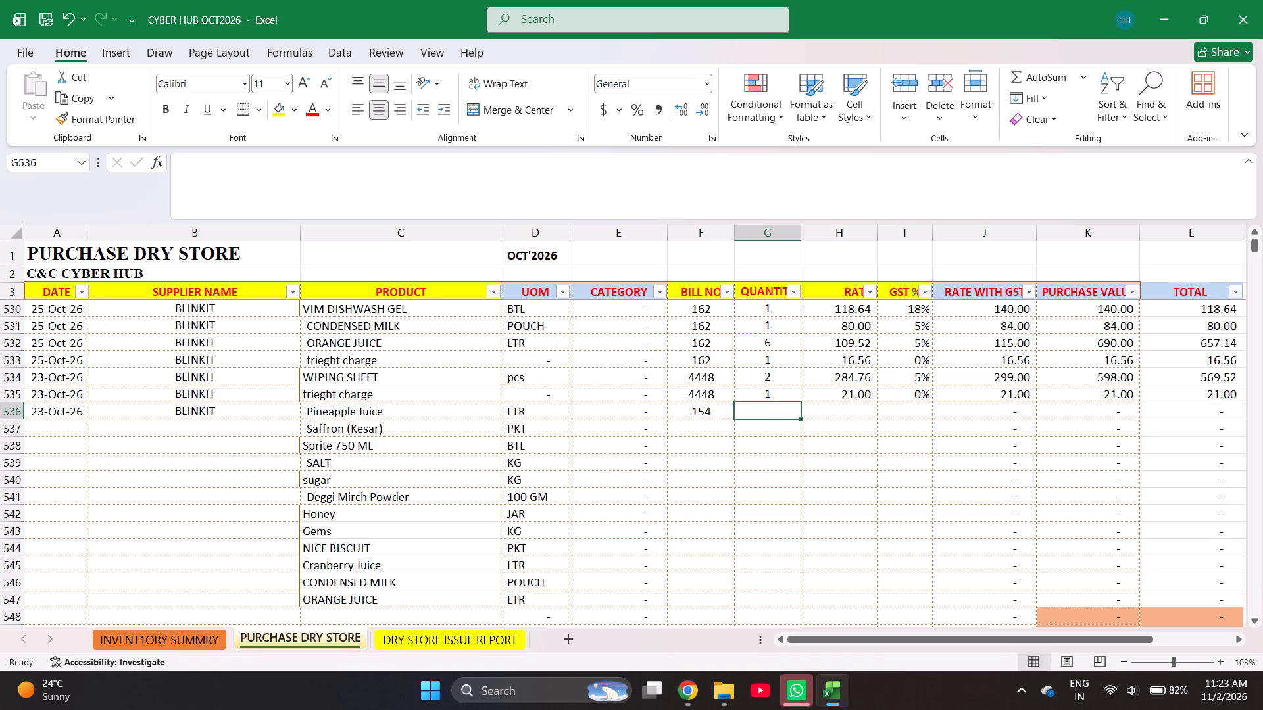
Enter the quantities 2, 1, 5, 3, 3 and 1 for Pineapple Juice through Deggi Mirch Powder in rows 536 to 541.
key(2)
key(Return)
key(1)
key(Return)
key(5)
key(Return)
key(3)
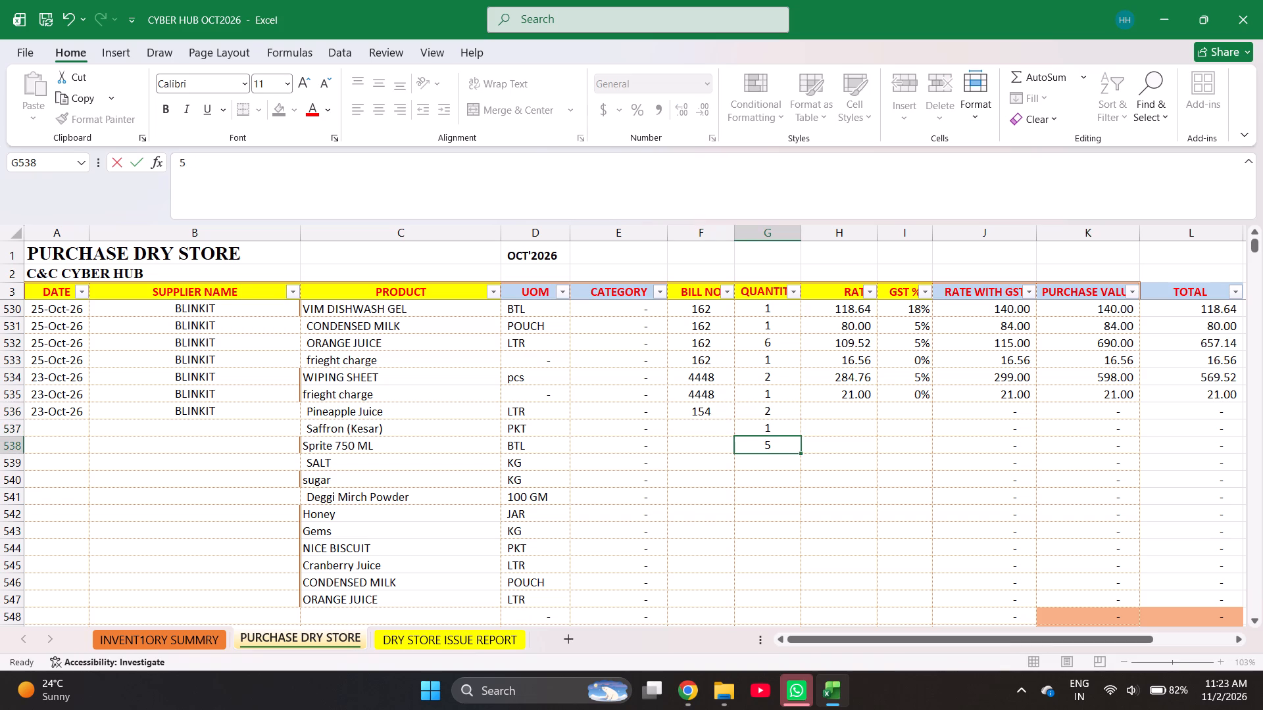
key(Return)
key(3)
key(Return)
key(1)
key(Return)
Enter the quantities 1, 5, 1, 3, 2 and 3 for Honey through ORANGE JUICE in rows 542 to 547.
key(1)
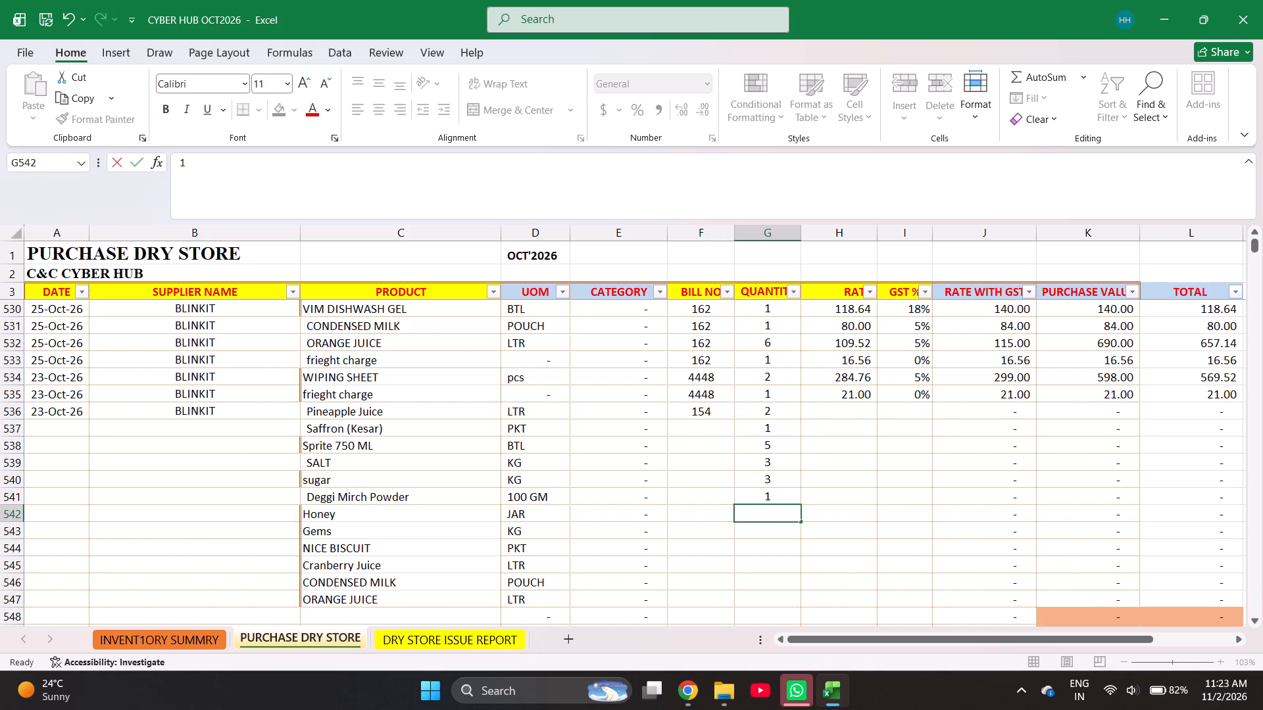
key(Return)
key(5)
key(Return)
key(1)
key(Return)
key(3)
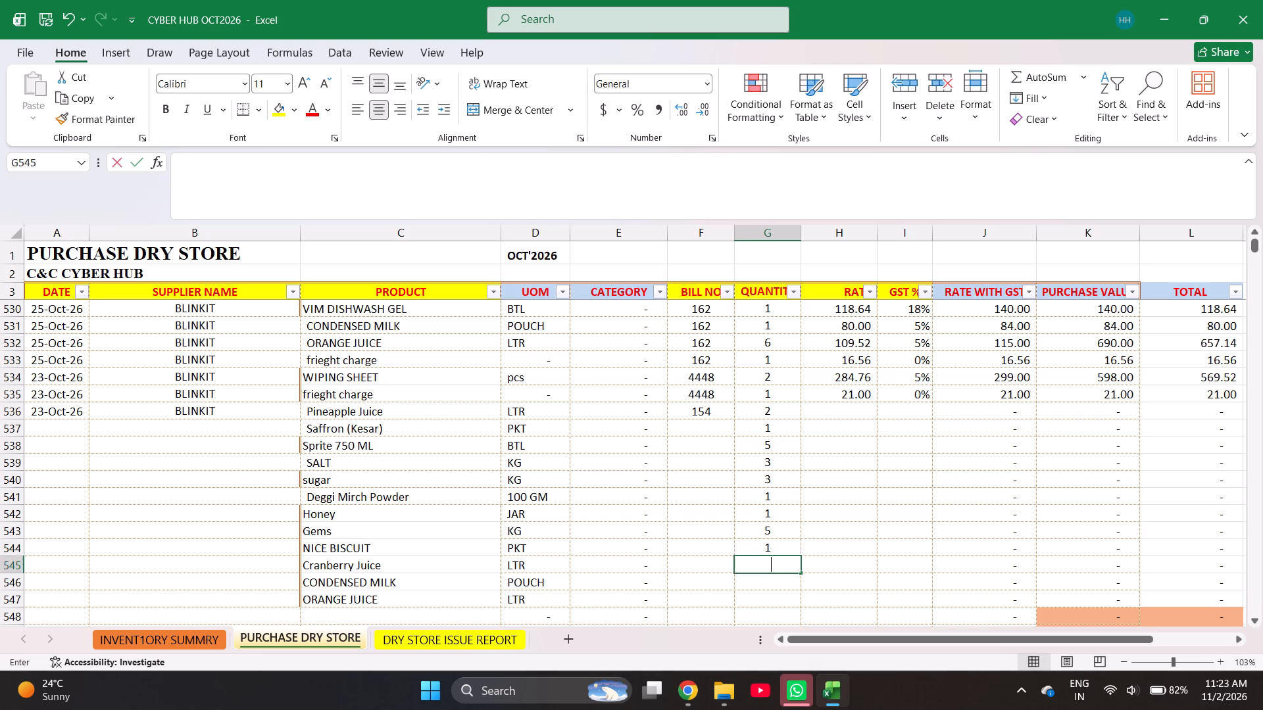
key(Return)
key(2)
key(Return)
key(3)
key(Return)
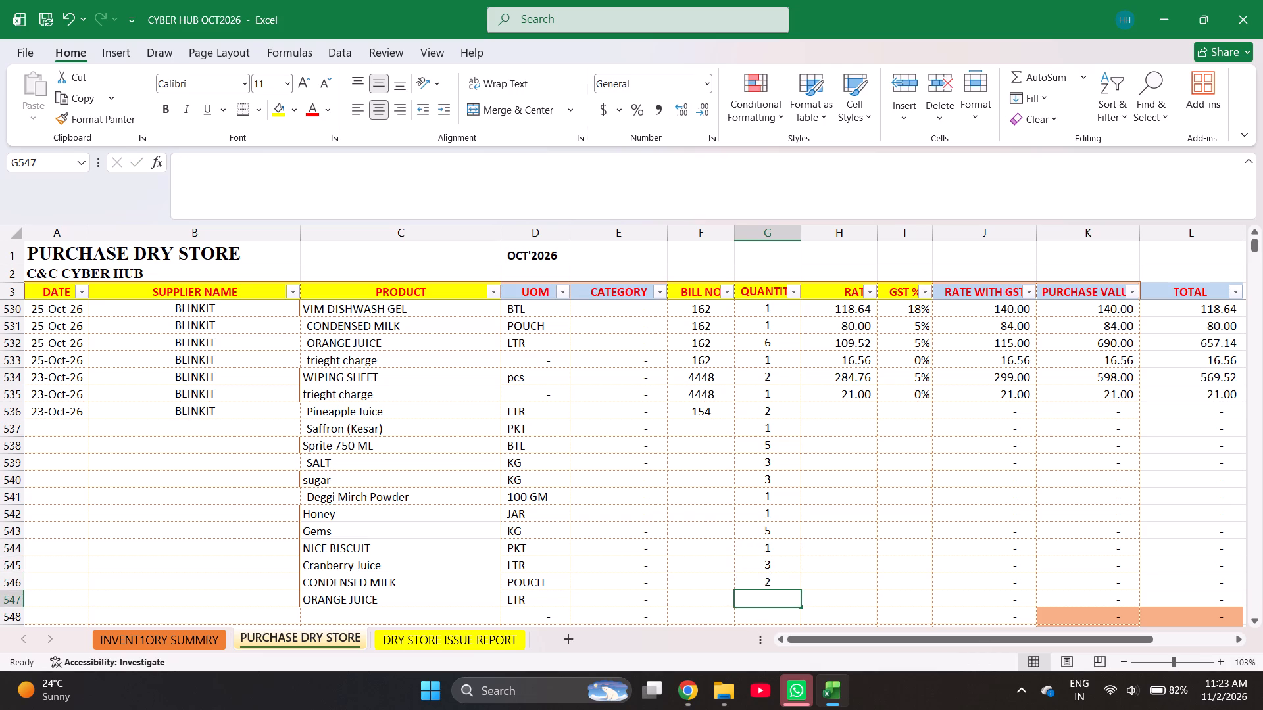
Enter the rates =245.71/2 for Pineapple Juice and 142.86 for Saffron (Kesar) in rows 536 and 537.
key(Right)
key(ctrl+Up)
key(Down)
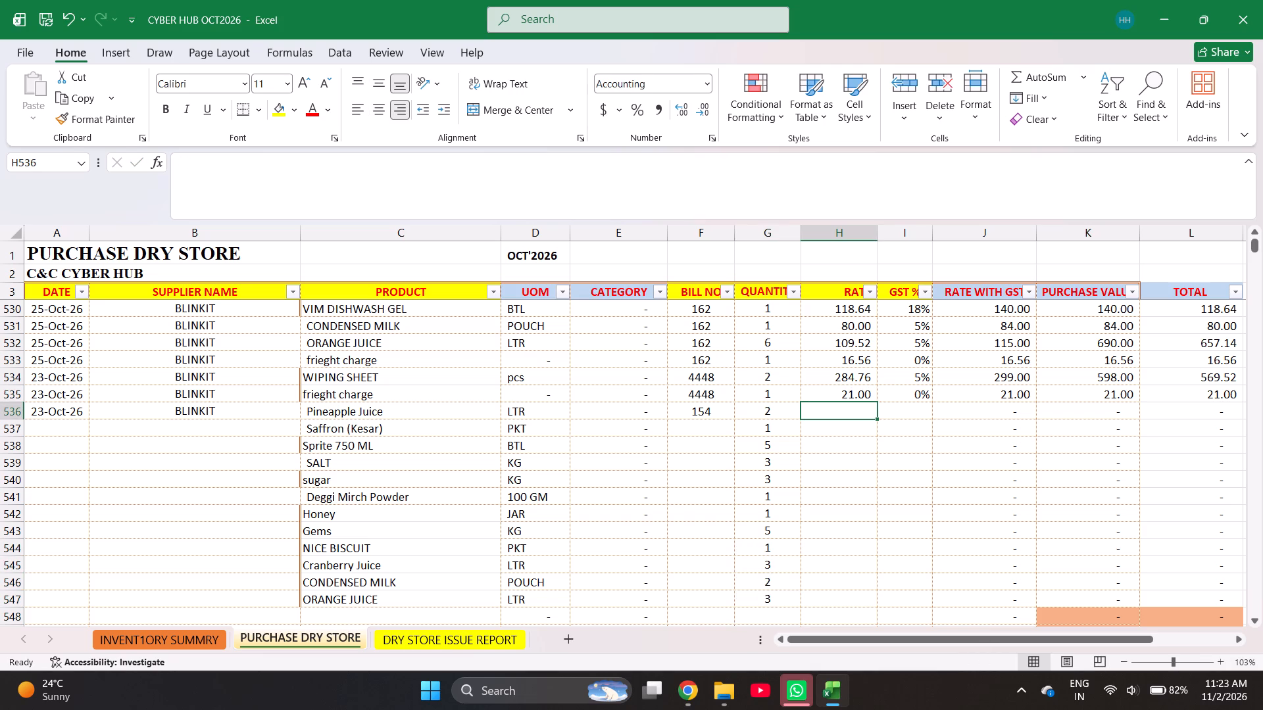
text(=245)
text(.71/2)
key(Return)
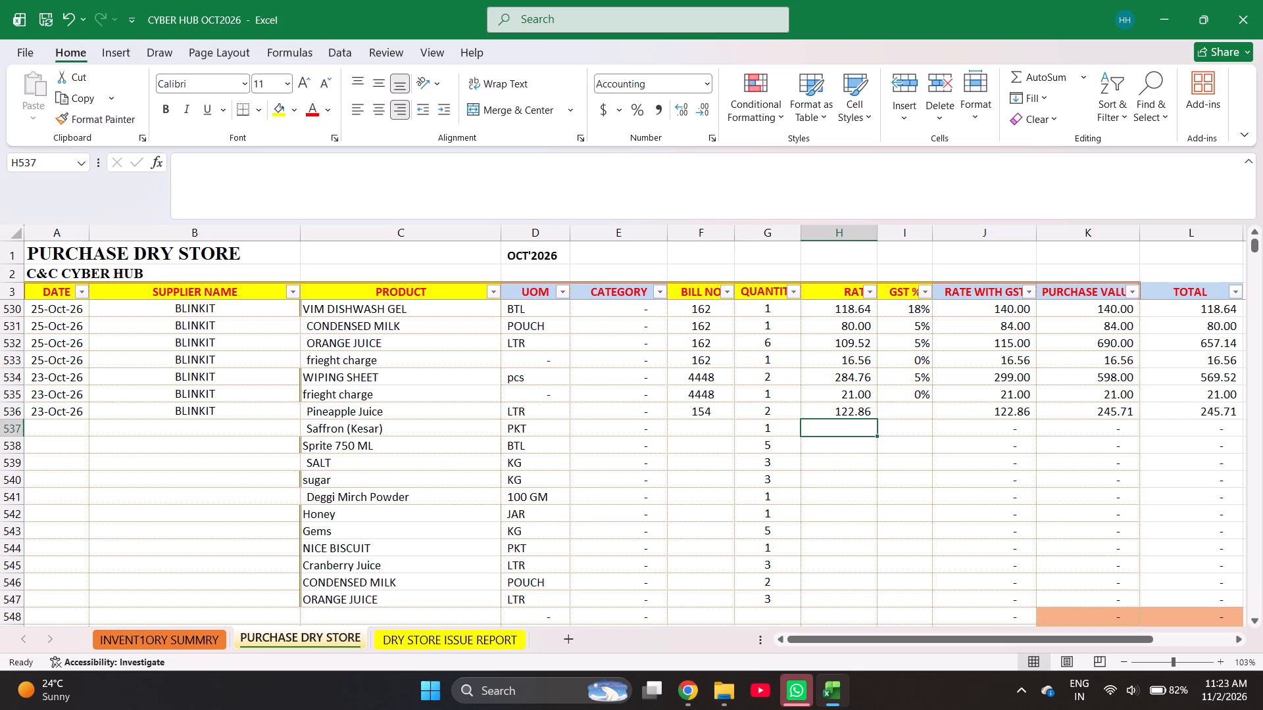
text(142.)
text(86)
key(Return)
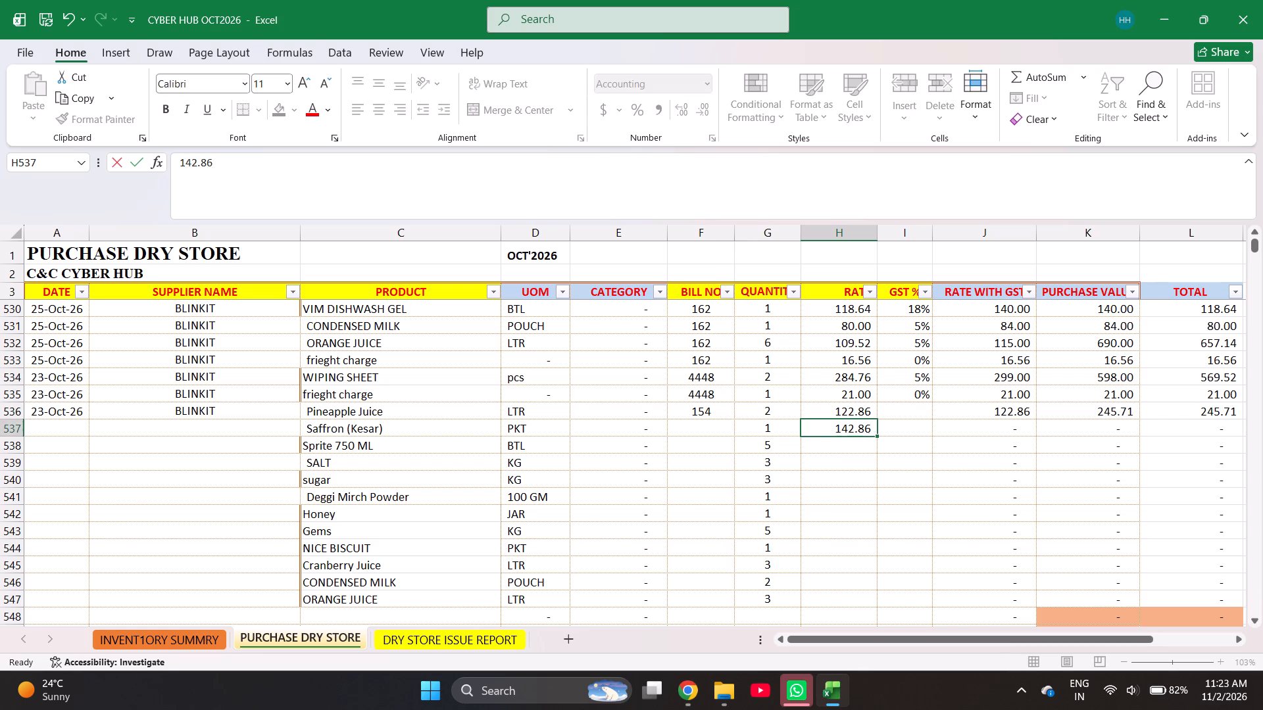
Enter the rates =139.29/5 for Sprite 750 ML and =87/3 for SALT in rows 538 and 539.
text(=139.)
text(29/)
key(5)
key(Return)
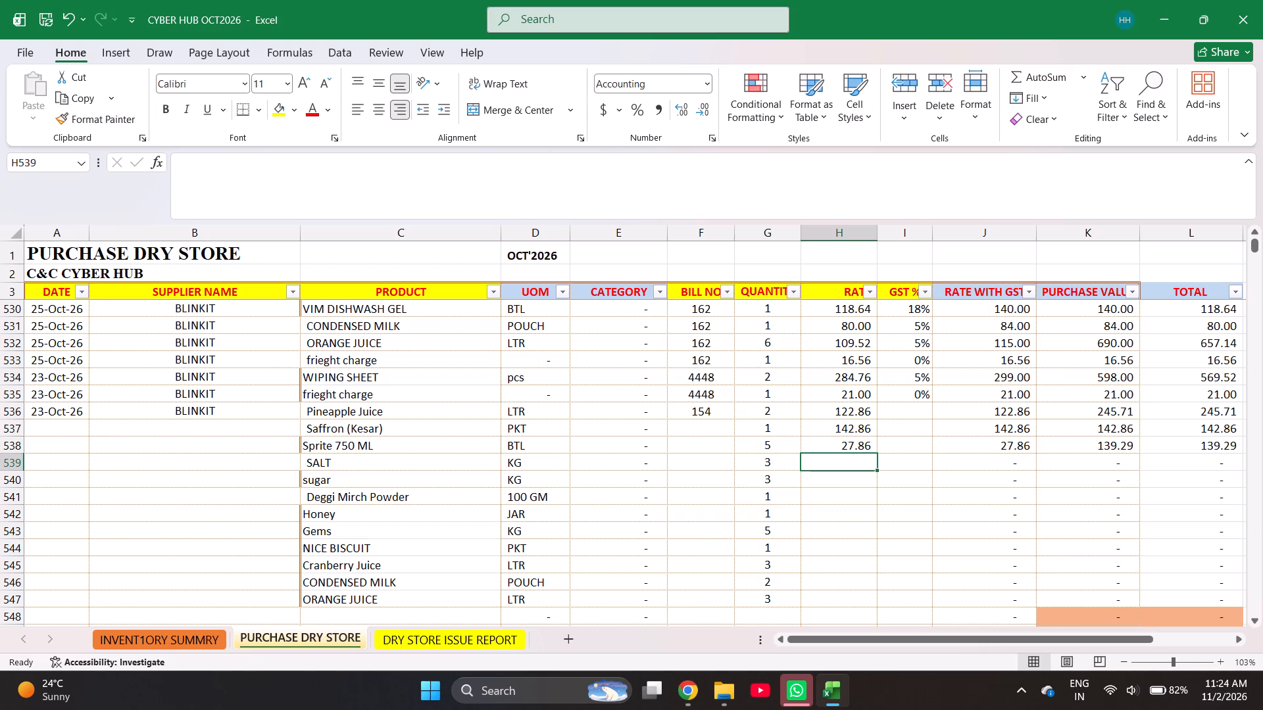
text(=87)
text(/3)
key(Return)
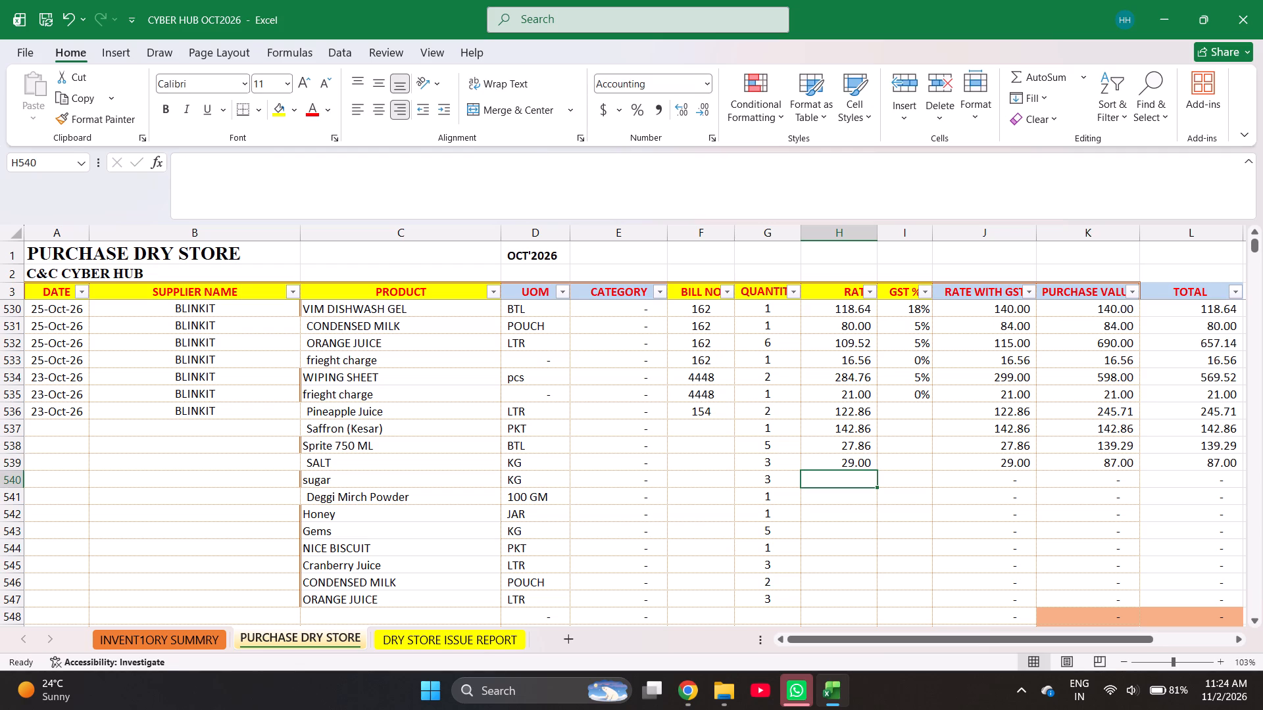
Enter the rates =208.57/3 for sugar and 104.76 for Deggi Mirch Powder in rows 540 and 541.
text(=208)
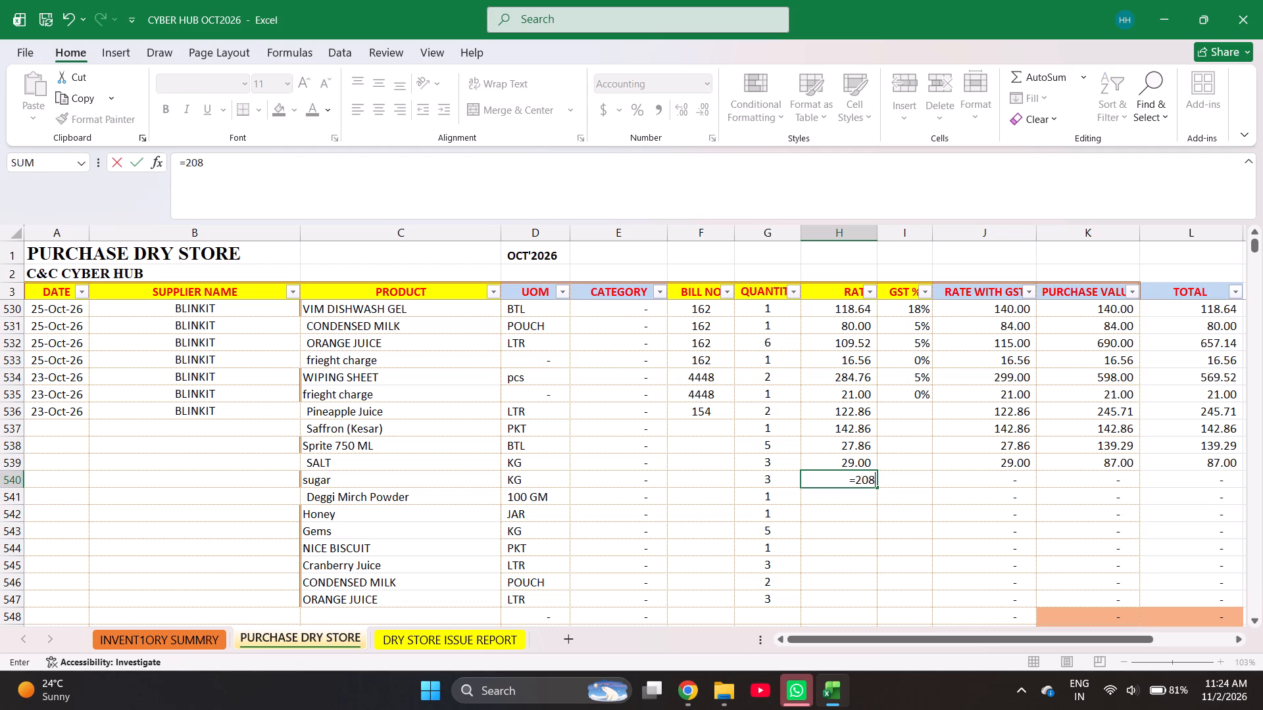
text(.57/)
key(3)
key(Return)
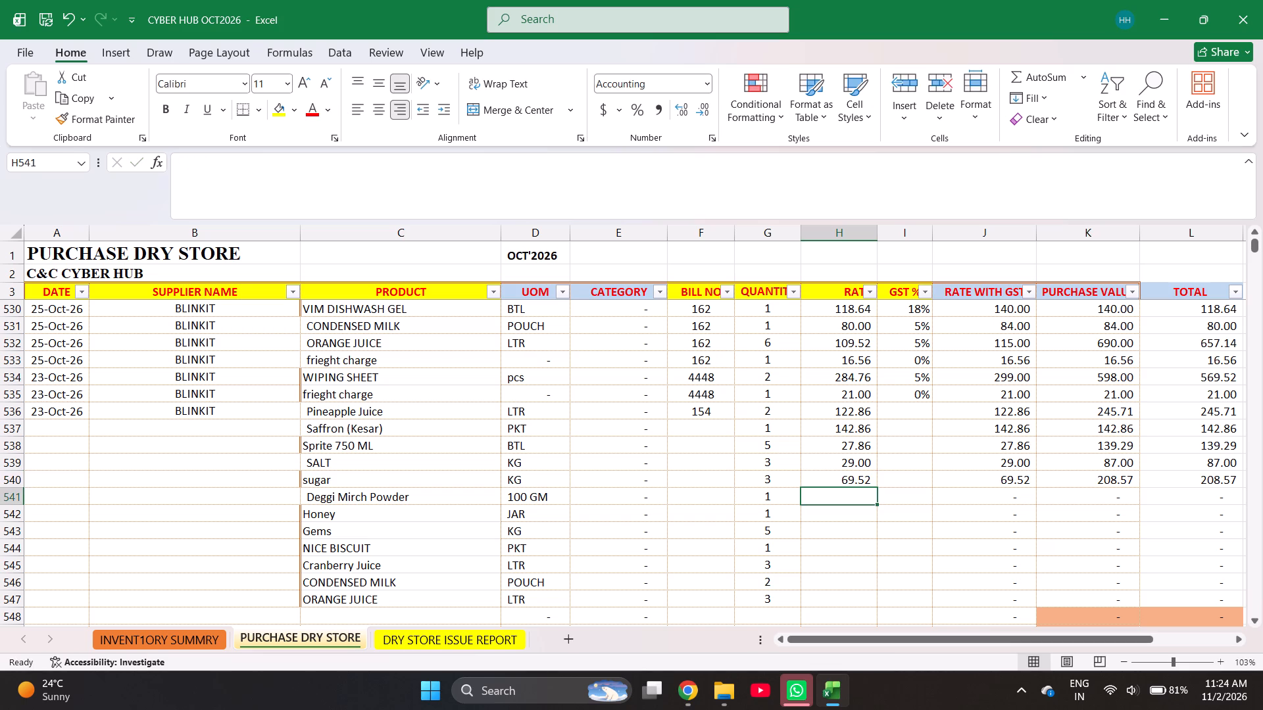
text(104.76)
key(Return)
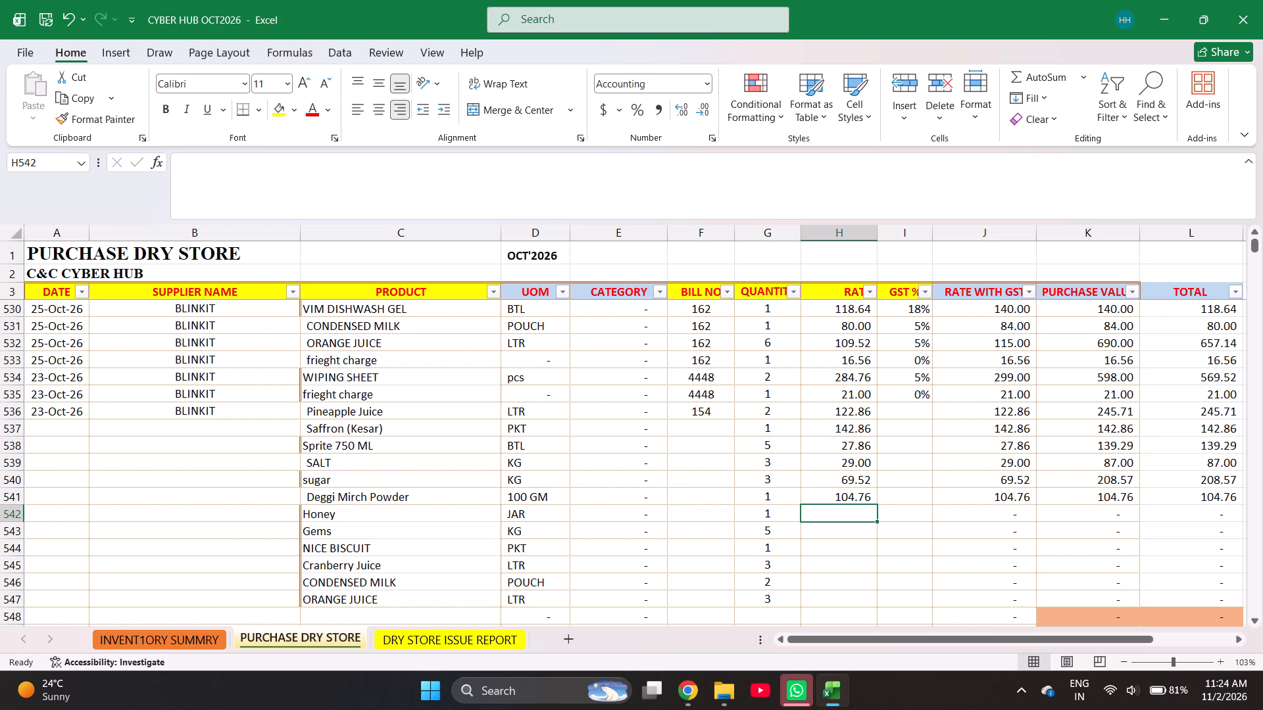
Enter the rates 400.95 for Honey and =95.24/5 for Gems in rows 542 and 543.
text(400.95)
key(Return)
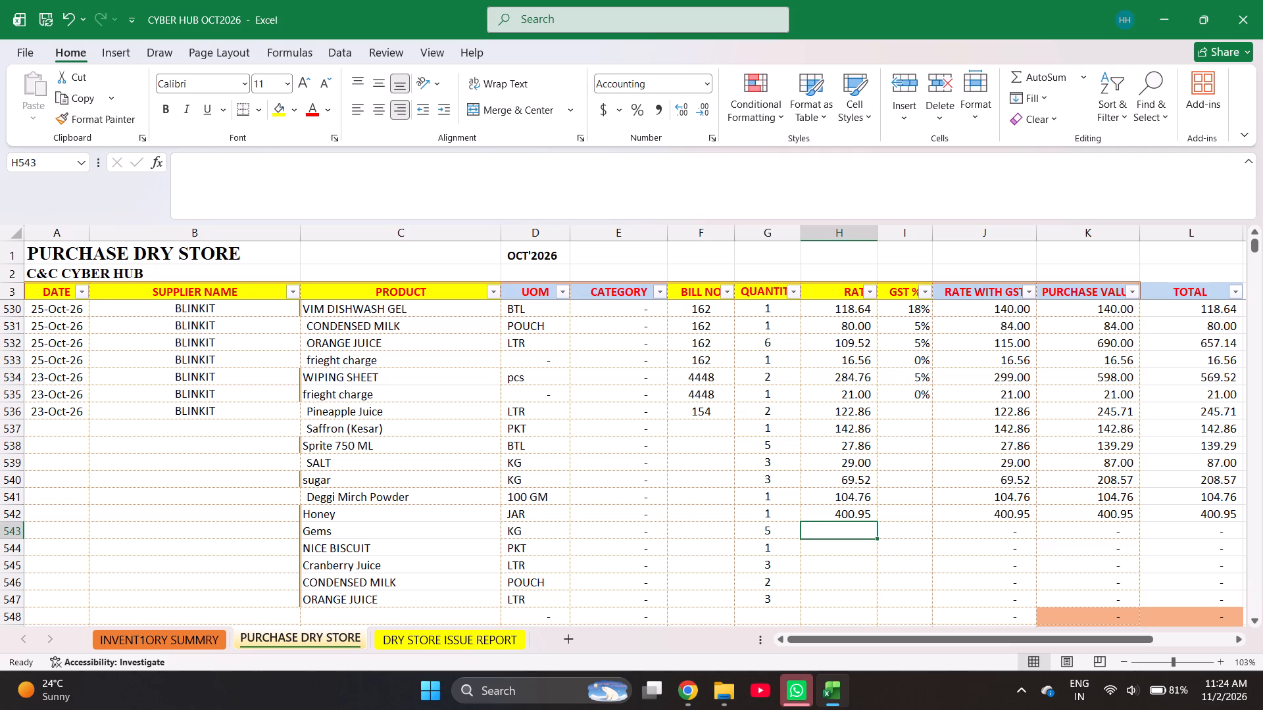
text(=6)
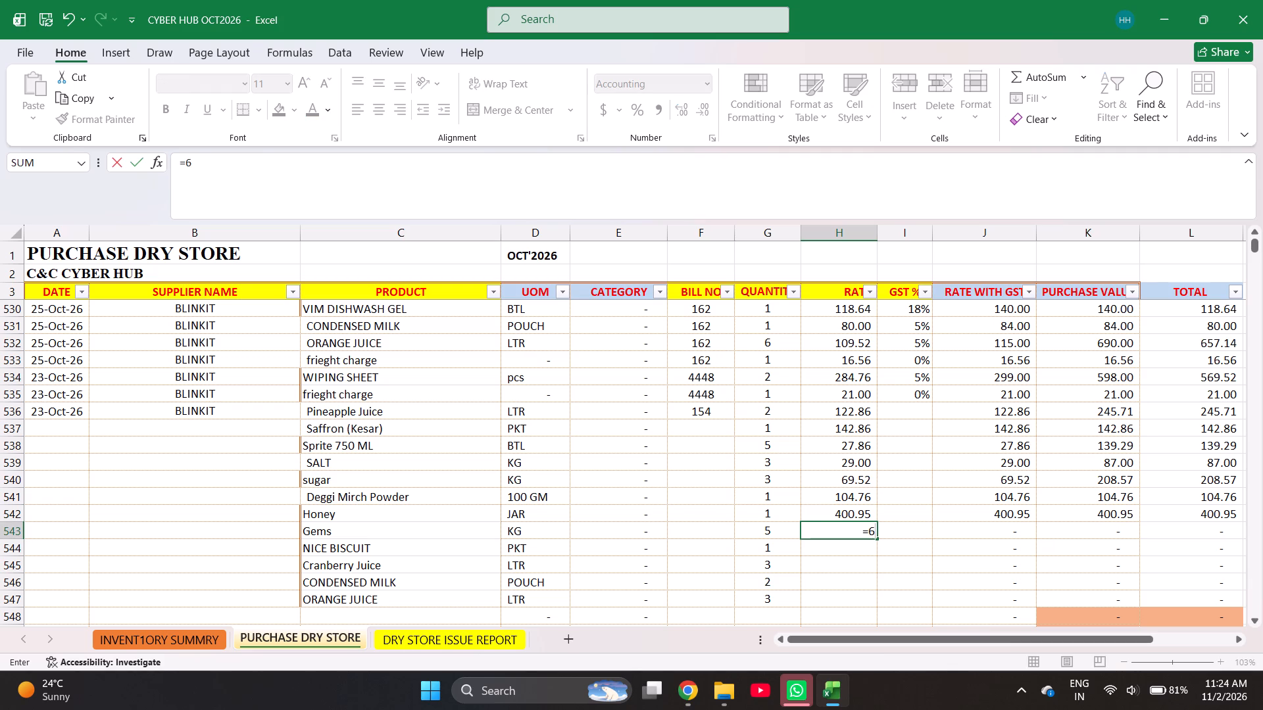
key(BackSpace)
text(95.24/5)
key(Return)
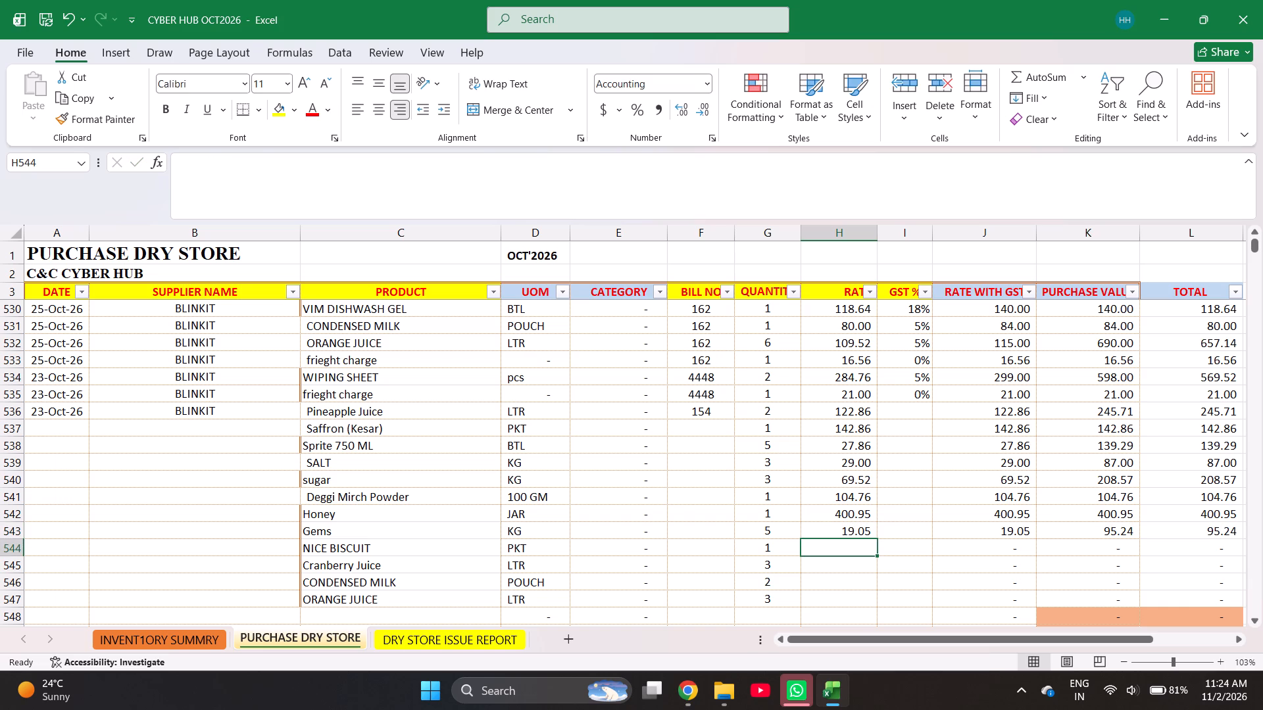
key(Up)
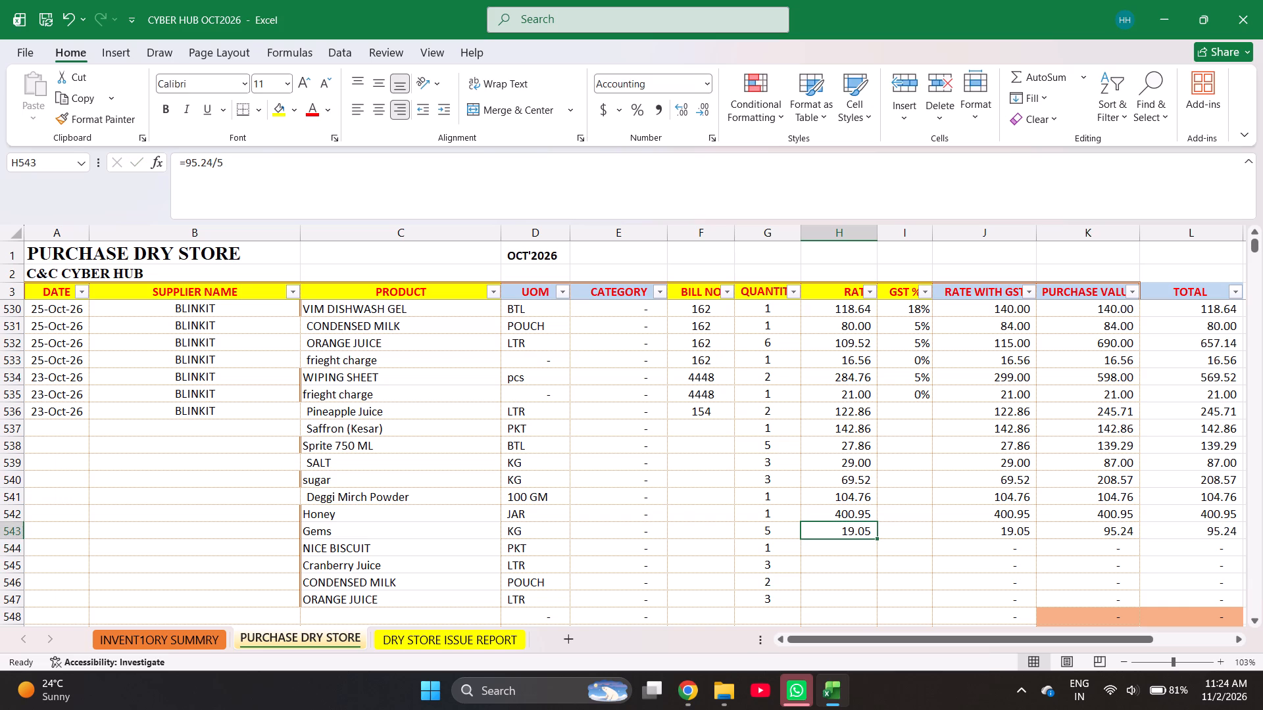
Enter the rates 23.81 for NICE BISCUIT and =352.38/3 for Cranberry Juice in rows 544 and 545.
key(Down)
text(23.81)
key(Return)
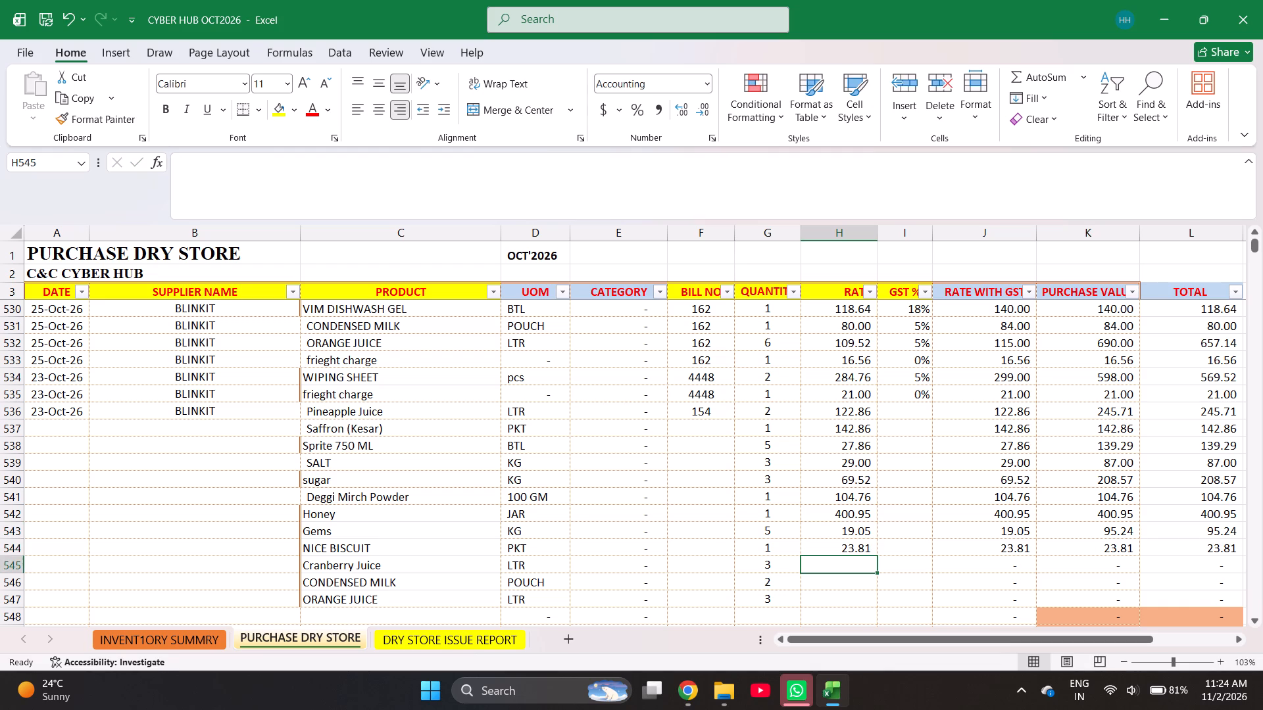
text(=352)
text(.38/3)
key(Return)
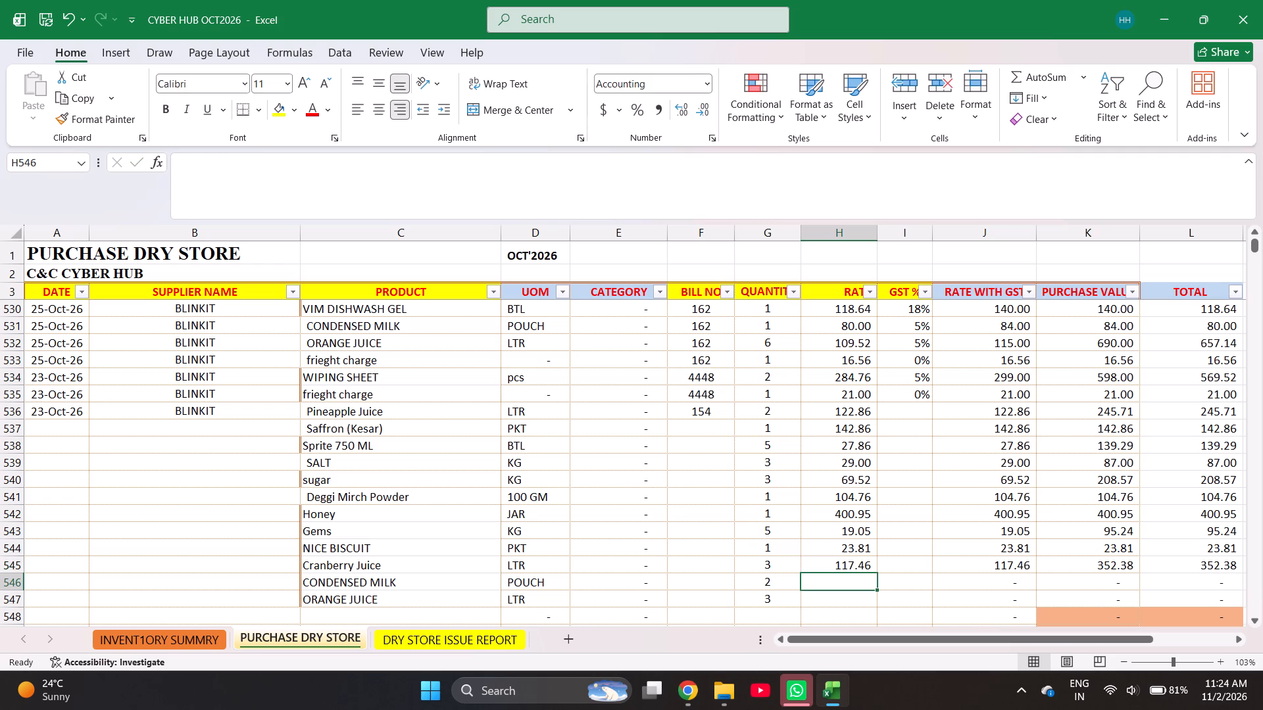
Enter the rates 80 for CONDENSED MILK and =328.57/3 for ORANGE JUICE in rows 546 and 547.
text(80)
key(Return)
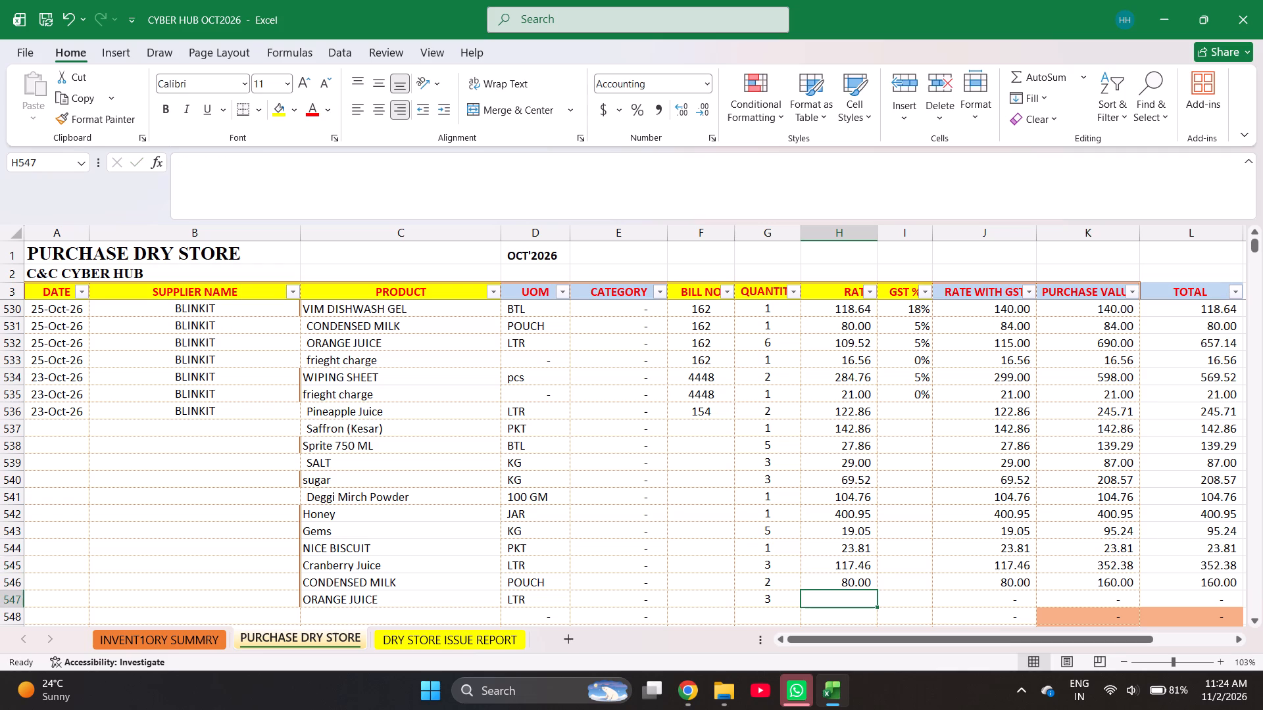
text(=38)
key(BackSpace)
text(28)
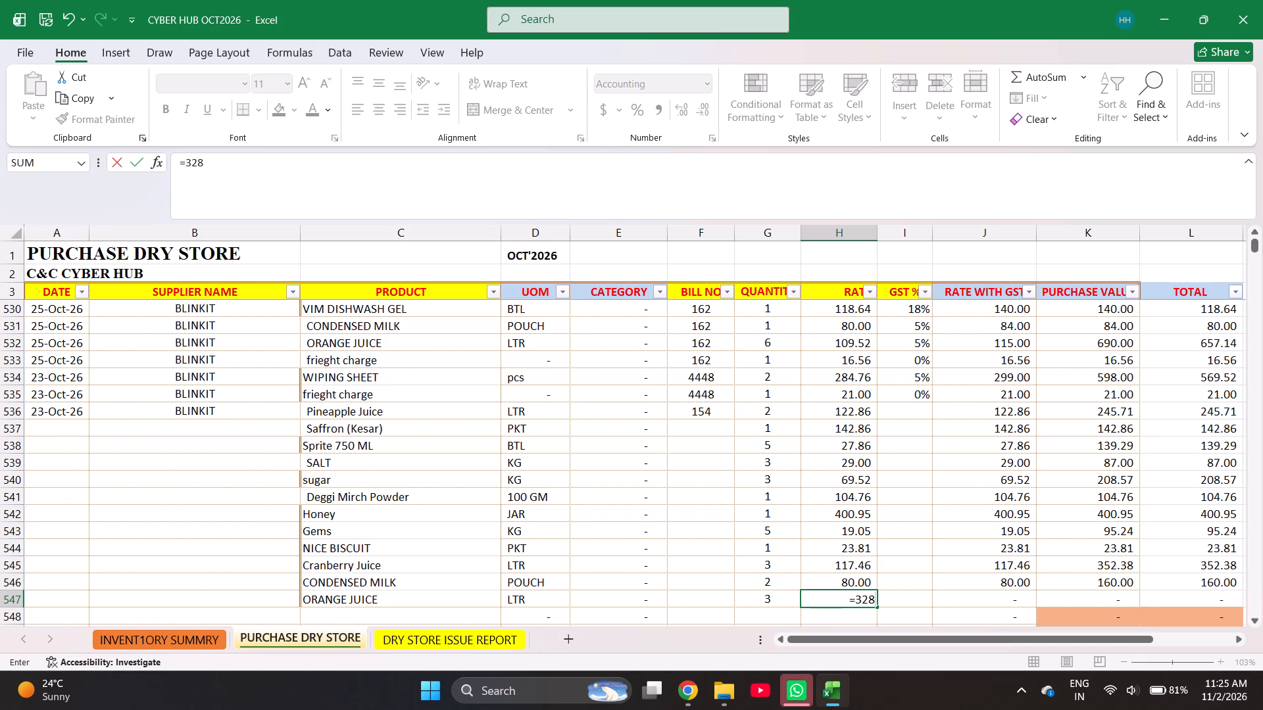
text(.8)
key(BackSpace)
text(57/)
key(3)
key(Right)
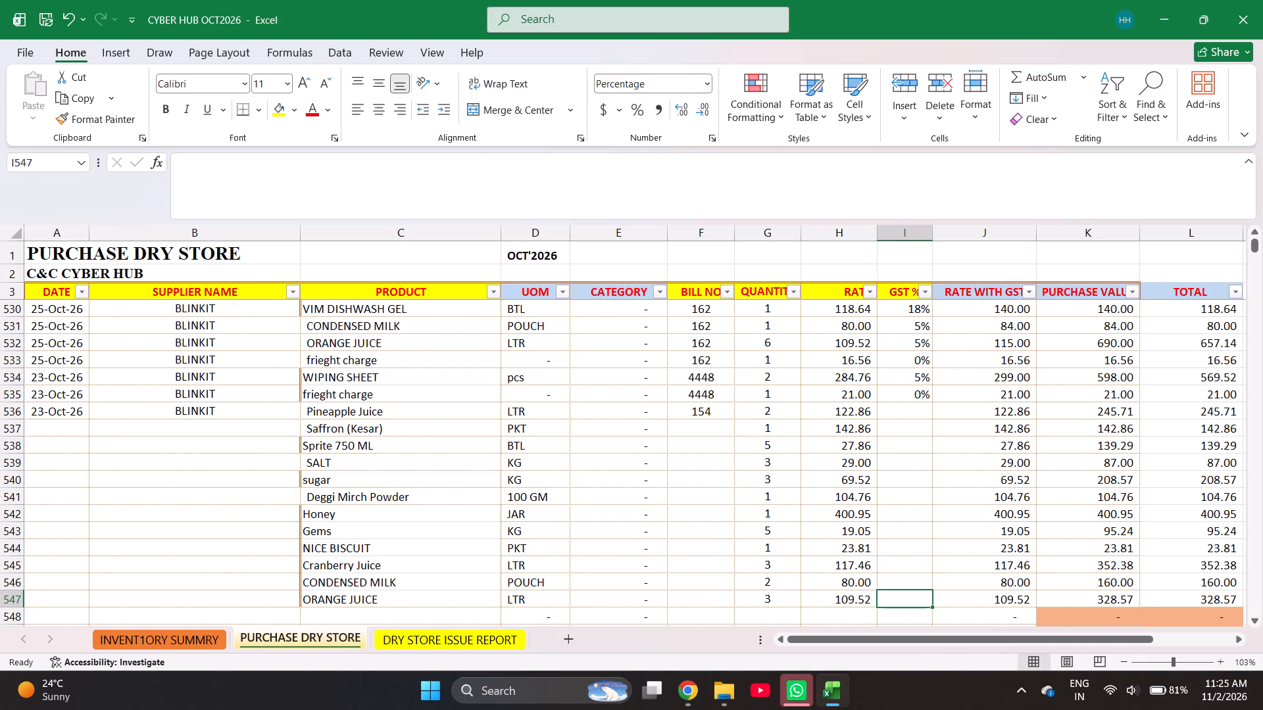
Set the GST to 5% for Pineapple Juice and fill it down through ORANGE JUICE, rows 536 to 547.
key(ctrl+Up)
key(Down)
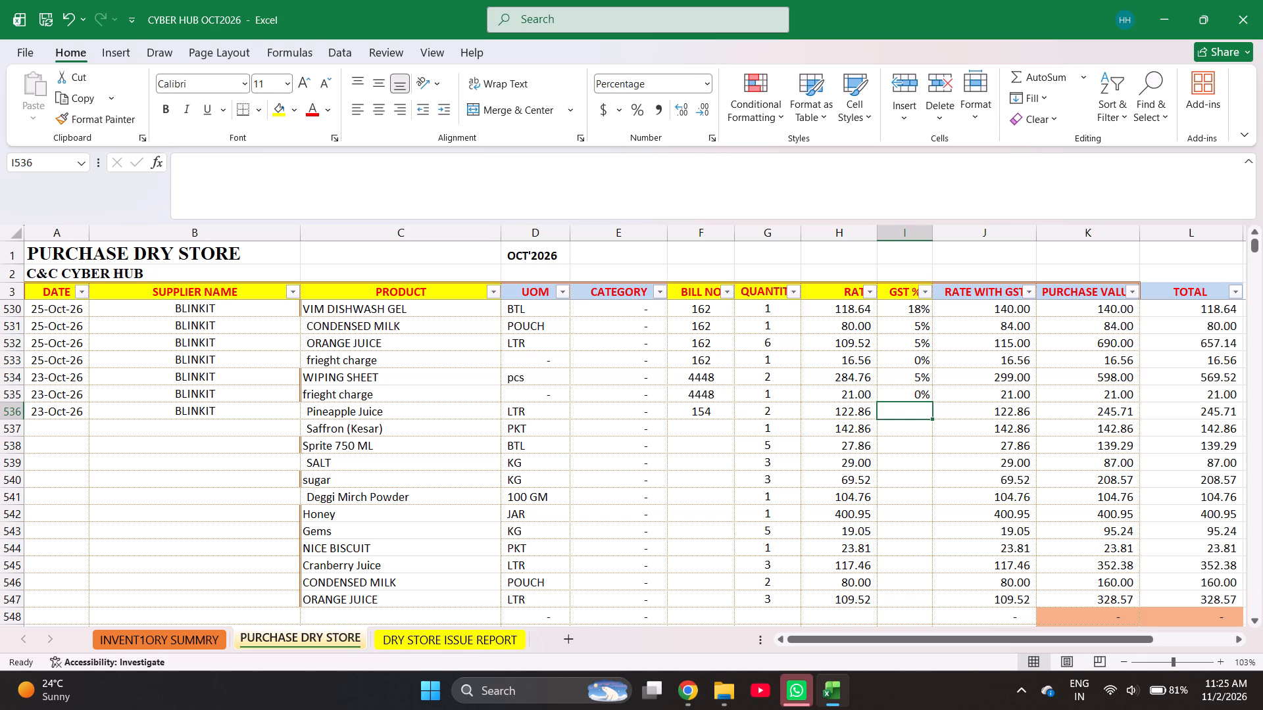
key(5)
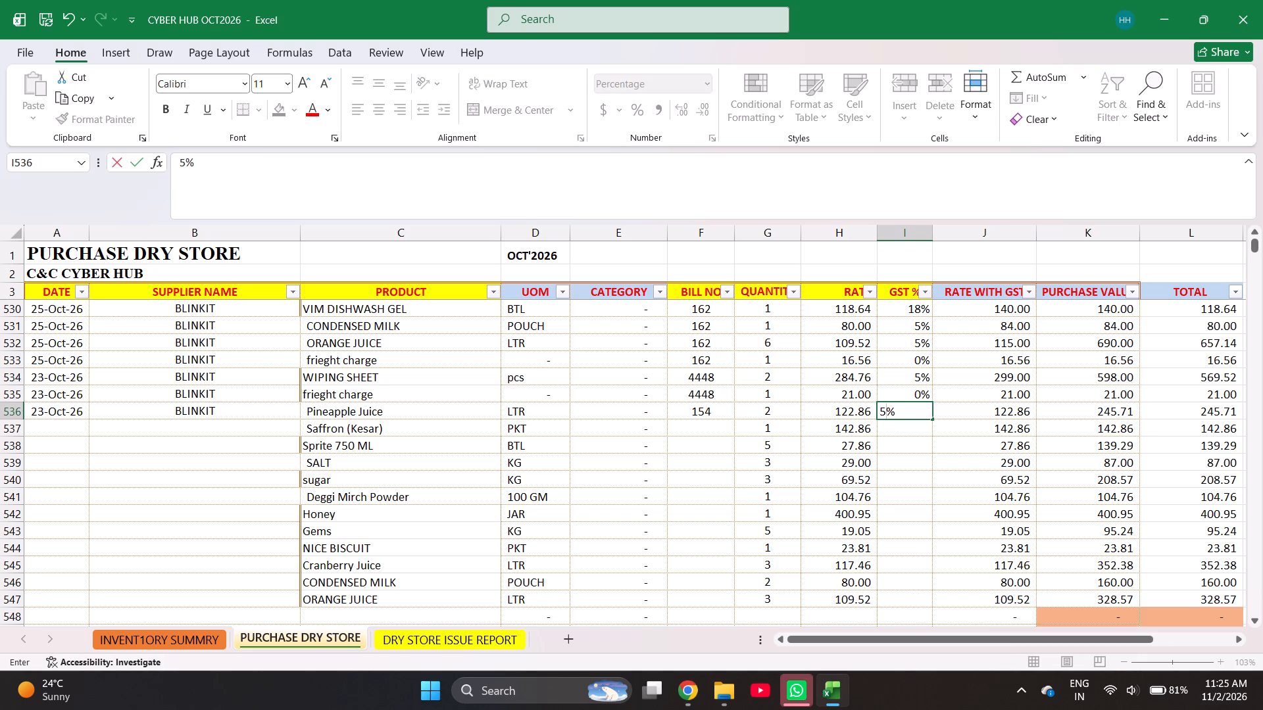
key(shift+Down)
key(shift+Down)
key(shift+Down)
key(shift+Down)
key(shift+Down)
key(shift+Down)
key(shift+Down)
key(shift+Down)
key(shift+Down)
key(shift+Down)
key(shift+Down)
key(shift+Down)
key(shift+Down)
key(shift+Down)
key(shift+Down)
key(shift+Down)
key(shift+Down)
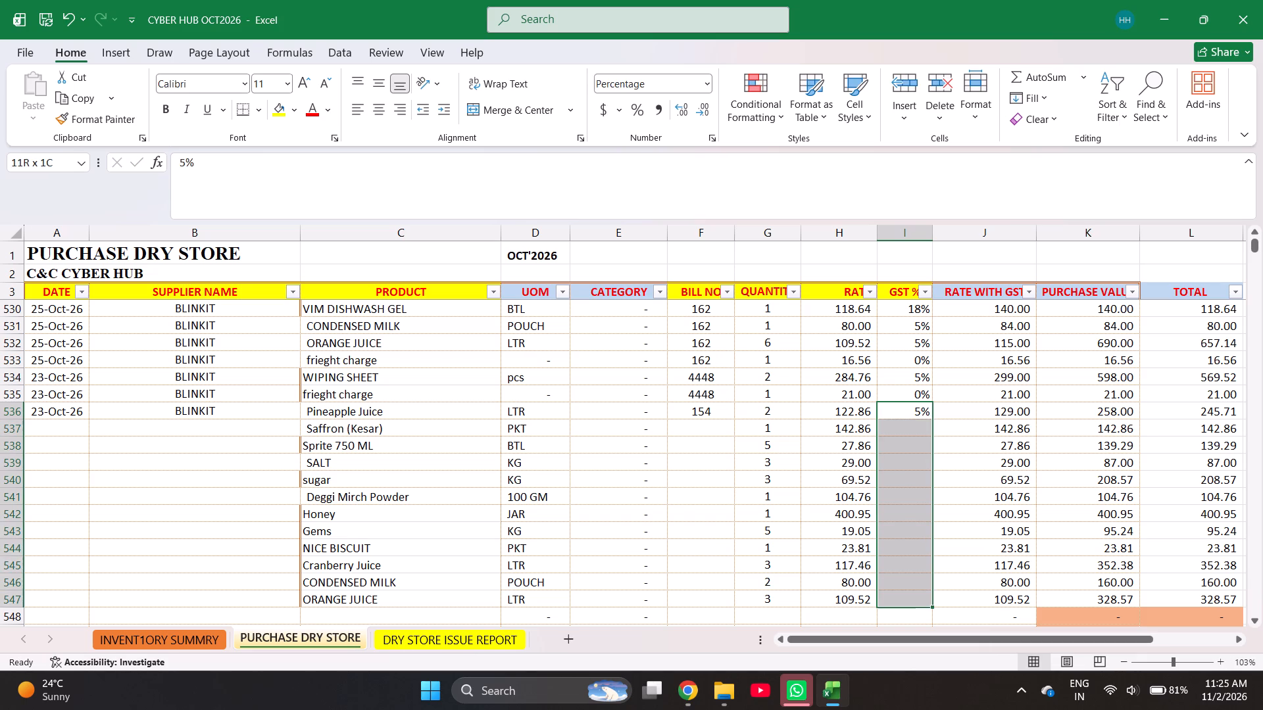
key(ctrl+d)
Fill bill number 154 down from row 536 through row 547.
key(Left)
key(Left)
key(Left)
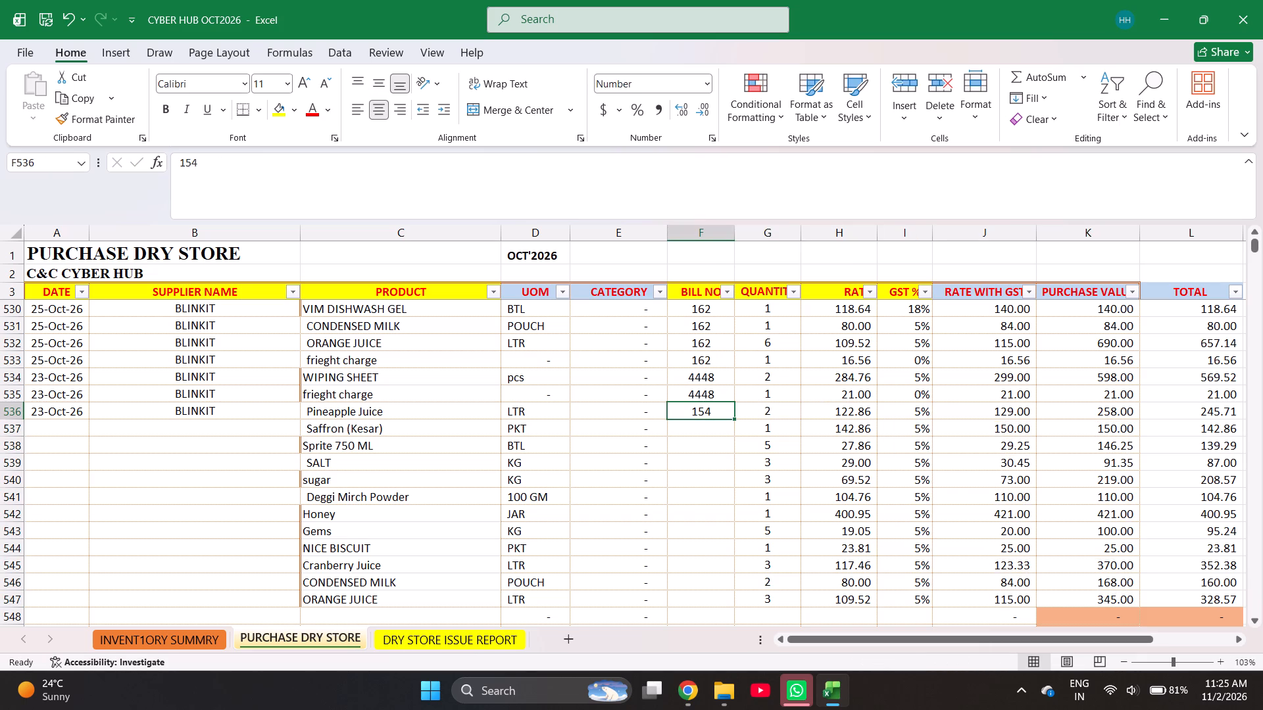
key(shift+Down)
key(shift+Down)
key(shift+Down)
key(shift+Down)
key(shift+Down)
key(shift+Down)
key(shift+Down)
key(shift+Down)
key(shift+Down)
key(shift+Down)
key(shift+Down)
key(shift+Down)
key(shift+Down)
key(shift+Down)
key(shift+Up)
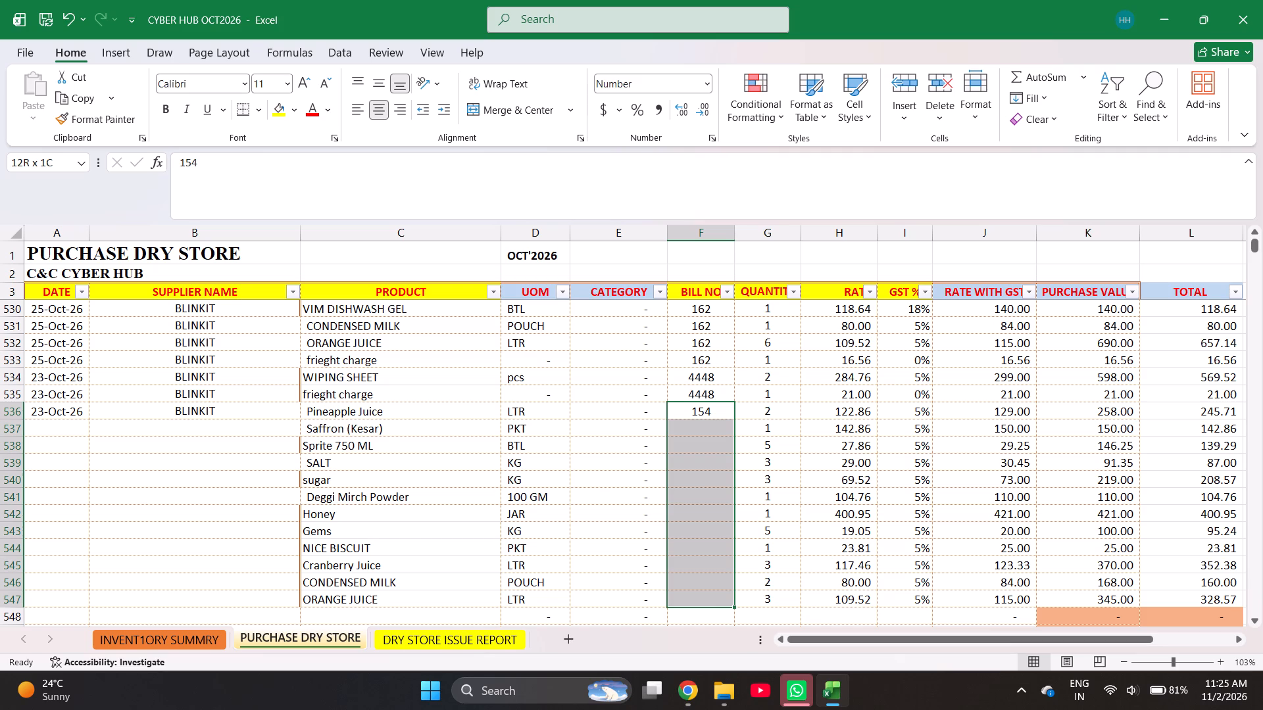
key(ctrl+d)
Fill the date 23-Oct-26 and supplier BLINKIT down from row 536 through row 547.
key(ctrl+Left)
key(shift+Right)
key(shift+Down)
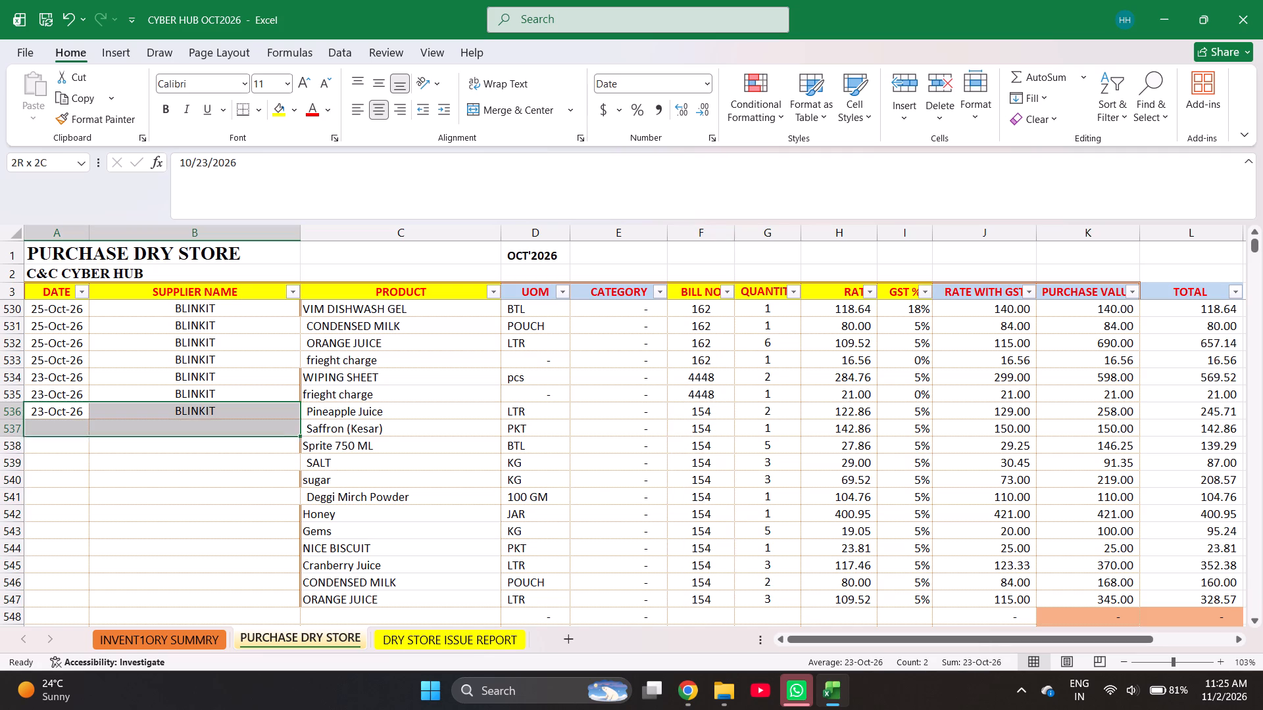
key(shift+Down)
key(shift+Down)
key(shift+Down)
key(shift+Down)
key(shift+Down)
key(shift+Down)
key(shift+Down)
key(shift+Down)
key(shift+Down)
key(shift+Down)
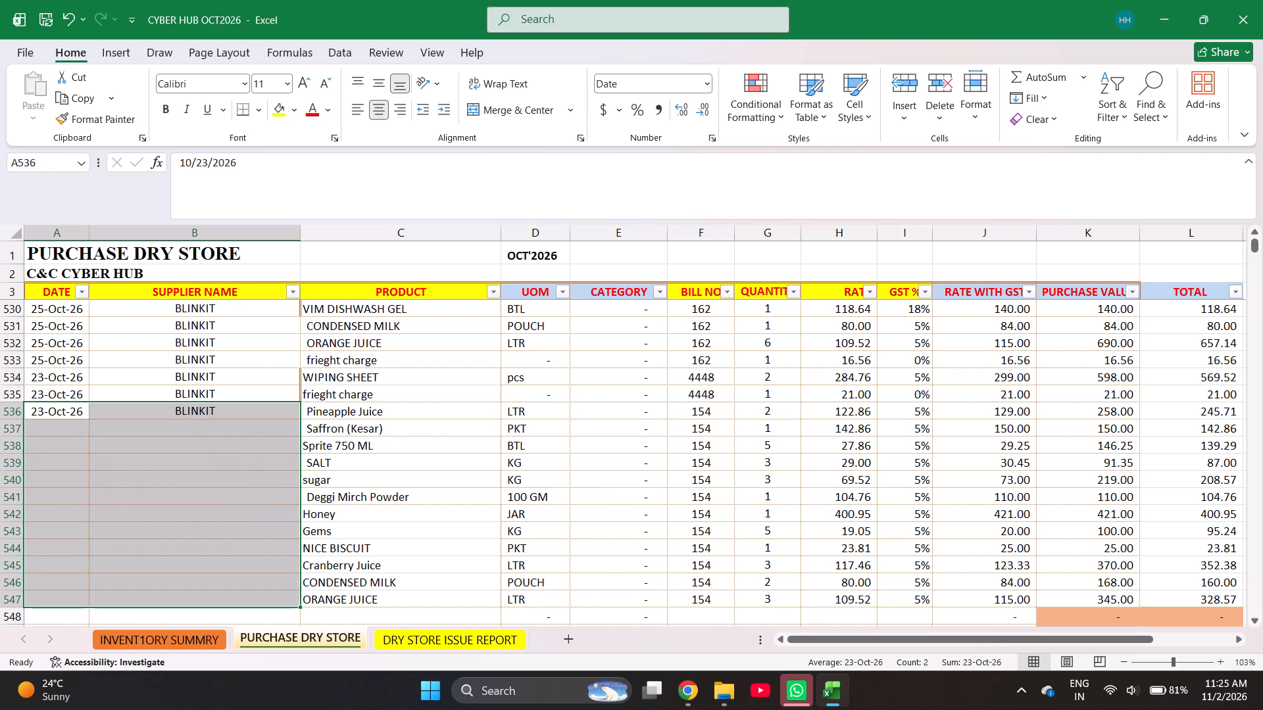
key(ctrl+d)
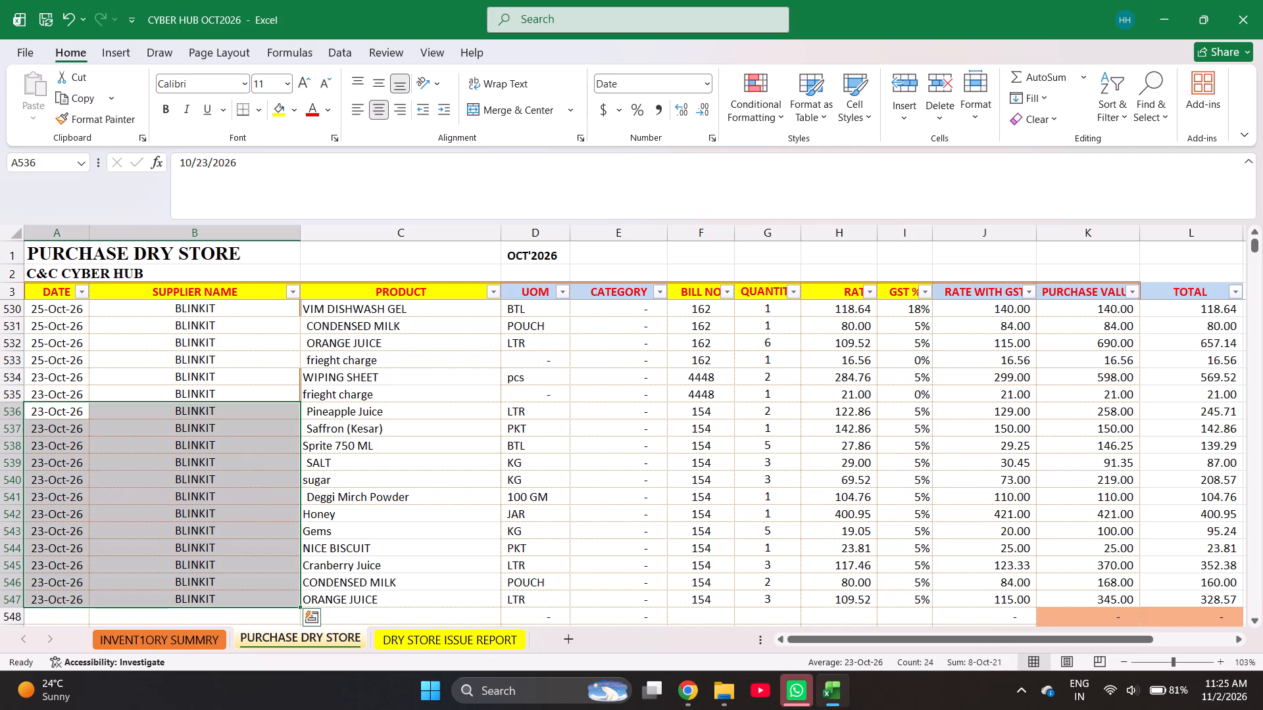
Check the sum of the purchase values for bill 154 in rows 536 to 547.
key(Right)
key(Right)
key(Right)
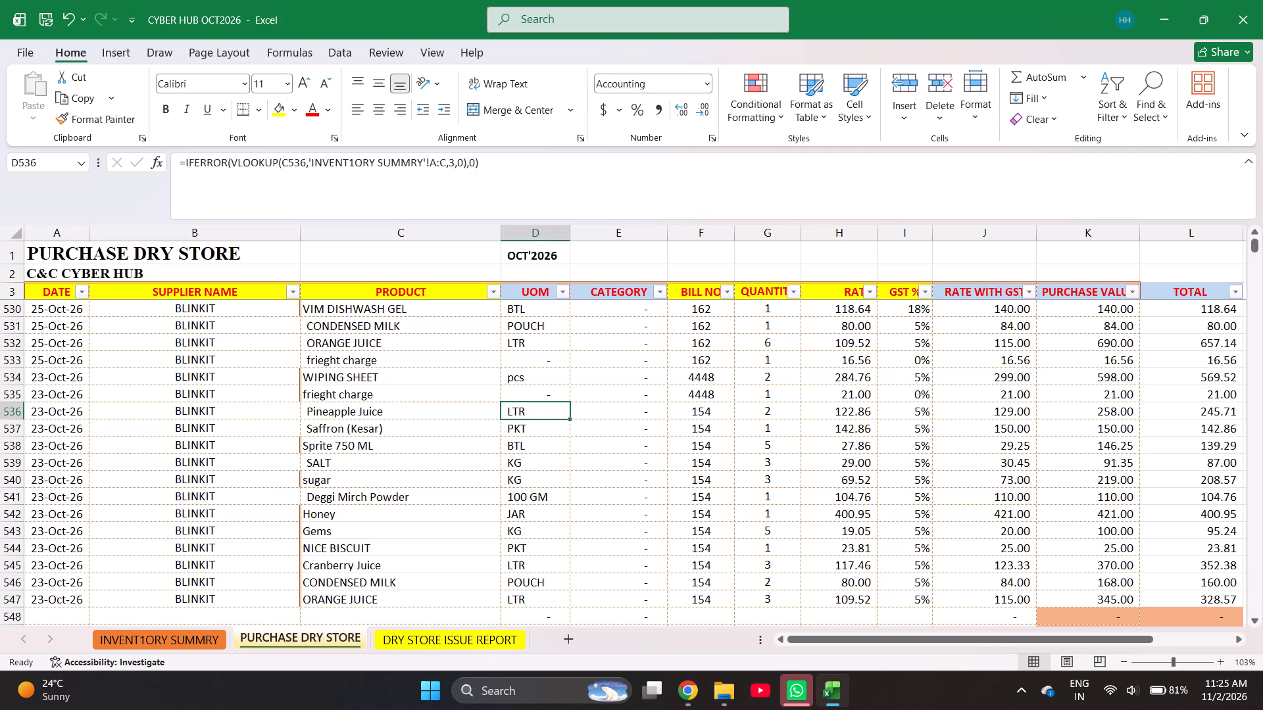
key(Right)
key(Right)
key(Right)
key(Right)
key(Right)
key(Right)
key(Right)
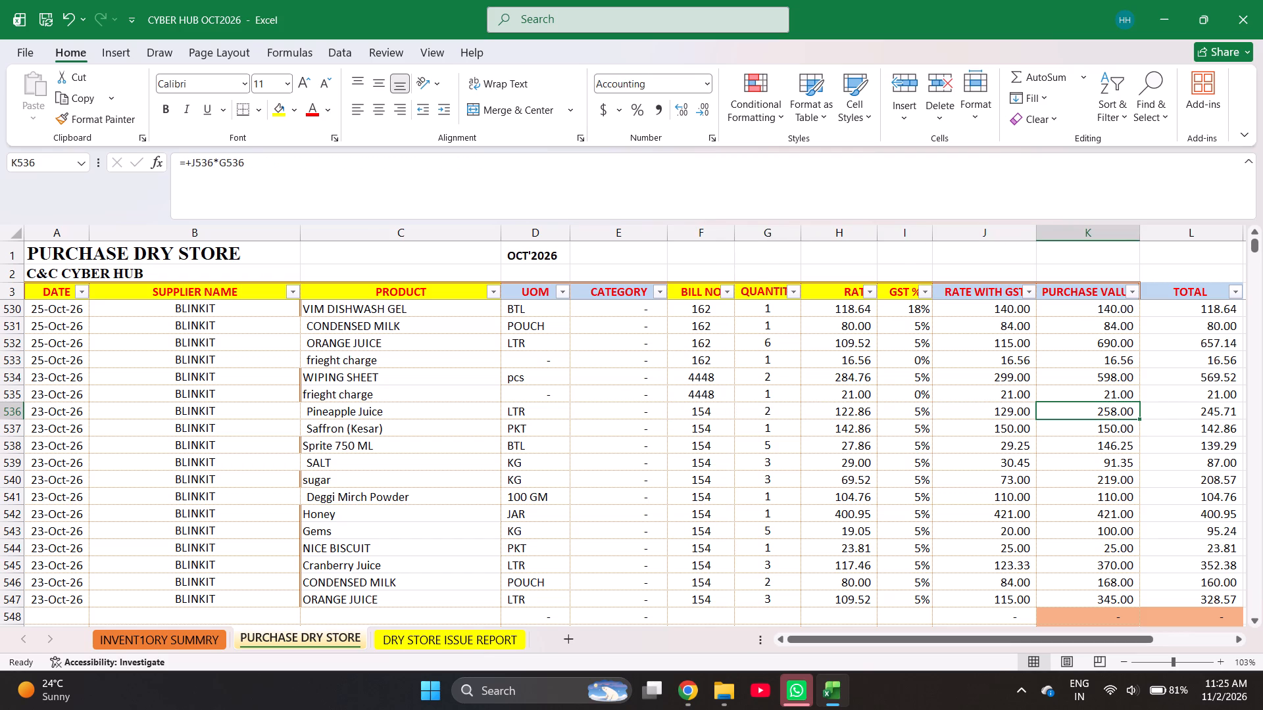
key(shift+Down)
key(shift+Down)
key(shift+Down)
key(shift+Down)
key(shift+Down)
key(shift+Down)
key(shift+Down)
key(shift+Down)
key(shift+Down)
key(shift+Down)
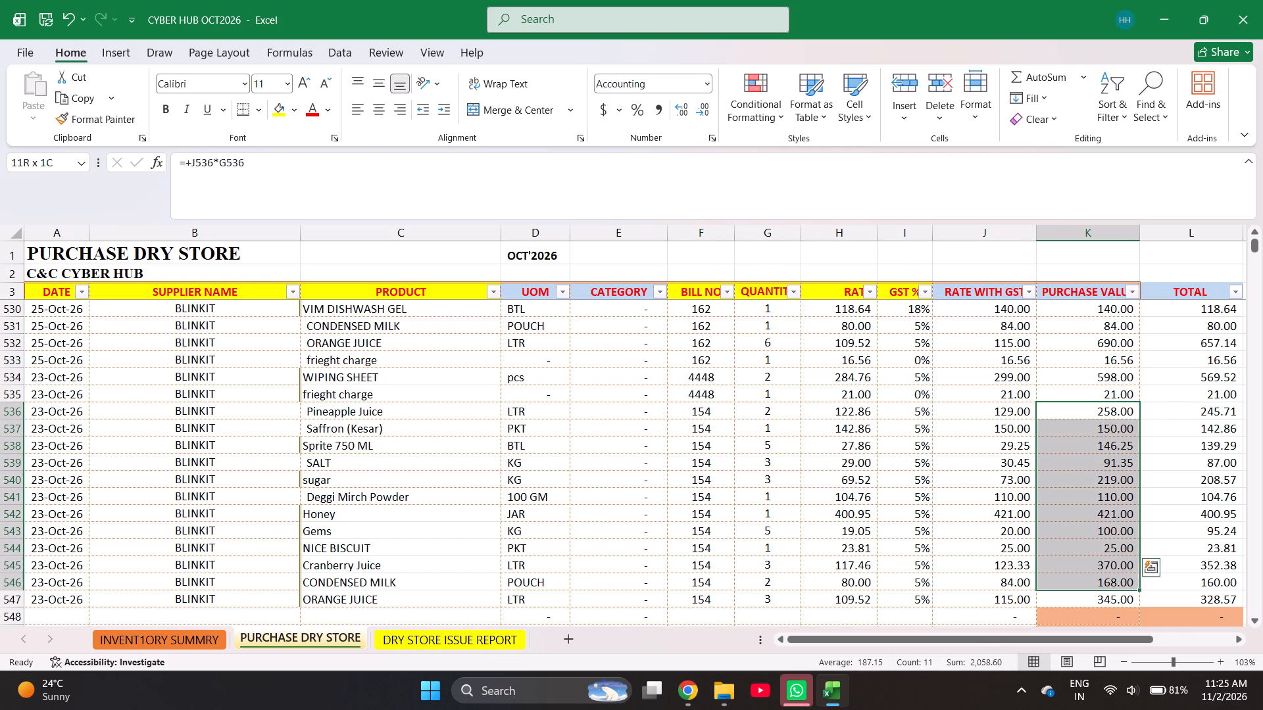
key(shift+Down)
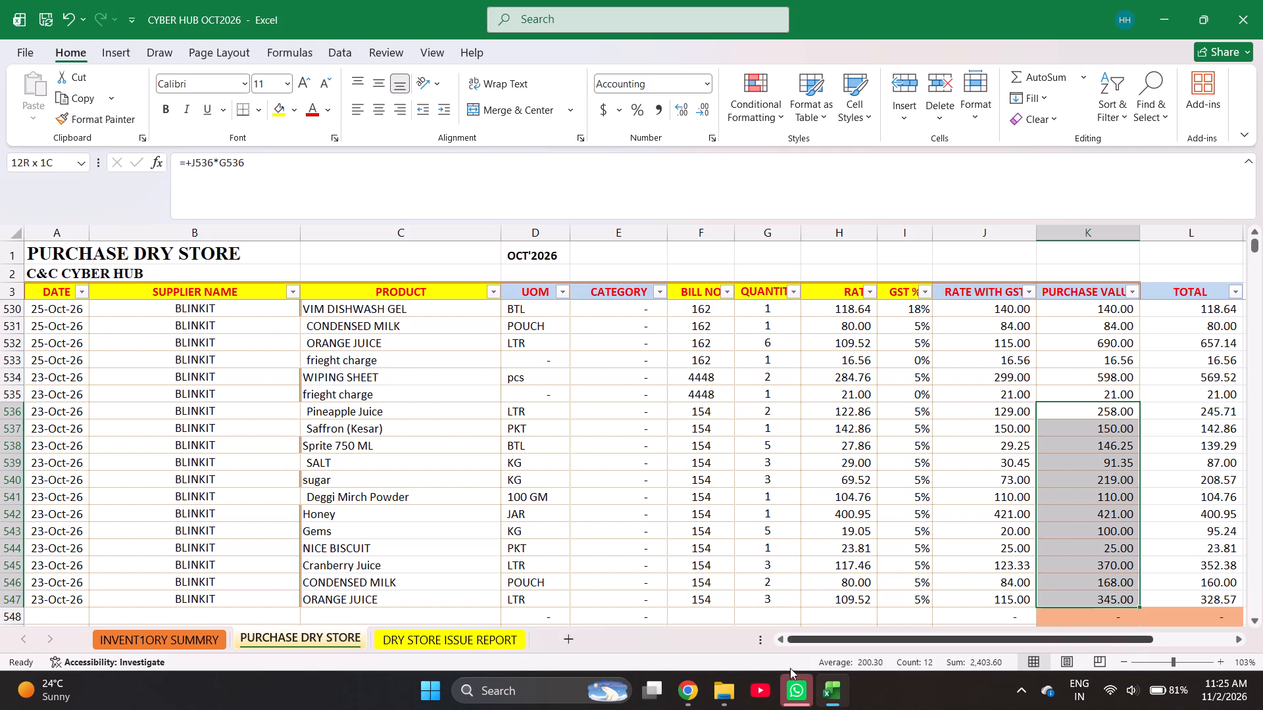
Set the GST for Sprite 750 ML in row 538 to 40%.
click(912, 438)
text(40)
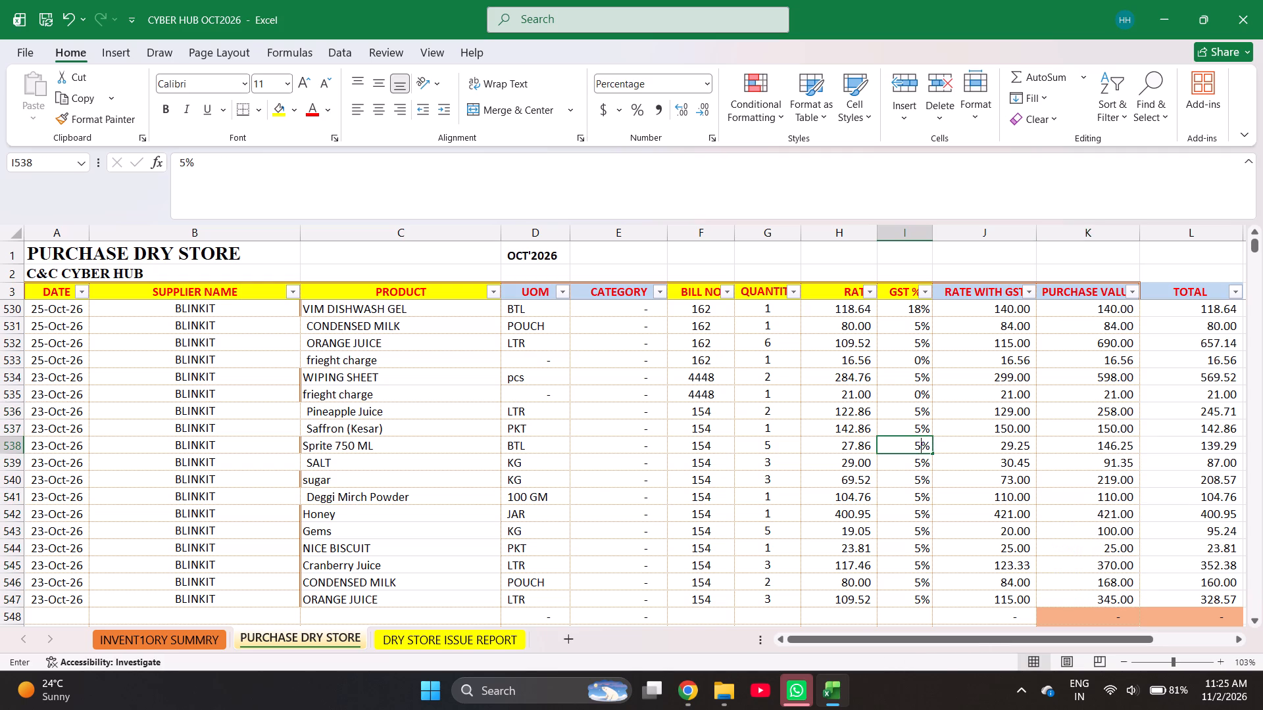
key(Right)
Recheck the sum of bill 154's purchase values from Pineapple Juice through ORANGE JUICE, rows 536 to 547.
key(Right)
key(Up)
key(Up)
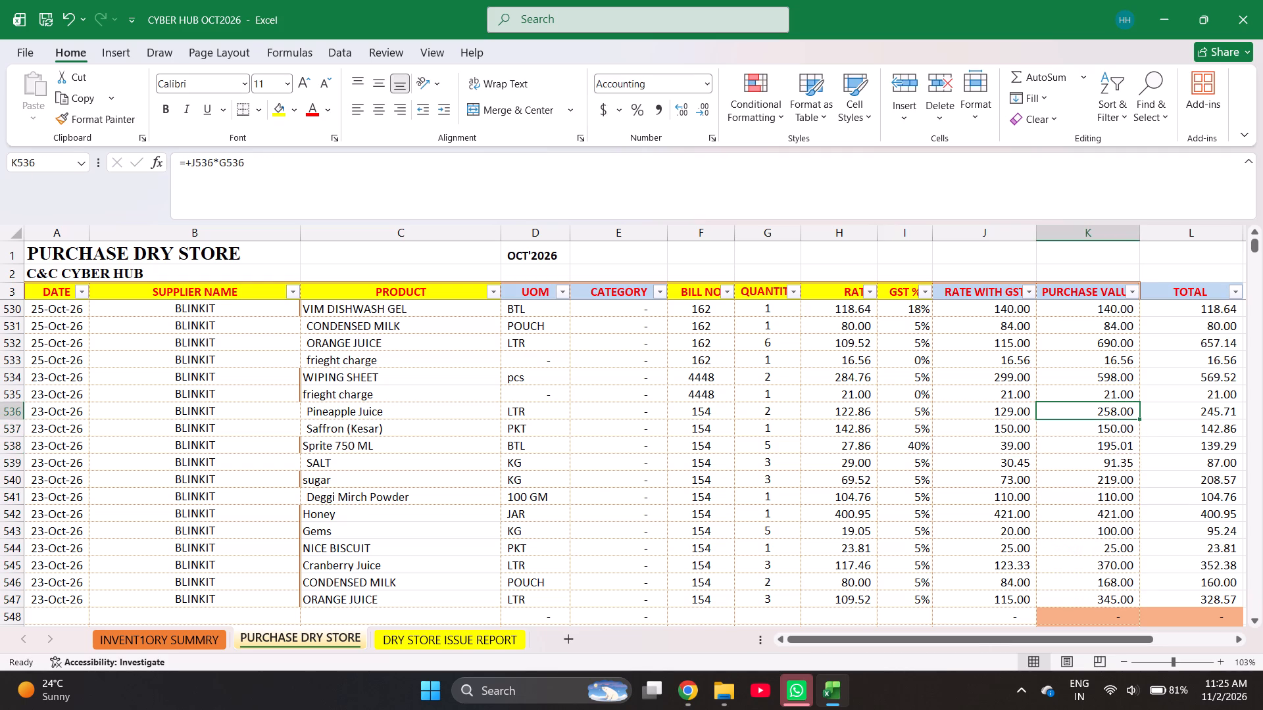
key(shift+Down)
key(shift+Down)
key(shift+Down)
key(shift+Down)
key(shift+Down)
key(shift+Down)
key(shift+Down)
key(shift+Down)
key(shift+Down)
key(shift+Down)
key(shift+Down)
key(shift+Down)
key(shift+Down)
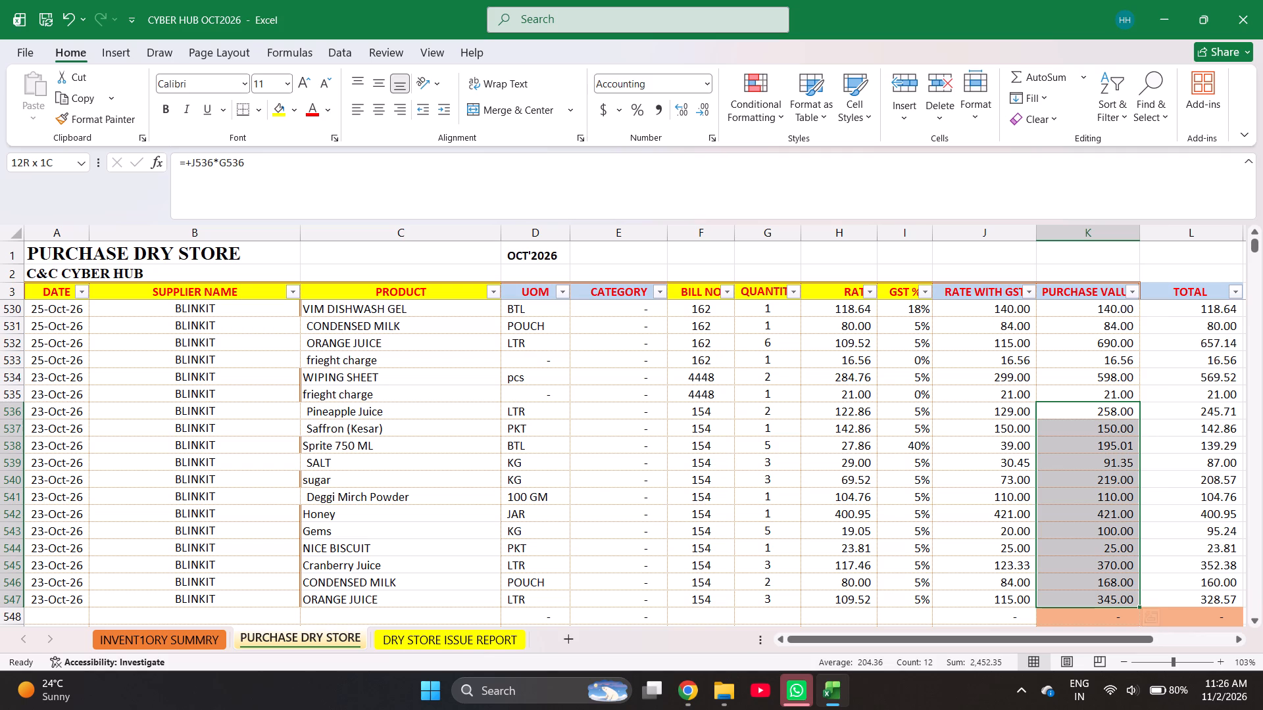
Set the GST for SALT in row 539 to 0%.
click(929, 462)
key(0)
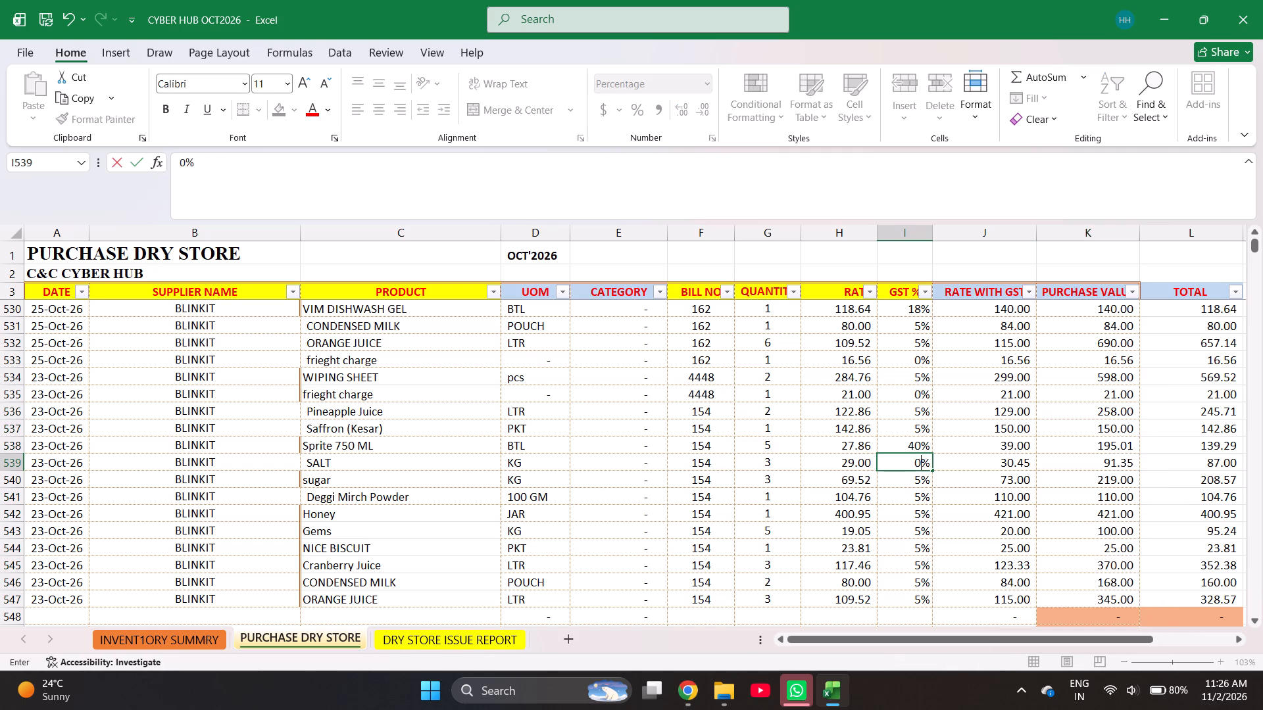
key(Right)
Check the sum of bill 154's purchase values in rows 536 to 547 again after the SALT tax correction.
key(Right)
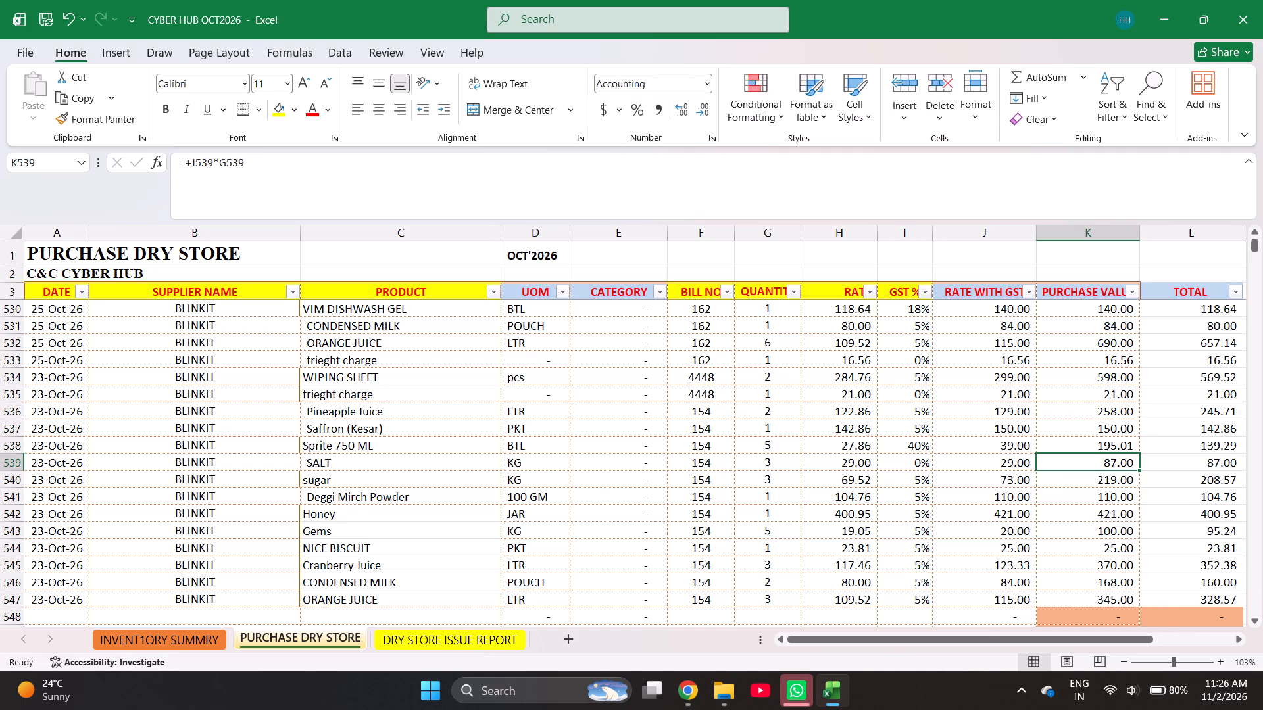
key(Up)
key(Up)
key(Up)
key(Up)
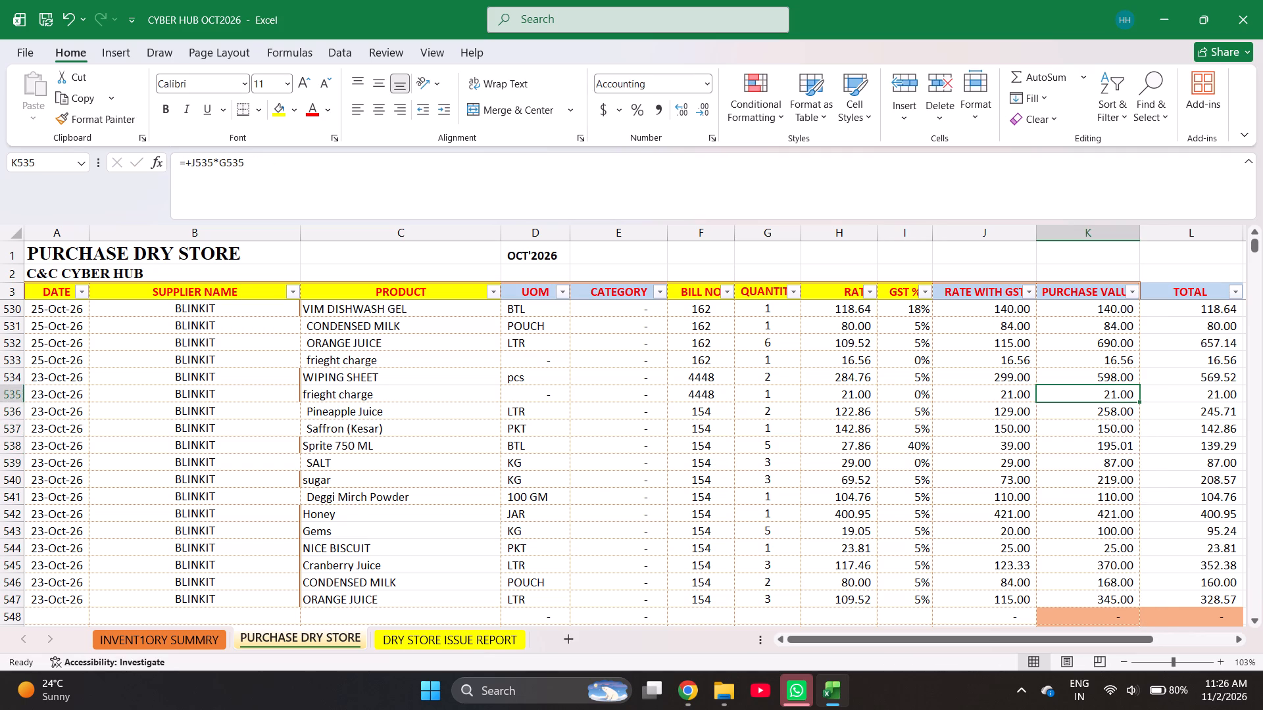
key(Down)
key(shift+Down)
key(shift+Down)
key(shift+Down)
key(shift+Down)
key(shift+Down)
key(shift+Down)
key(shift+Down)
key(shift+Down)
key(shift+Down)
key(shift+Down)
key(shift+Down)
key(shift+Down)
key(shift+Down)
key(shift+Down)
key(shift+Down)
key(shift+Down)
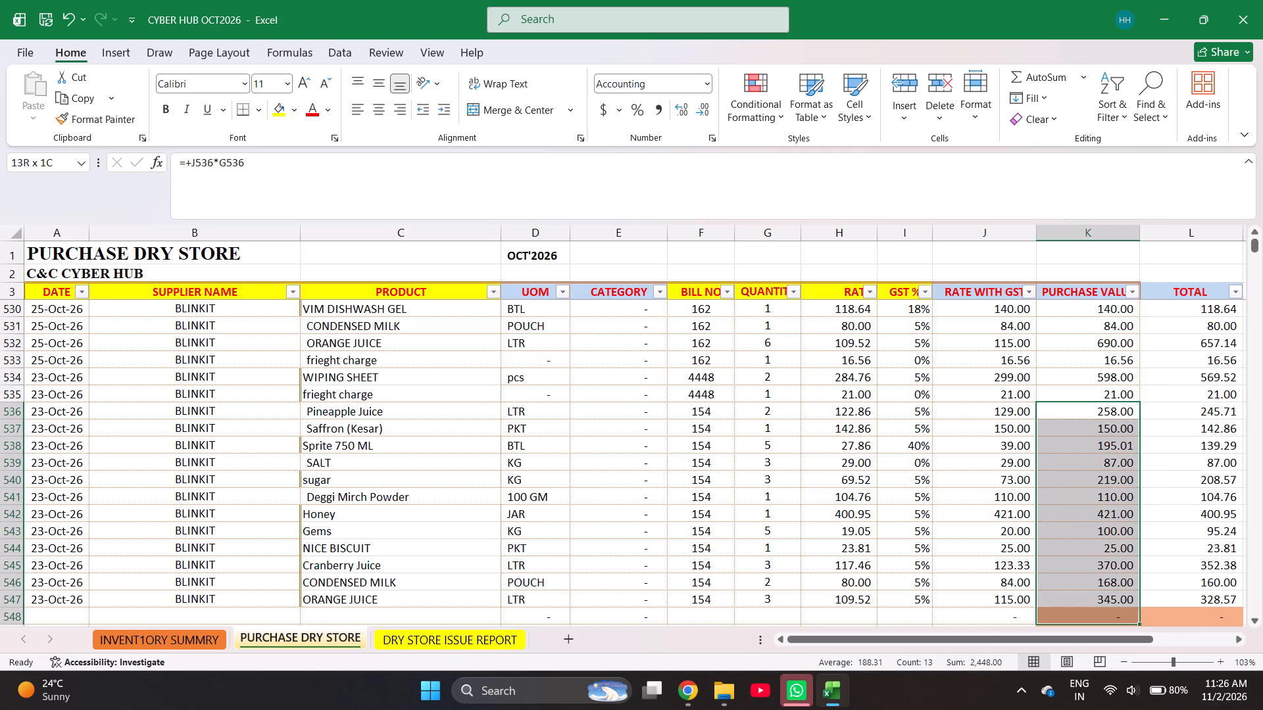
key(shift+Up)
key(shift+Up)
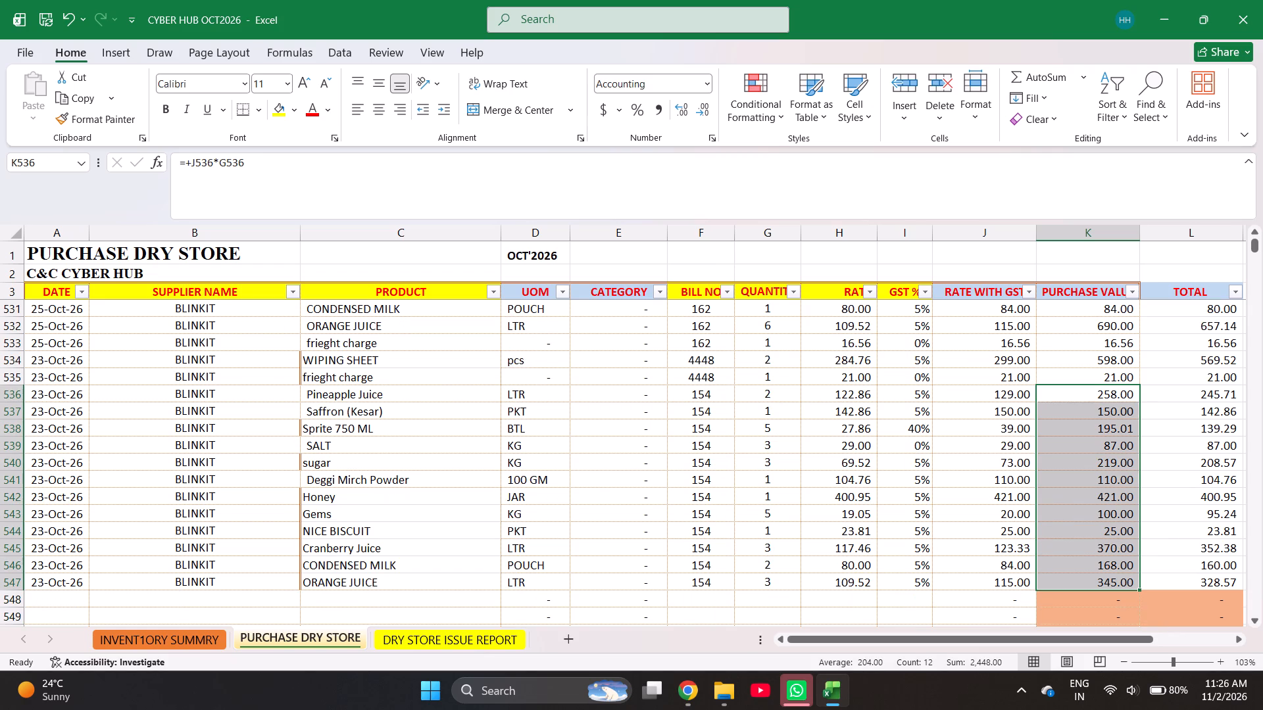
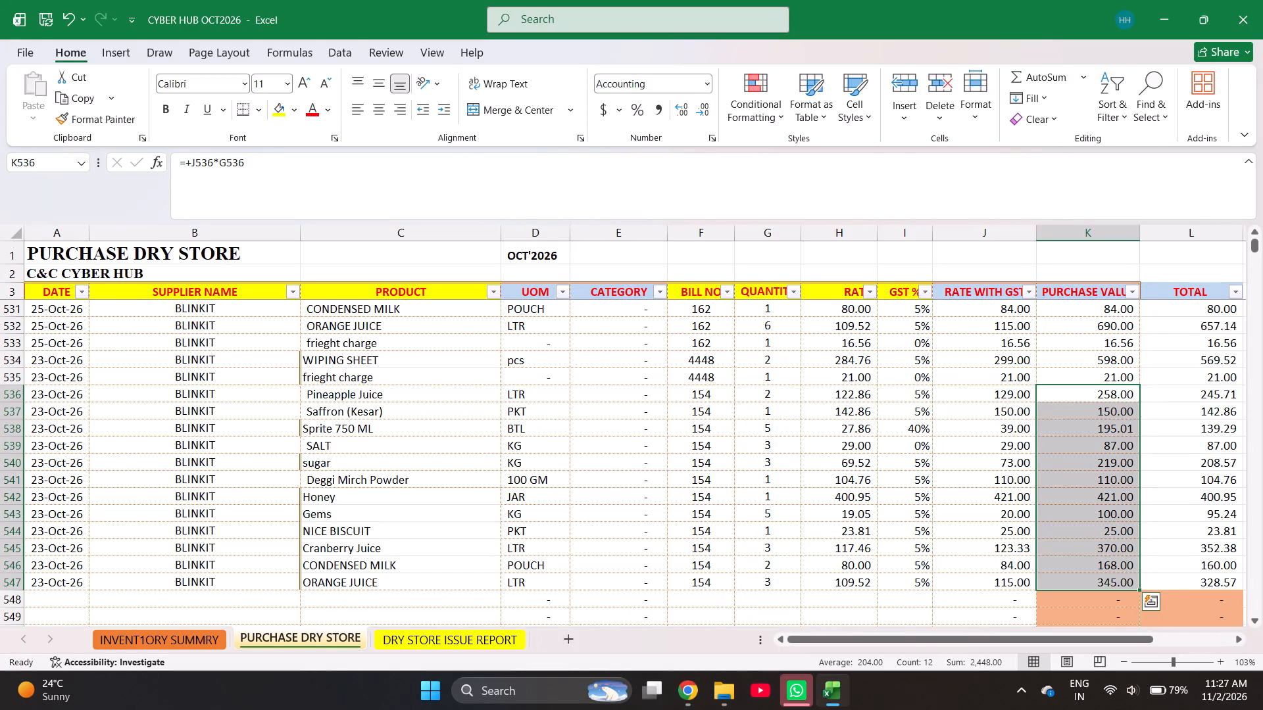
Start a "frieght charge" line in row 548, copying date 23-Oct-26, supplier BLINKIT and bill number 154 from the row above.
click(81, 592)
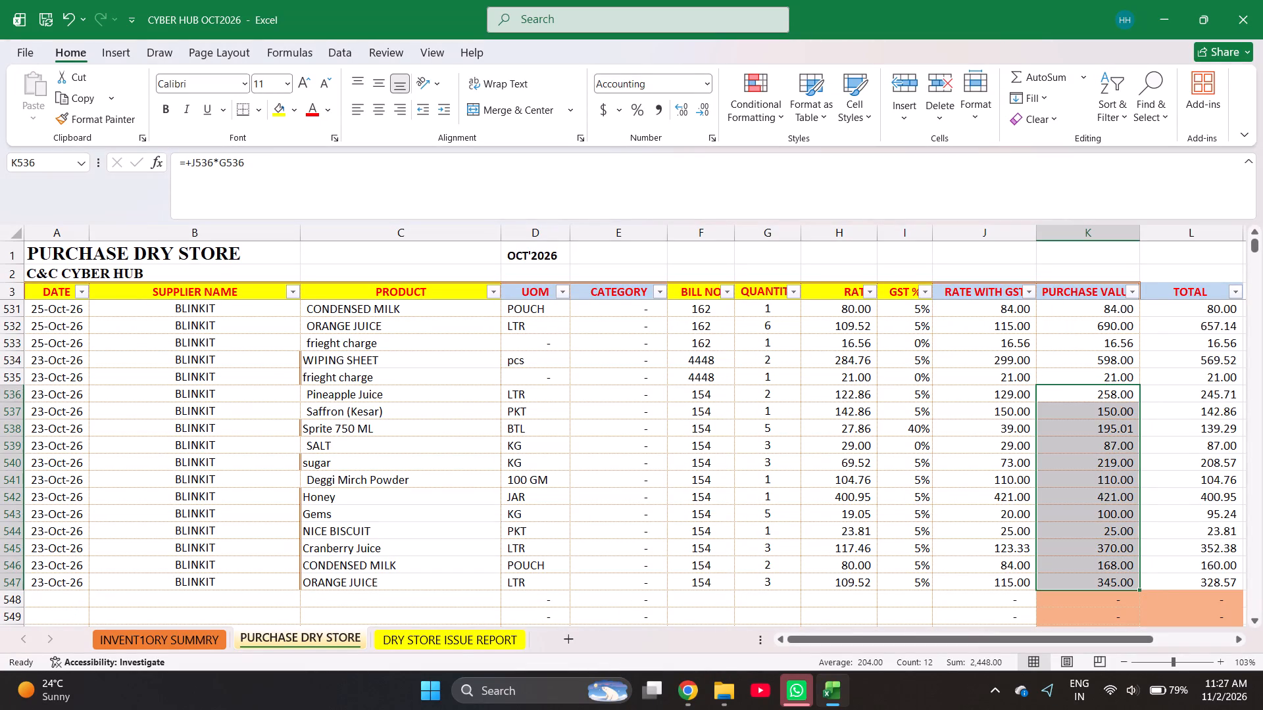
click(56, 599)
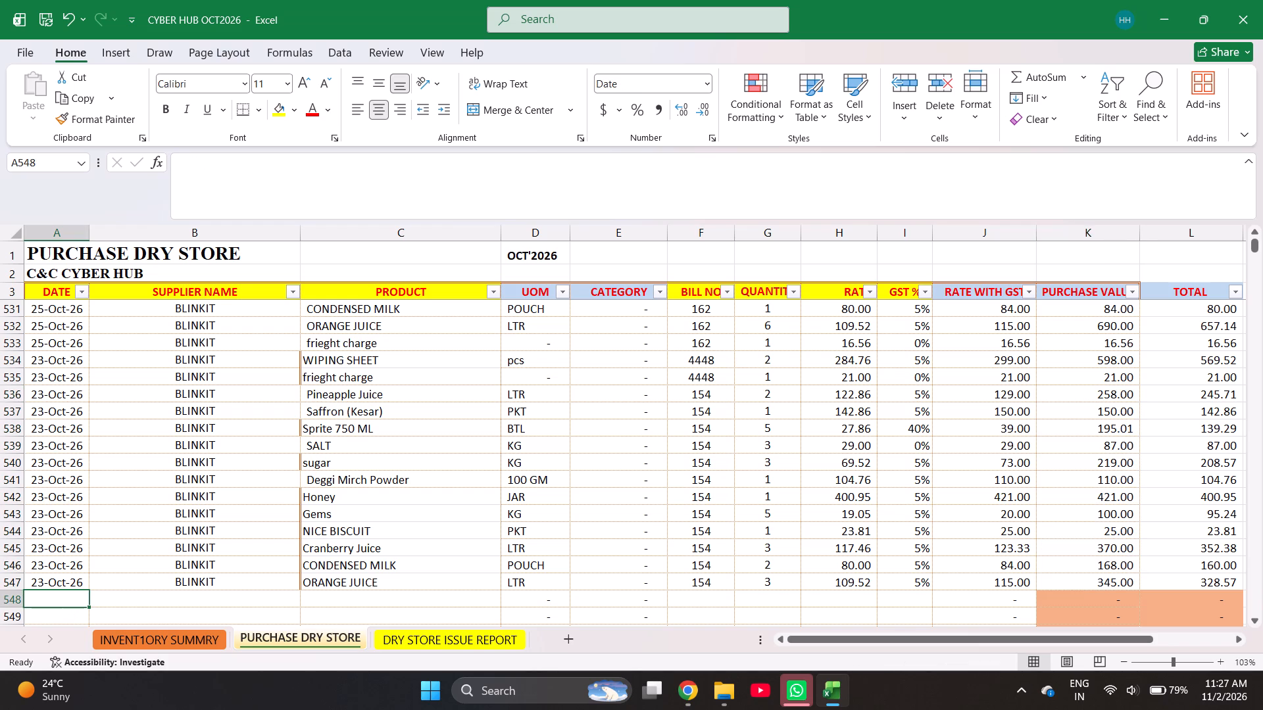
key(shift+Right)
key(ctrl+d)
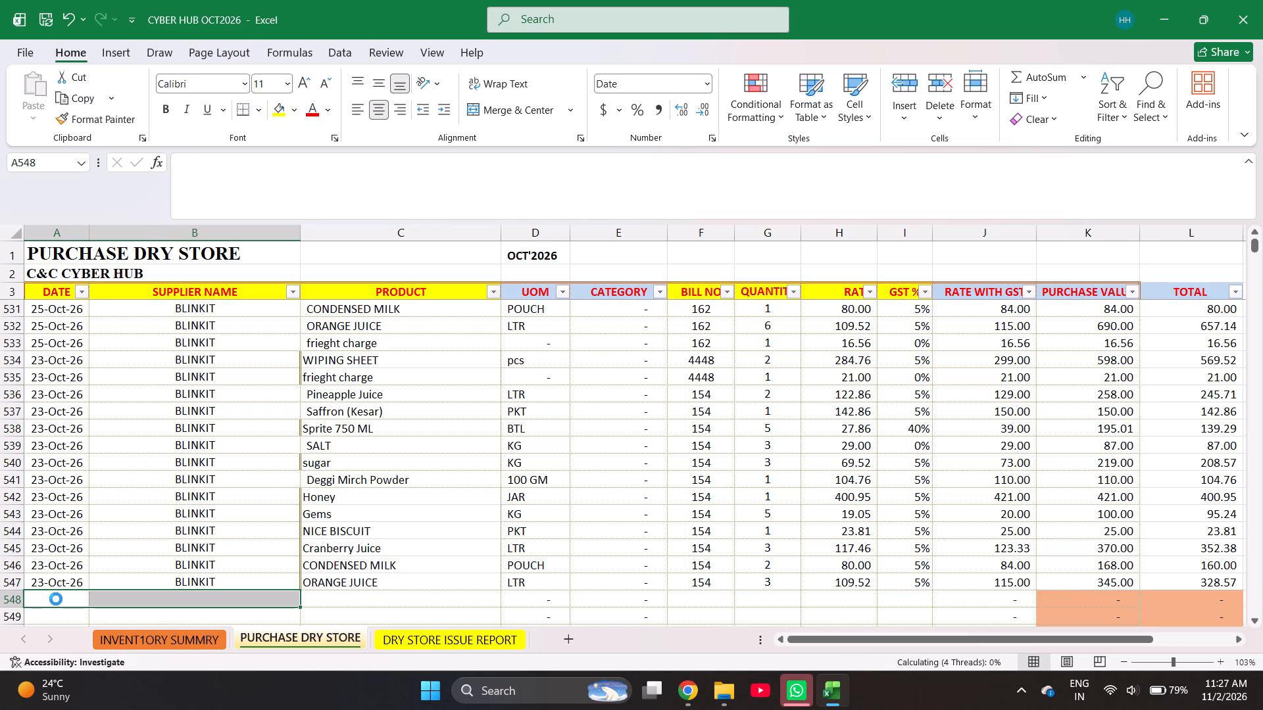
key(Right)
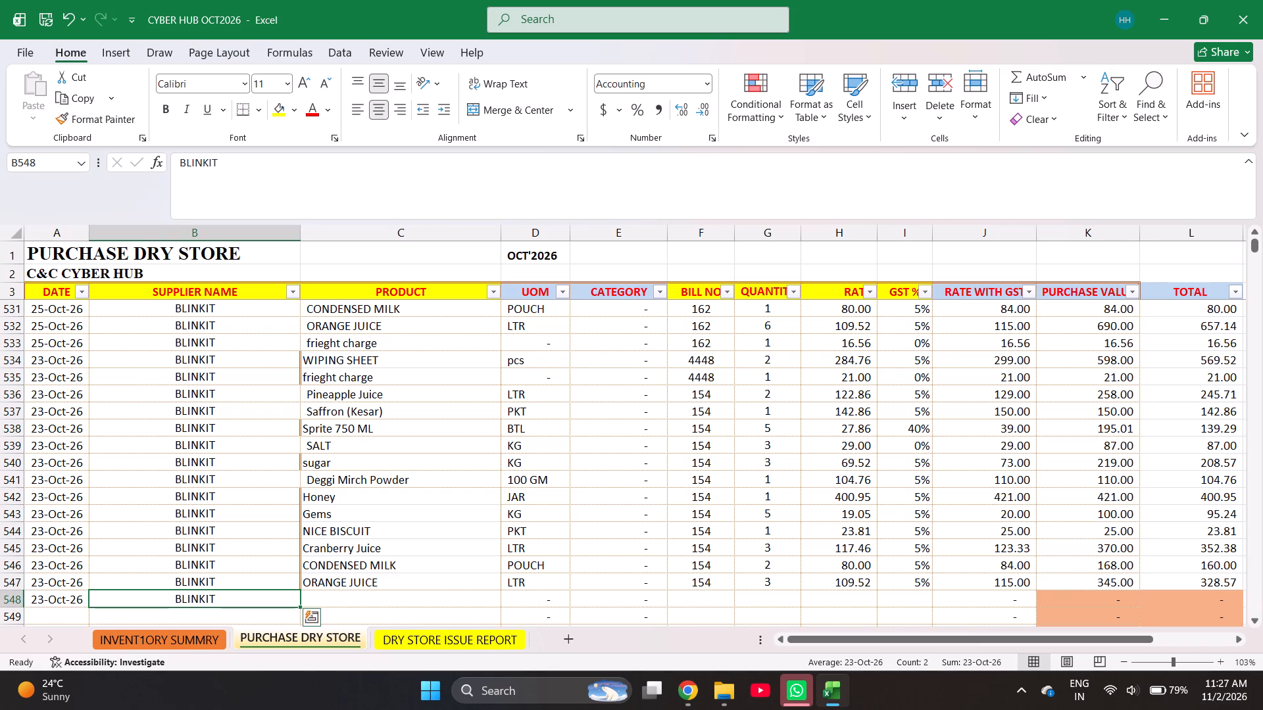
key(Right)
text(fr)
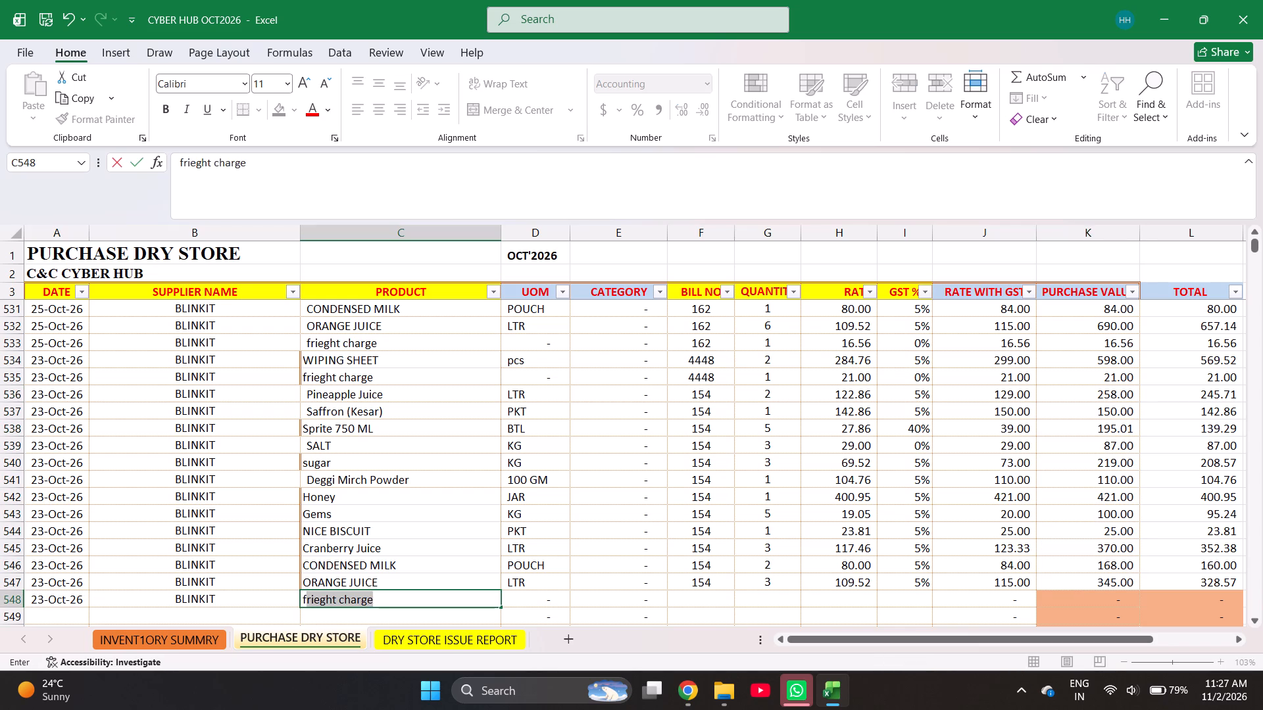
key(Right)
key(Right)
key(Right)
key(ctrl+d)
Enter quantity 1 and rate 19.30 for the frieght charge in row 548, leaving its GST blank.
key(Right)
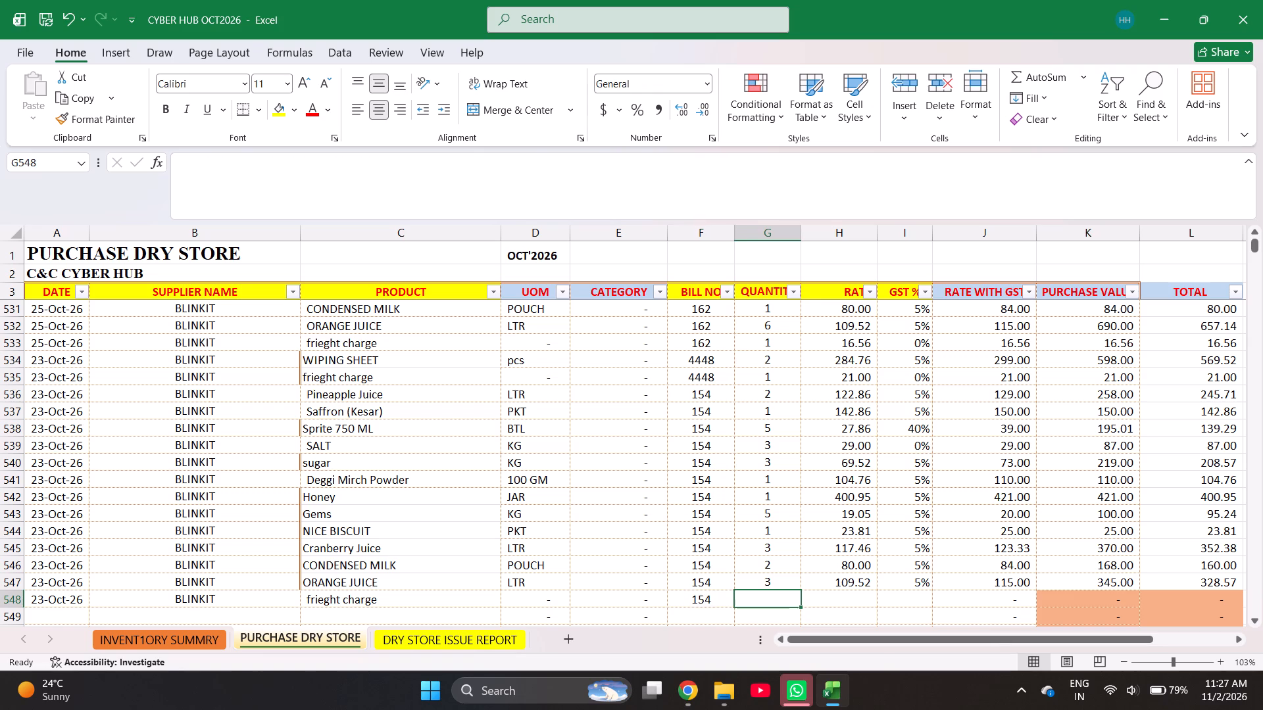
key(1)
key(Right)
text(19.0)
key(BackSpace)
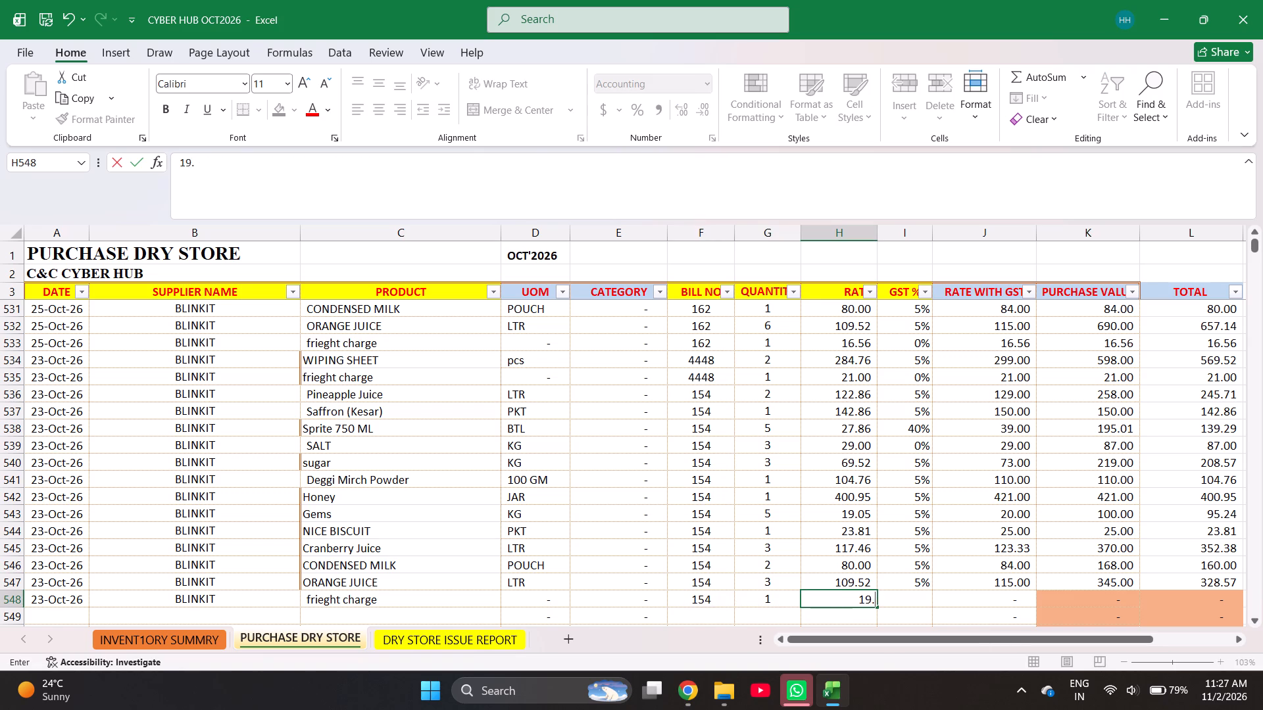
text(30)
key(Right)
key(Right)
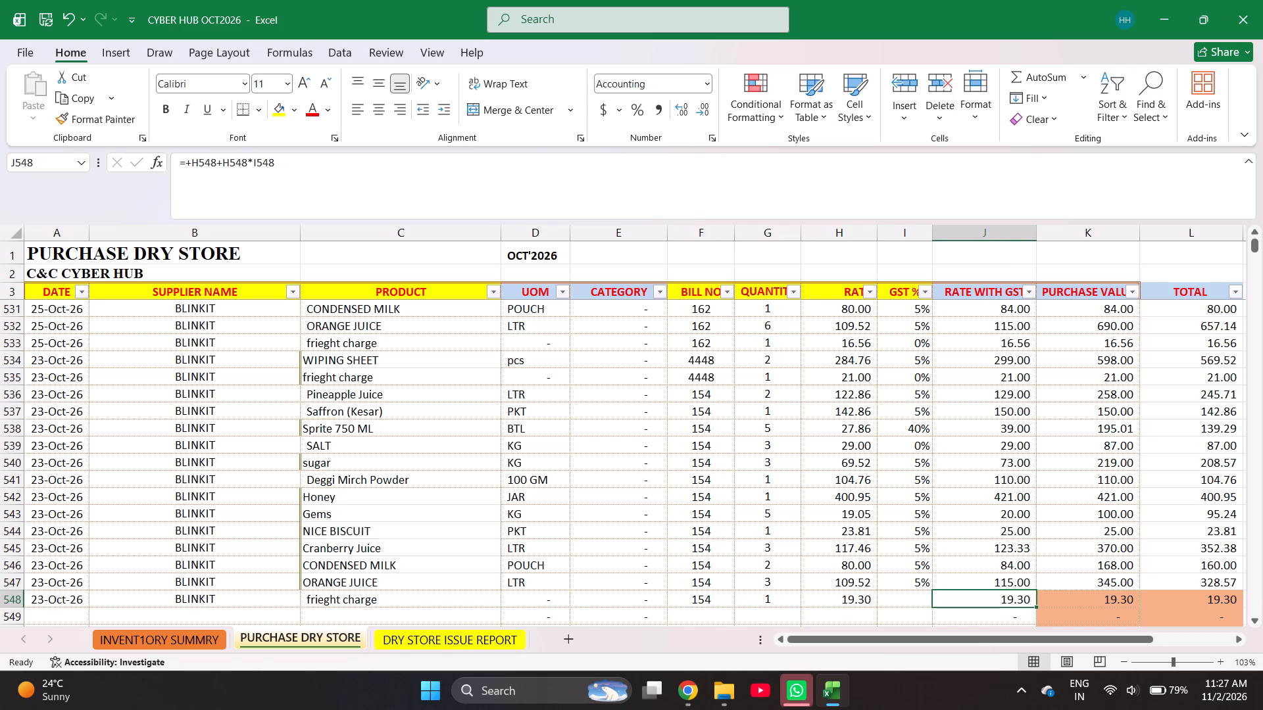
Check the sum of bill 154's purchase values including the frieght charge, rows 536 to 548.
key(Right)
key(Up)
key(Down)
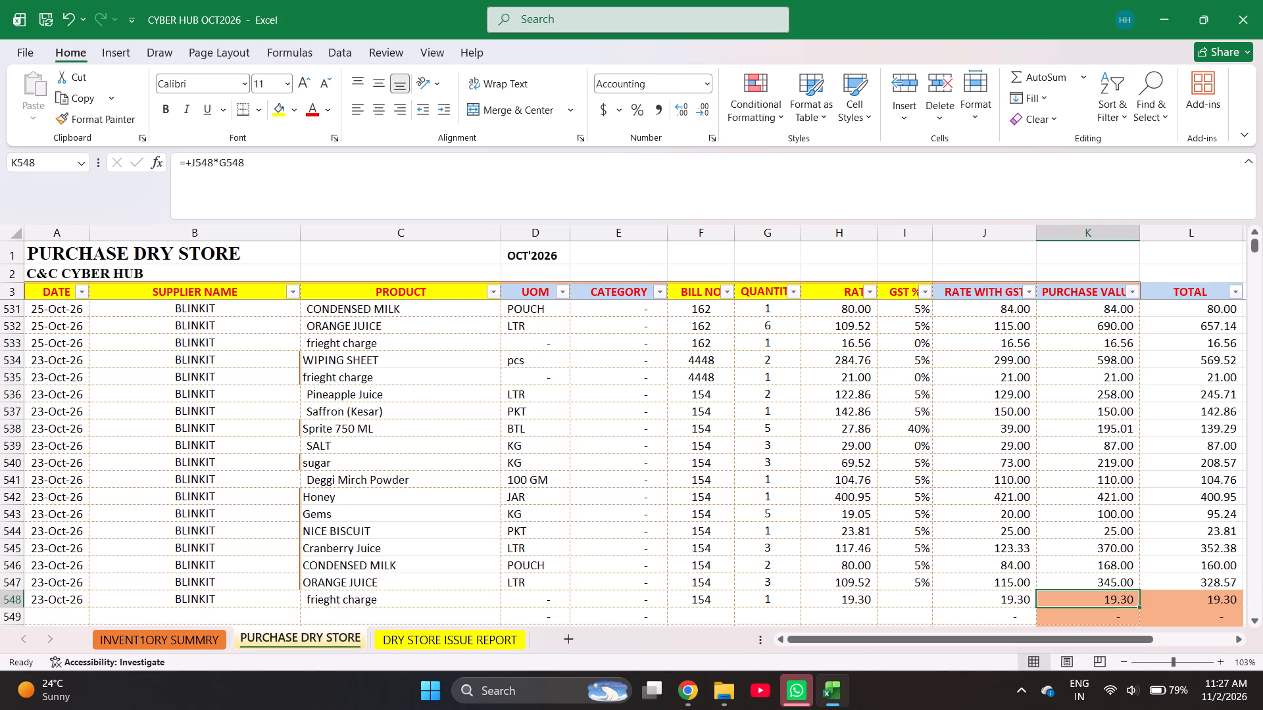
key(shift+Up)
key(shift+Up)
key(shift+Up)
key(shift+Up)
key(shift+Up)
key(shift+Up)
key(shift+Up)
key(shift+Up)
key(shift+Up)
key(shift+Up)
key(shift+Up)
key(shift+Up)
key(shift+Up)
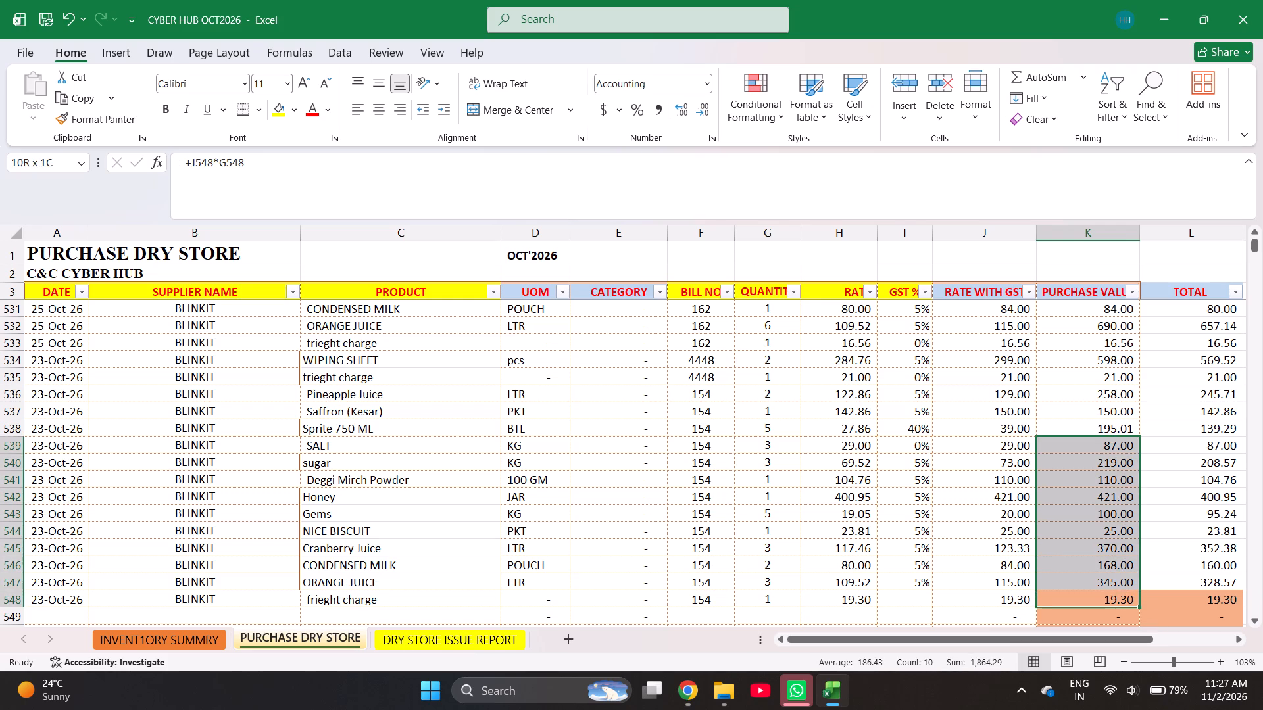
key(shift+Up)
key(shift+Up)
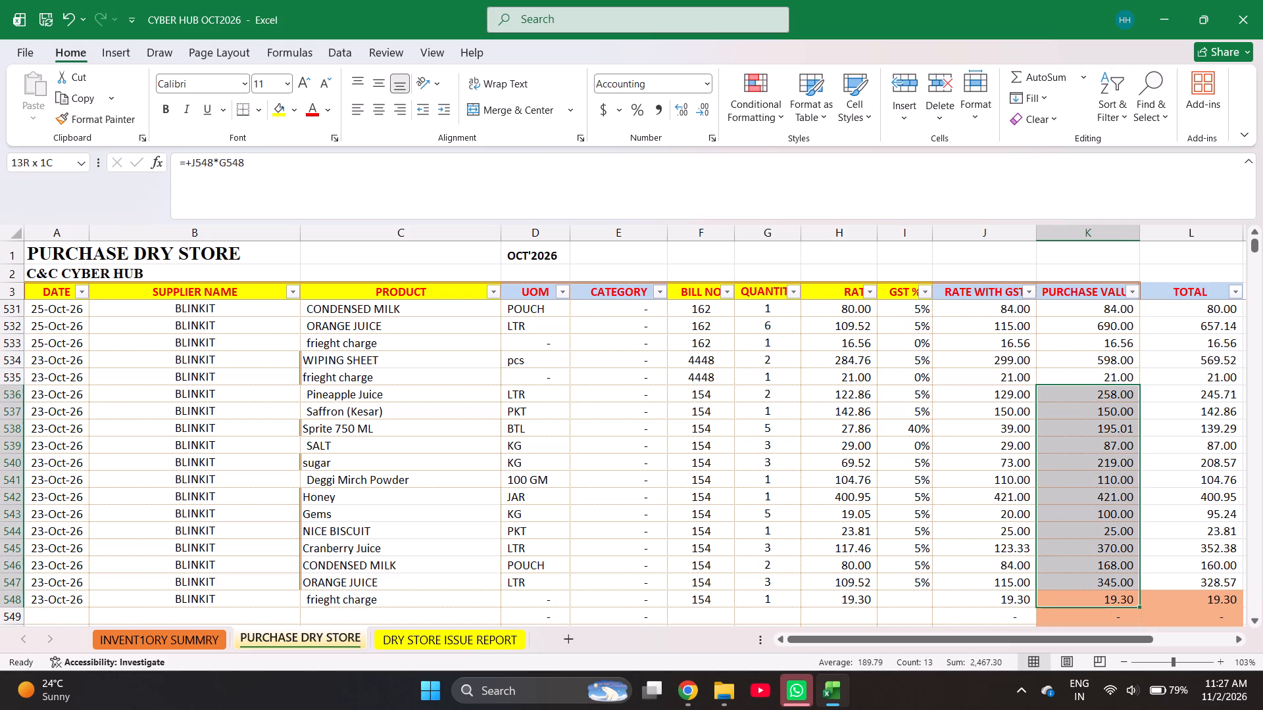
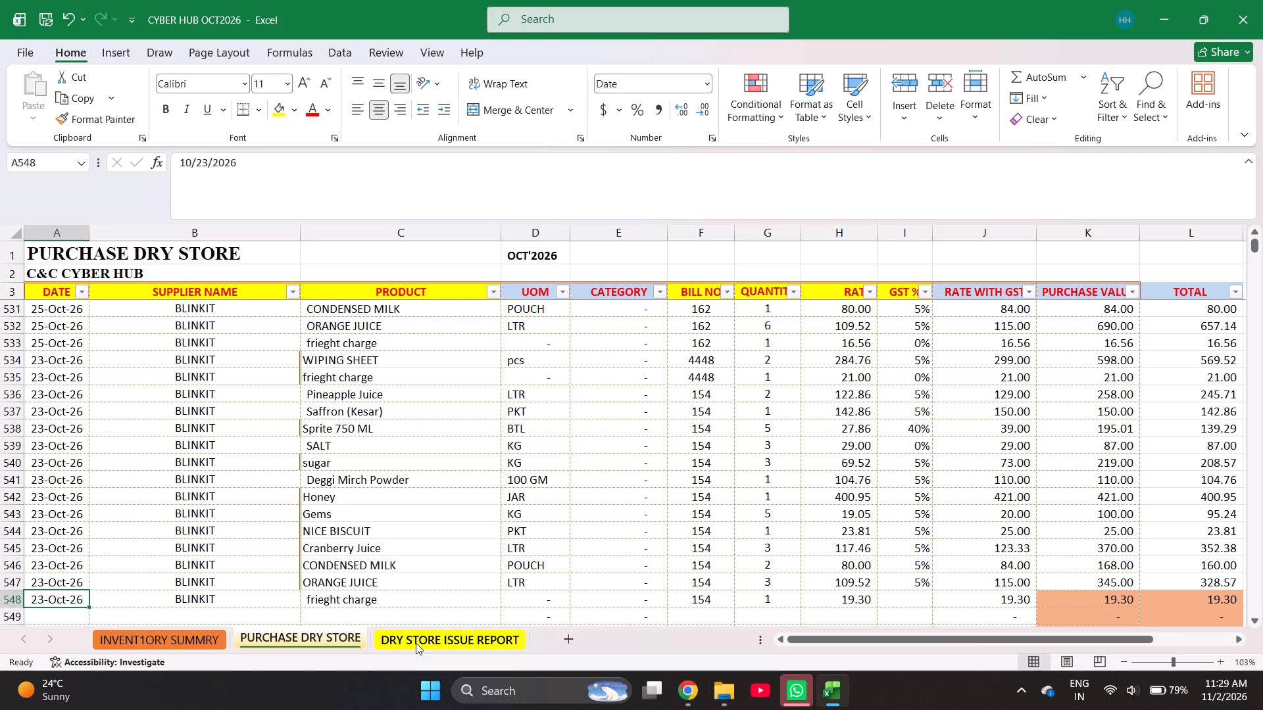
Start a new bill in row 549 with date 22-Oct-26, supplier BLINKIT copied from the row above, and product Pineapple Juice.
key(Down)
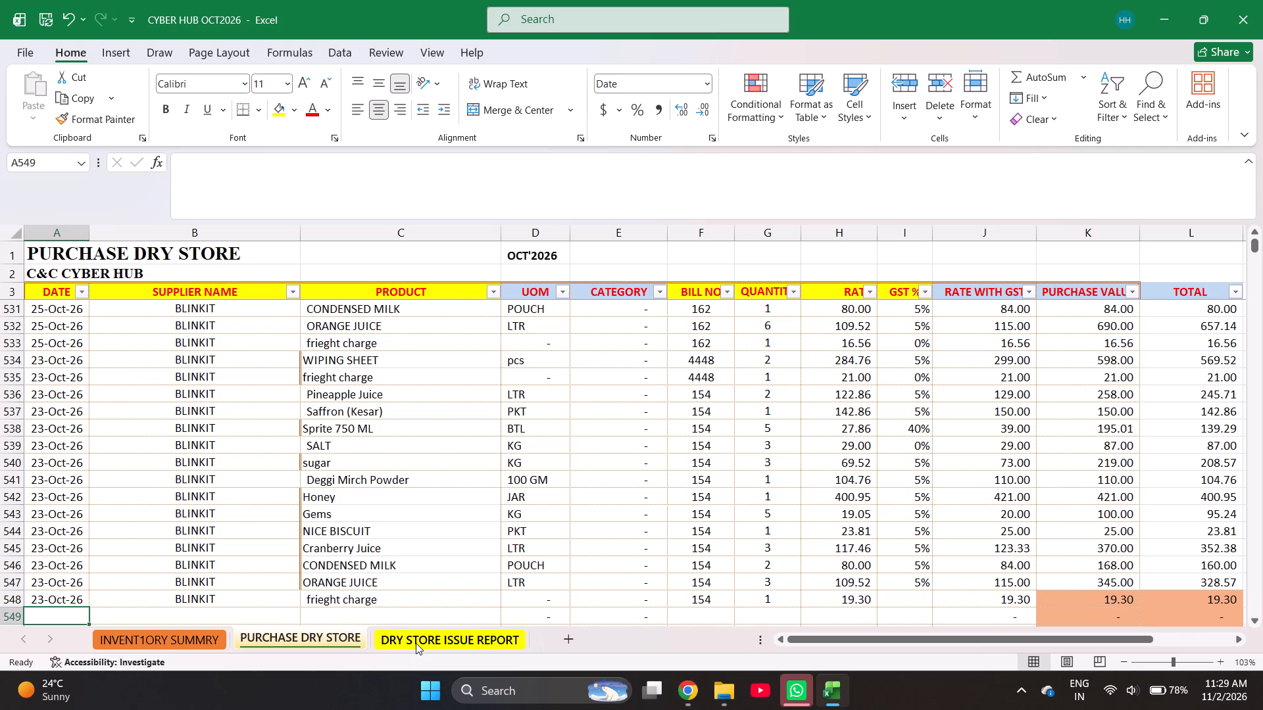
text(10-22-2026)
key(Right)
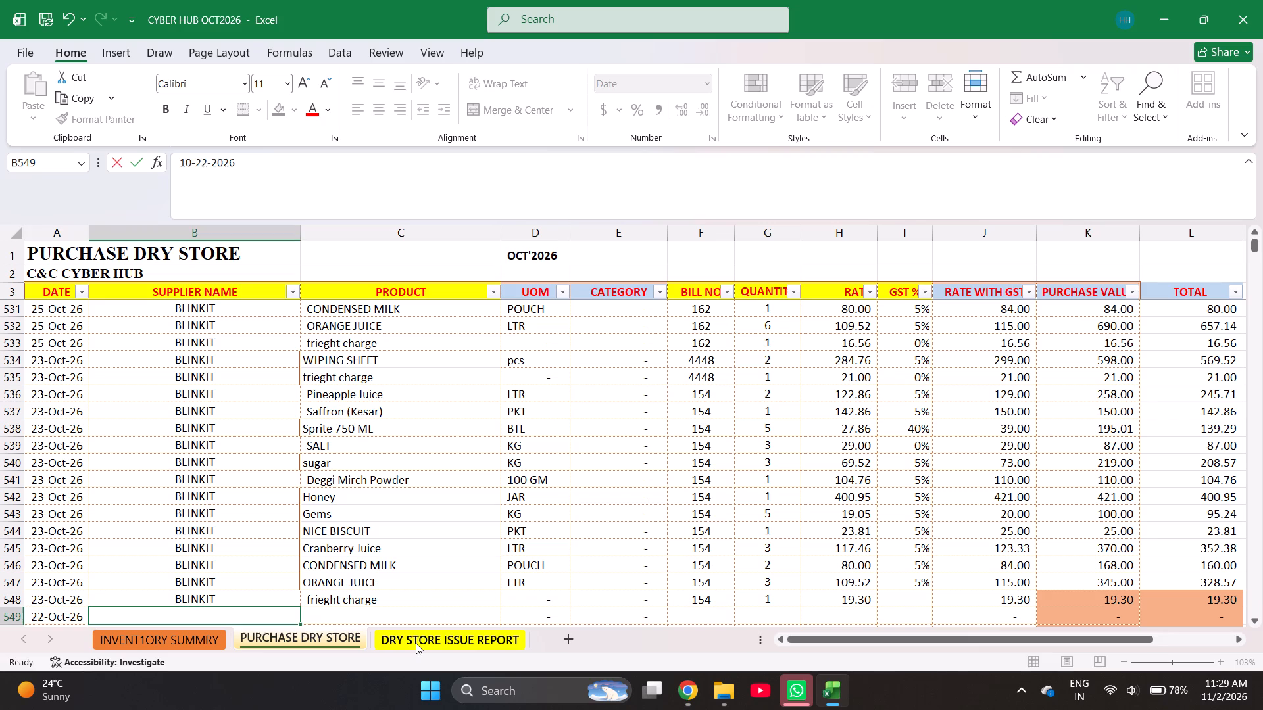
key(ctrl+d)
key(Right)
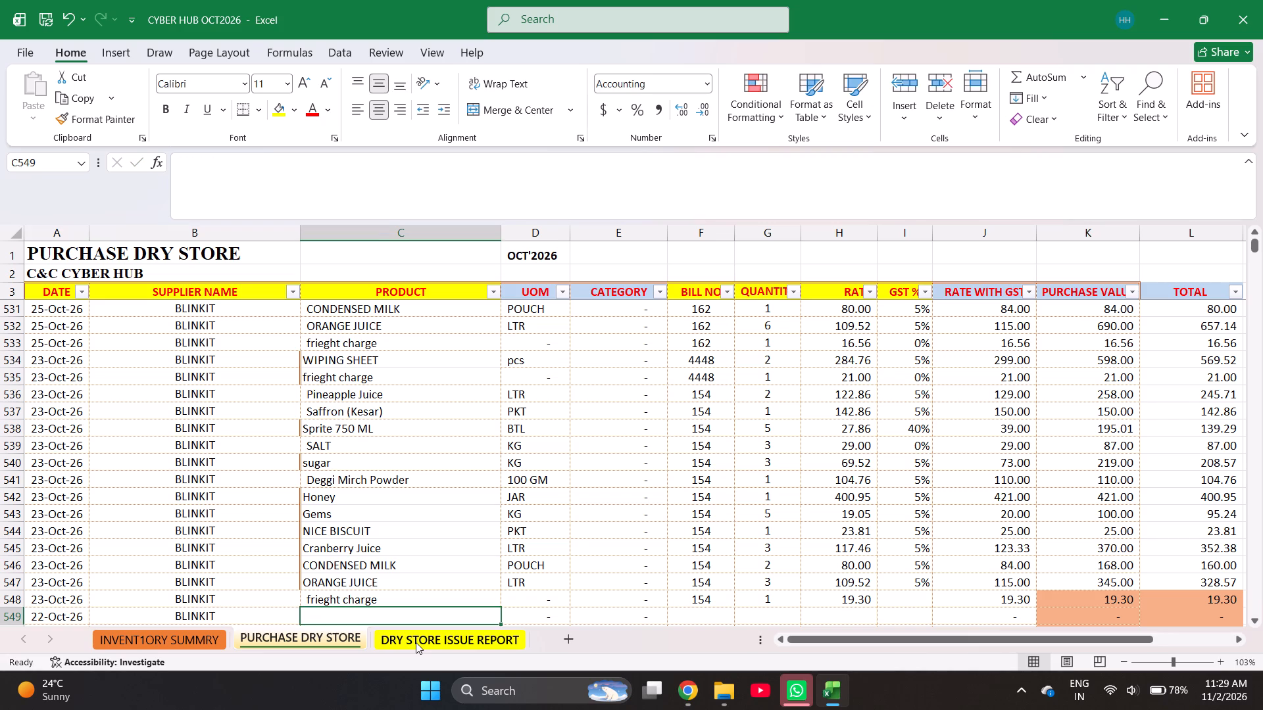
text(pine)
key(Return)
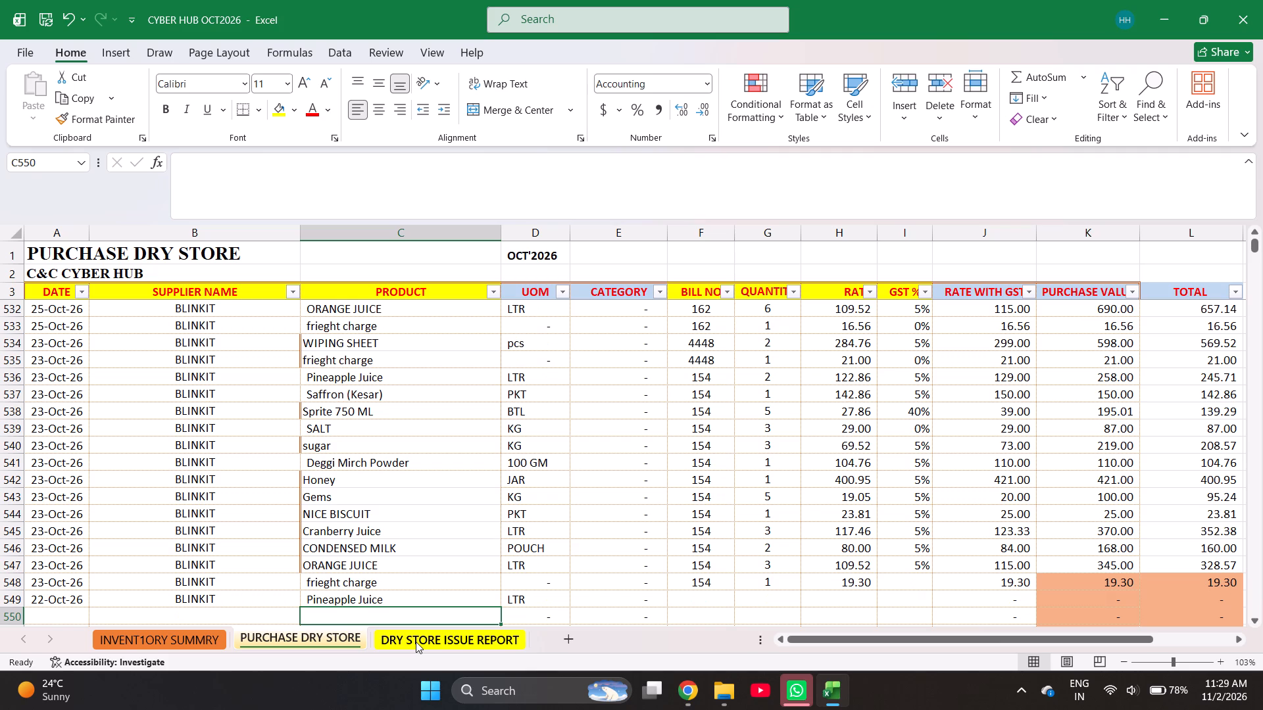
Enter "staff tea" as the product in row 550.
text(staf)
text(f t)
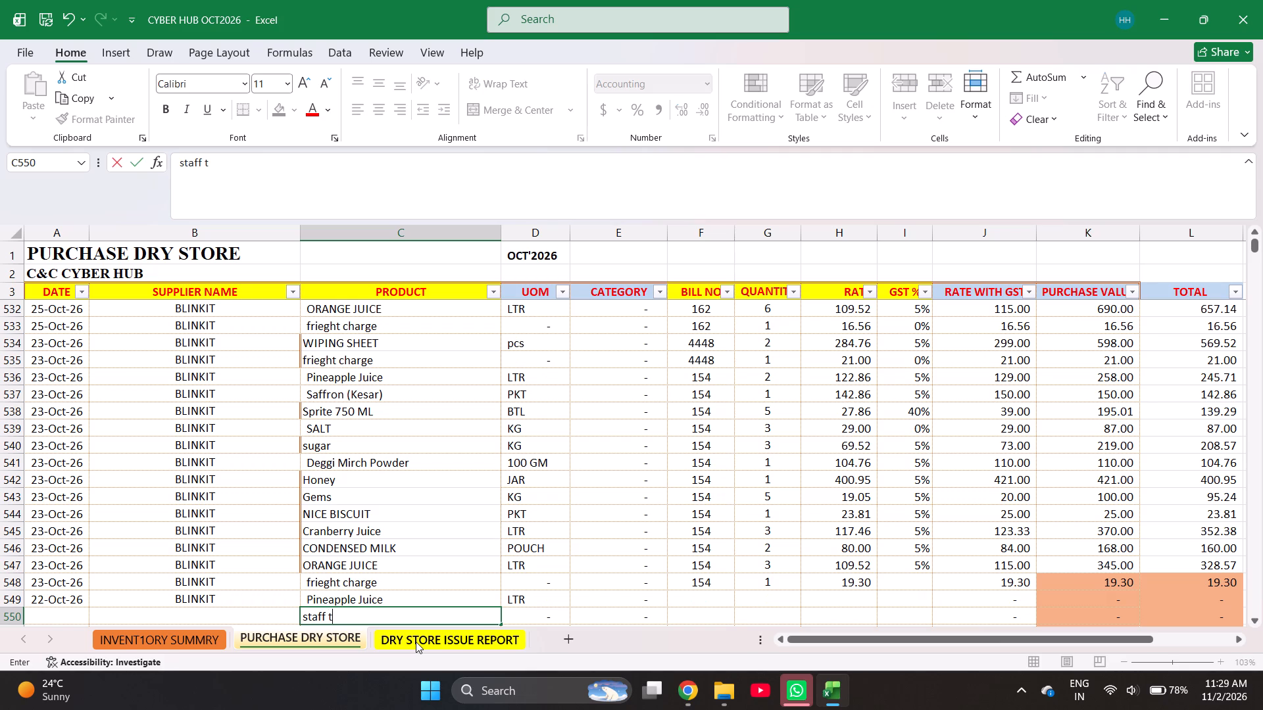
text(ea)
key(Return)
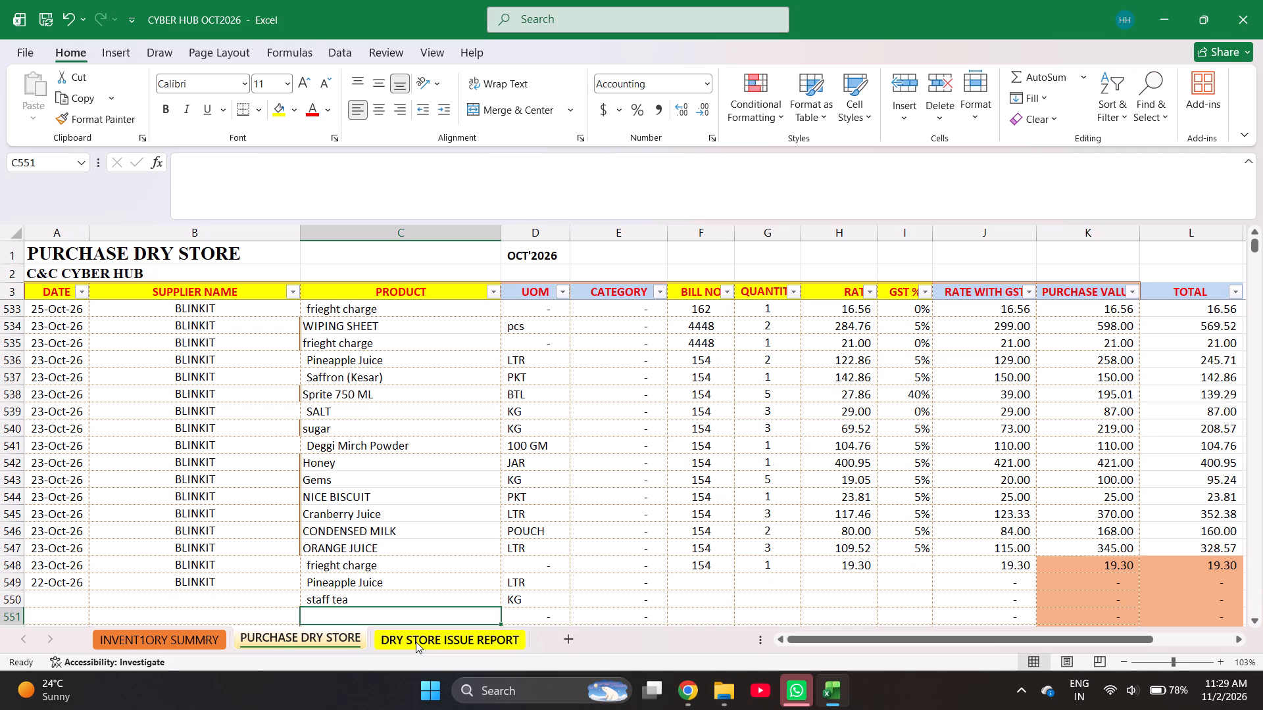
Find "Extra Virgin Olive Oil 1 LTR" in the inventory summary sheet and copy it as the product in row 551 of PURCHASE DRY STORE.
text(ex)
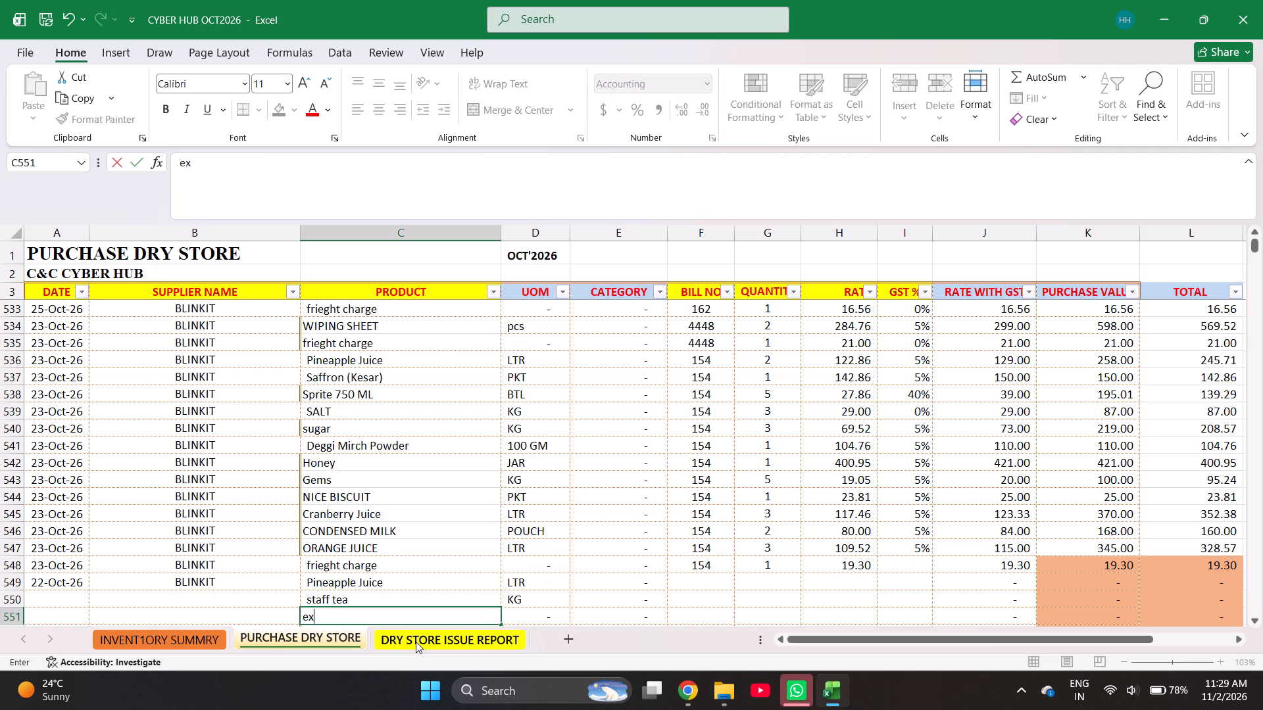
text(tr)
key(ctrl+Page_Up)
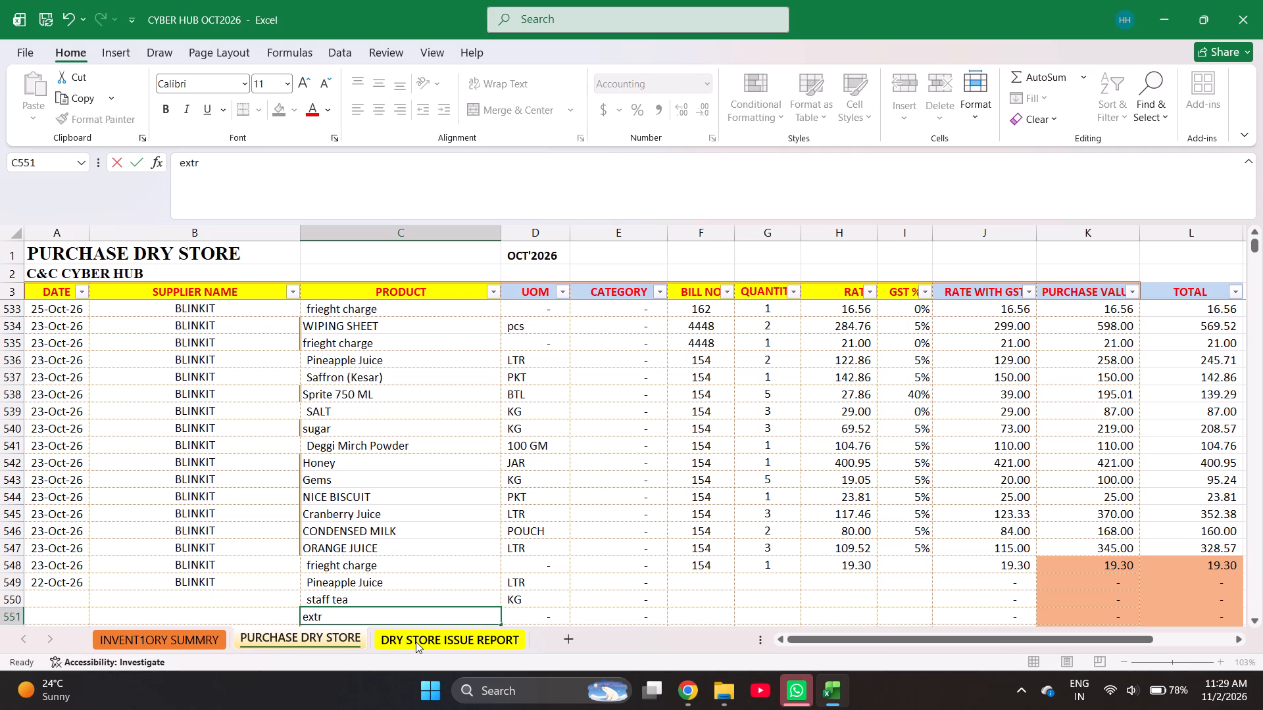
key(ctrl+f)
text(extra)
key(Return)
key(Escape)
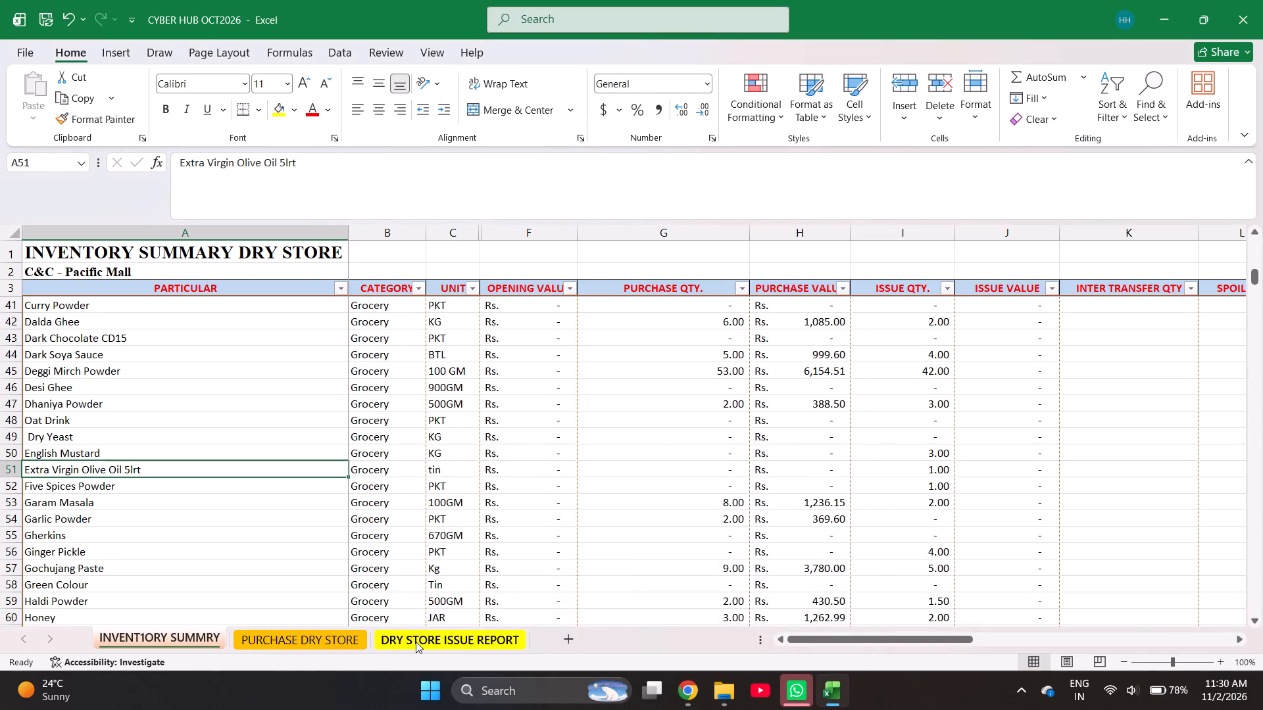
key(ctrl+f)
key(Return)
key(Return)
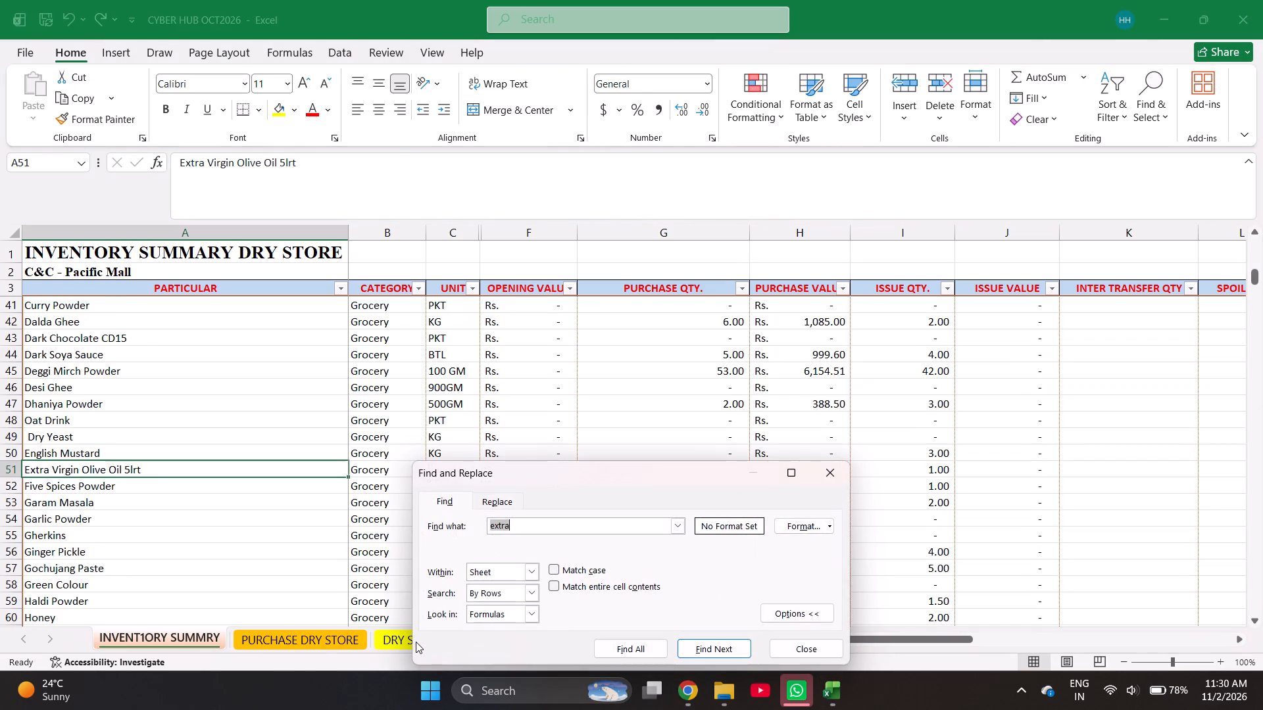
key(Return)
key(Escape)
key(ctrl+c)
key(ctrl+Page_Down)
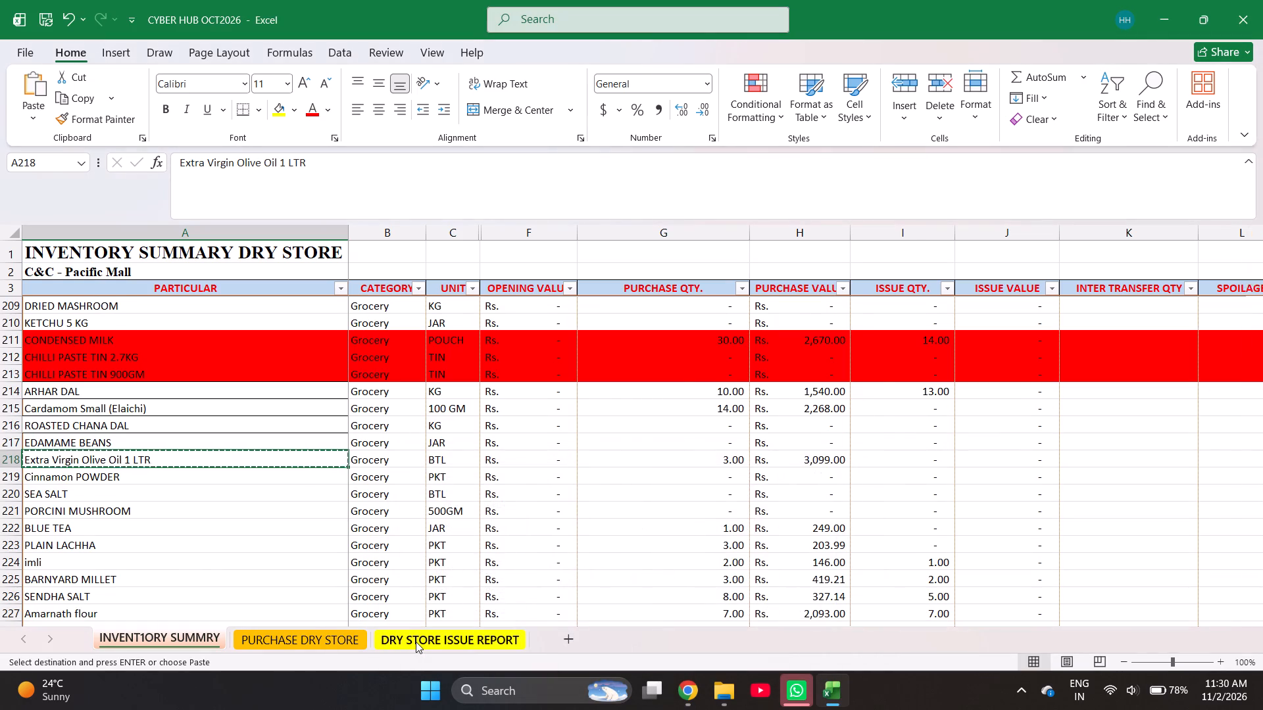
key(Return)
key(Return)
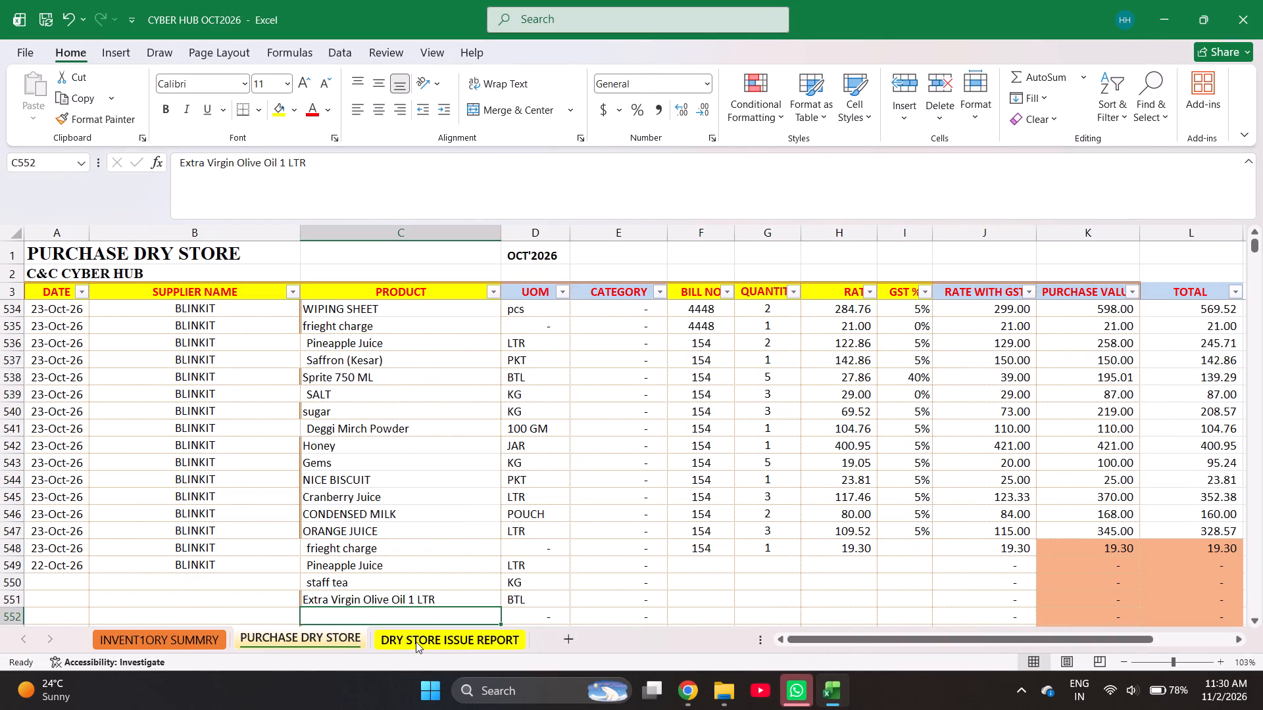
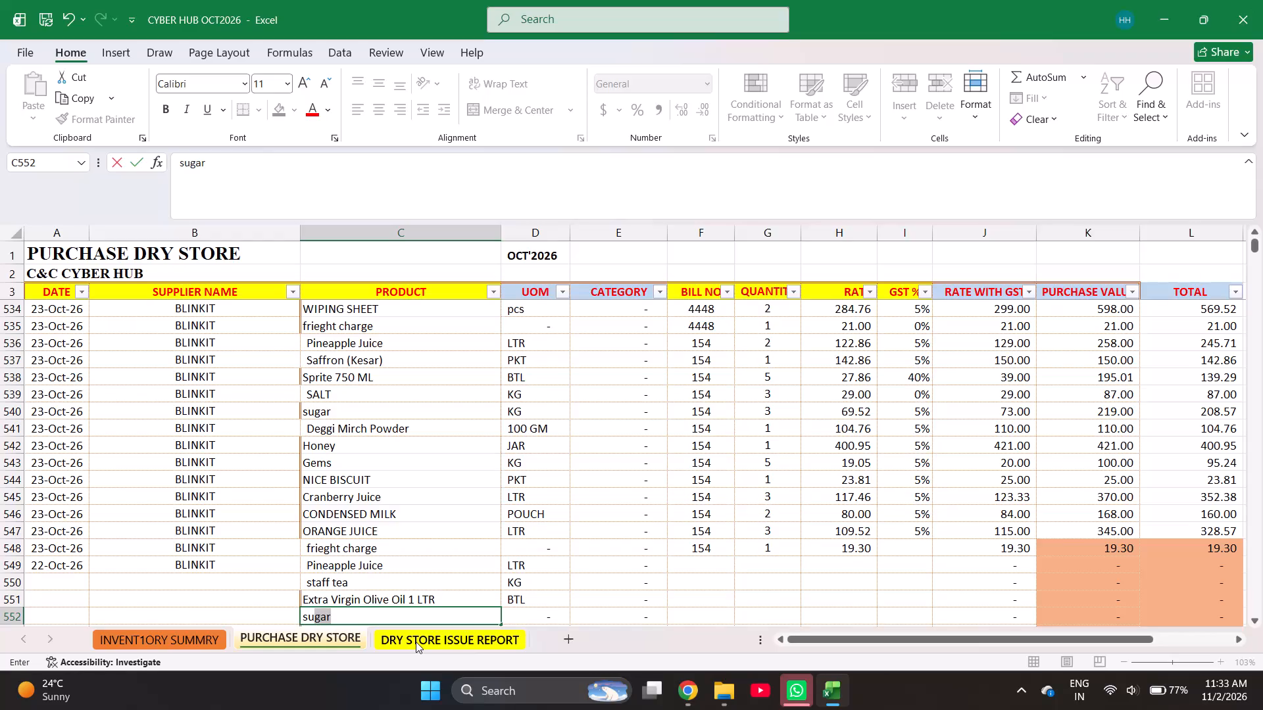
Enter sugar and NICE BISCUIT as the products in rows 552 and 553.
key(Return)
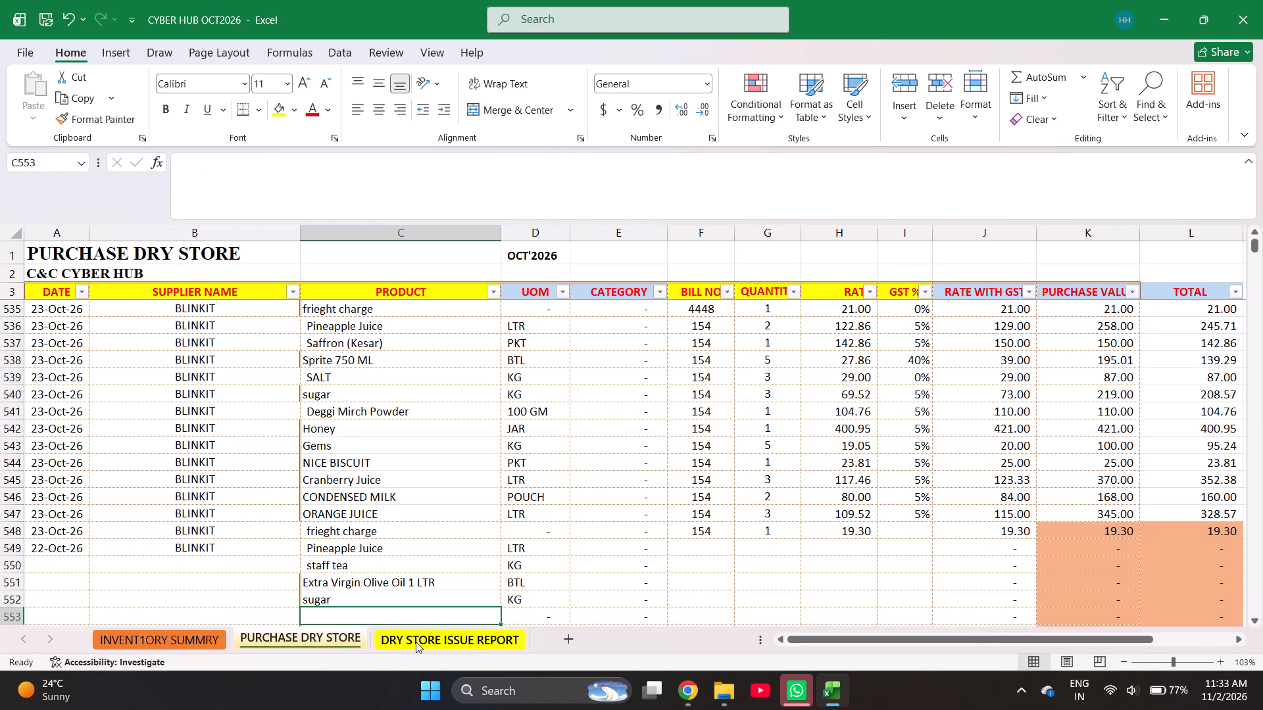
text(ni)
key(Return)
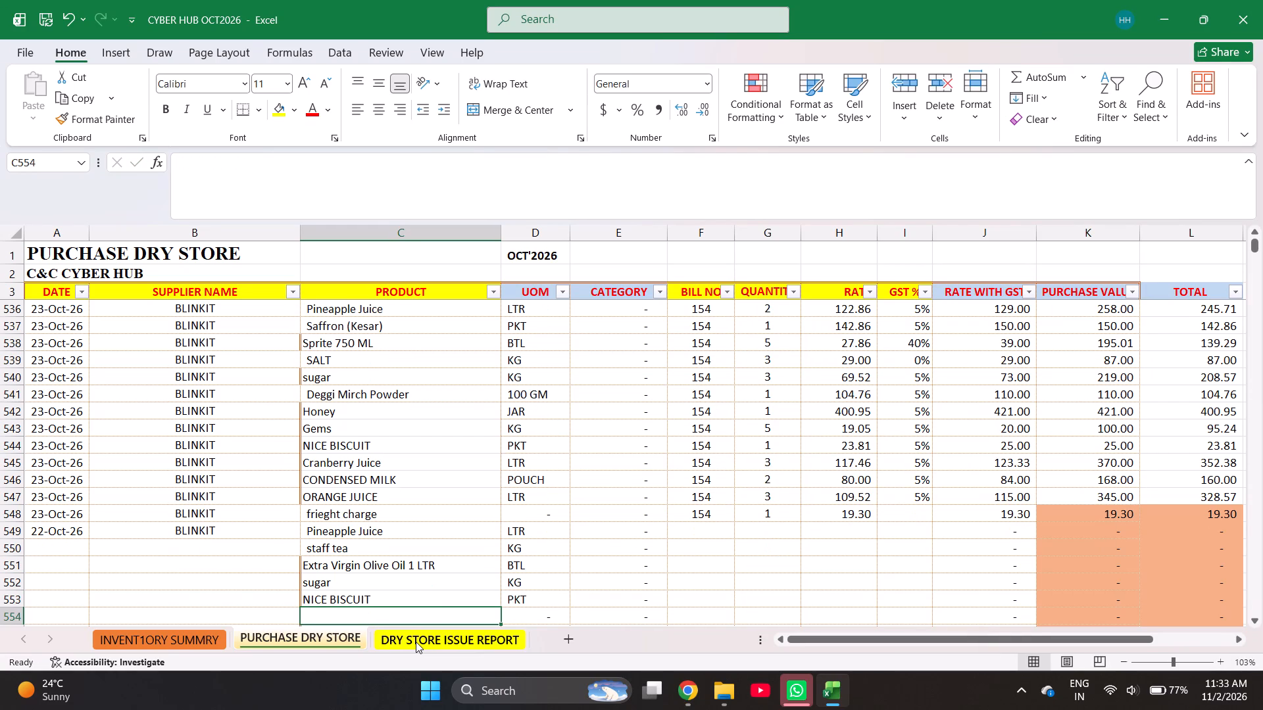
Fill the date 22-Oct-26 and supplier BLINKIT from row 549 down through row 553.
key(Left)
key(Left)
key(ctrl+Up)
key(shift+Right)
key(shift+Down)
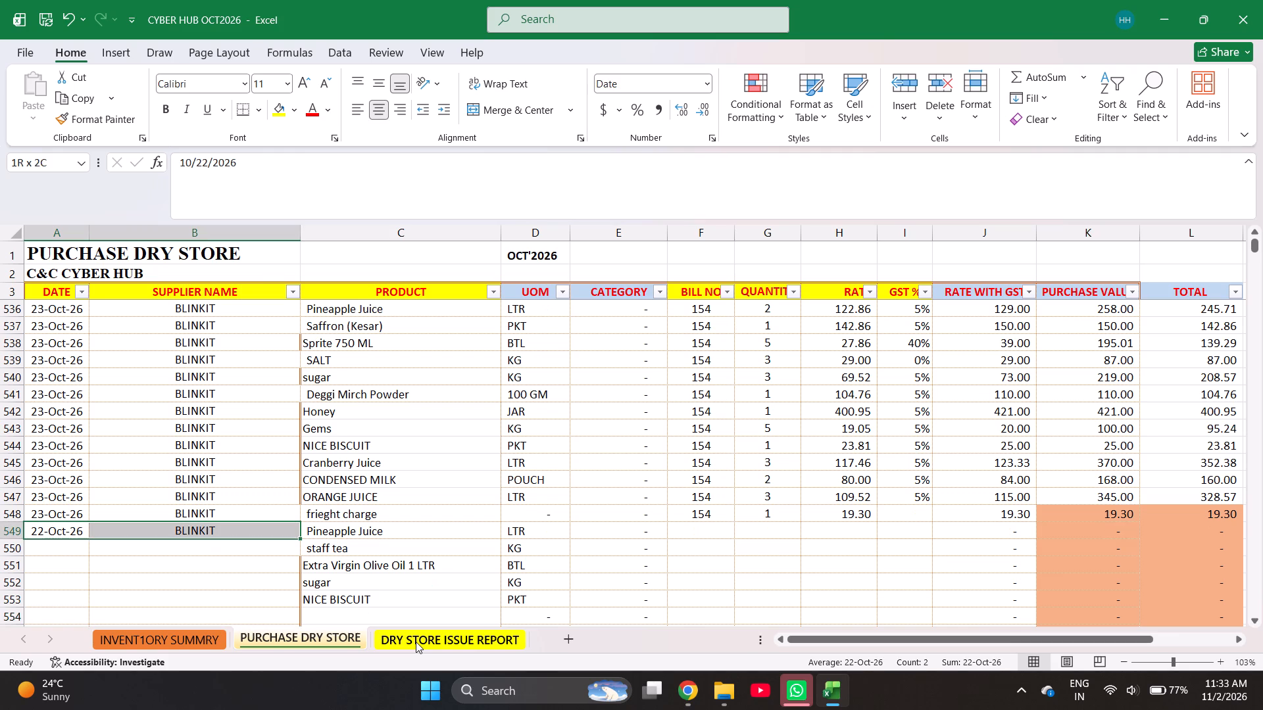
key(shift+Down)
key(shift+Down)
key(shift+Down)
key(ctrl+d)
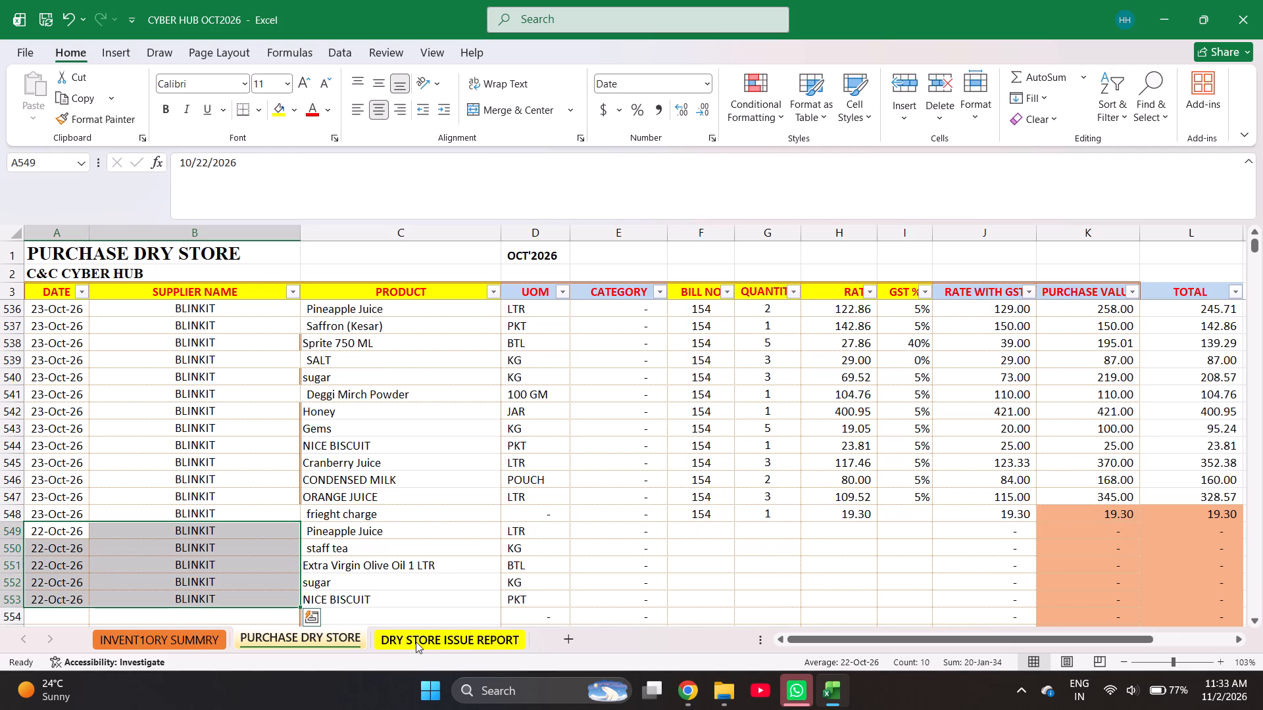
Extend the date 22-Oct-26 and supplier BLINKIT one more row, to row 554.
key(Right)
key(Right)
key(Right)
key(Right)
key(Left)
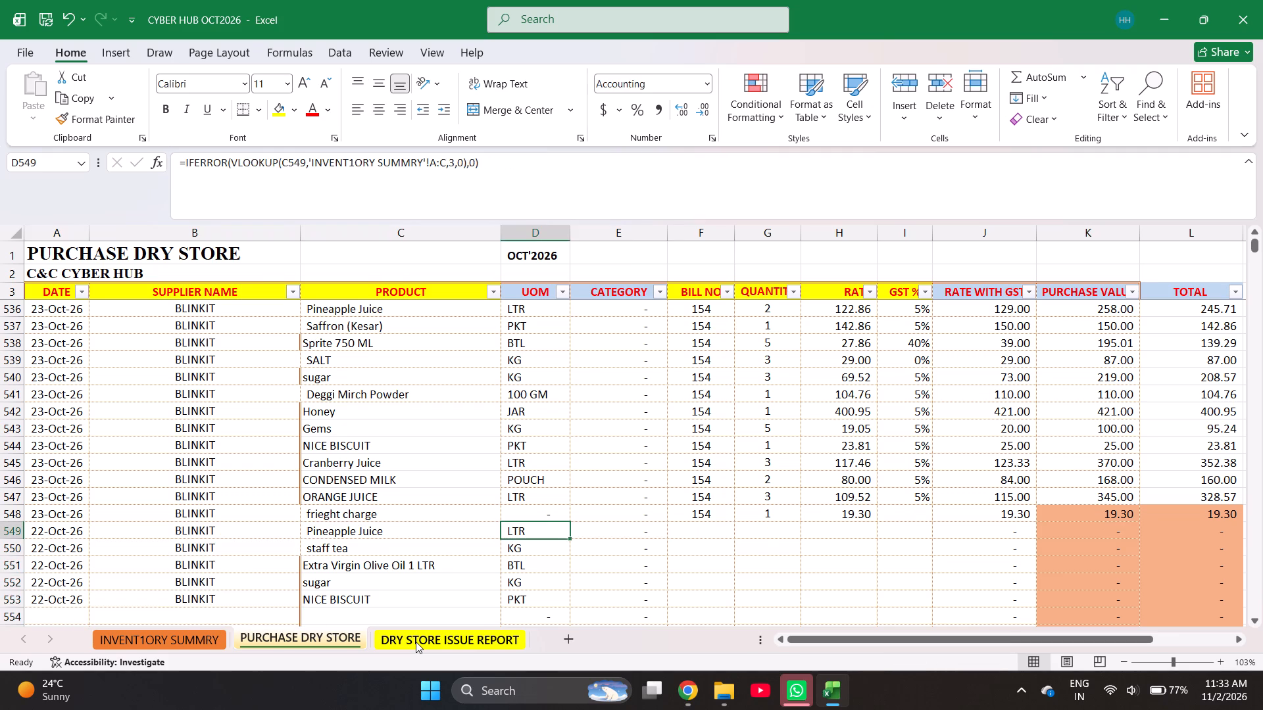
key(ctrl+Left)
key(ctrl+Down)
key(shift+Right)
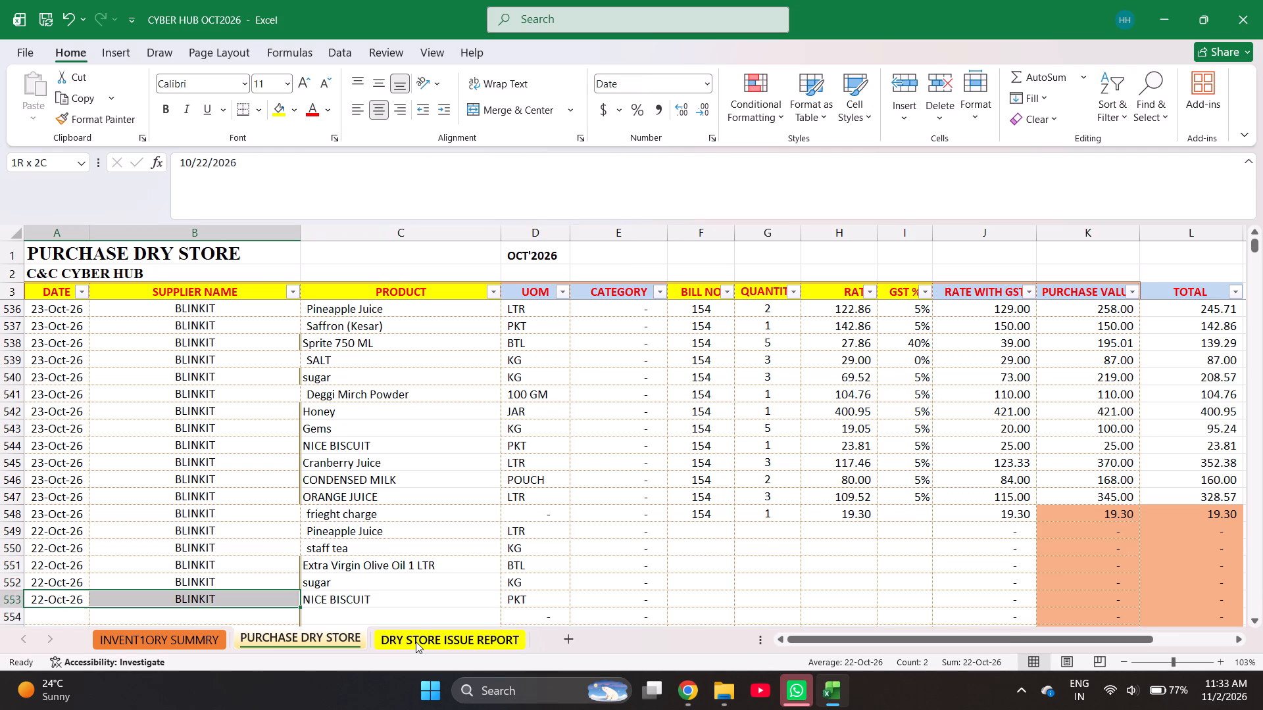
key(shift+Down)
key(ctrl+d)
Enter bill number 149 in row 549 and fill it down through row 554.
key(Right)
key(Right)
key(Right)
key(Right)
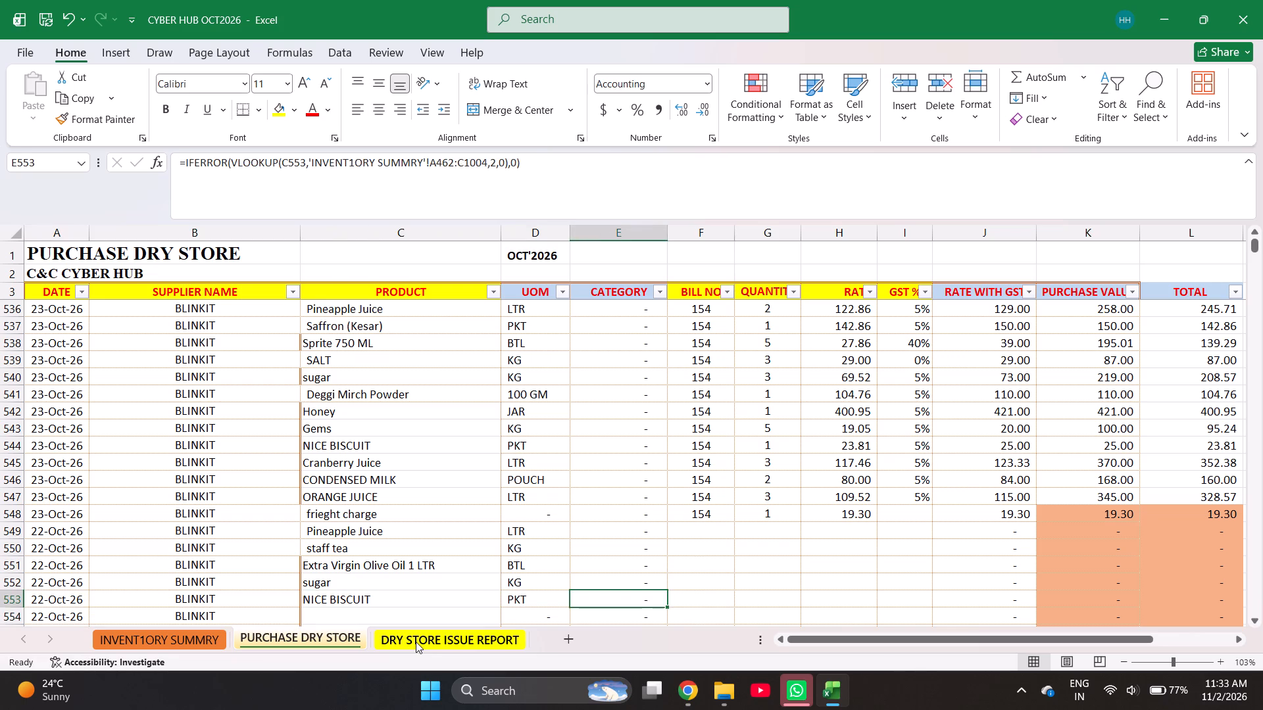
key(Right)
key(ctrl+Up)
key(Down)
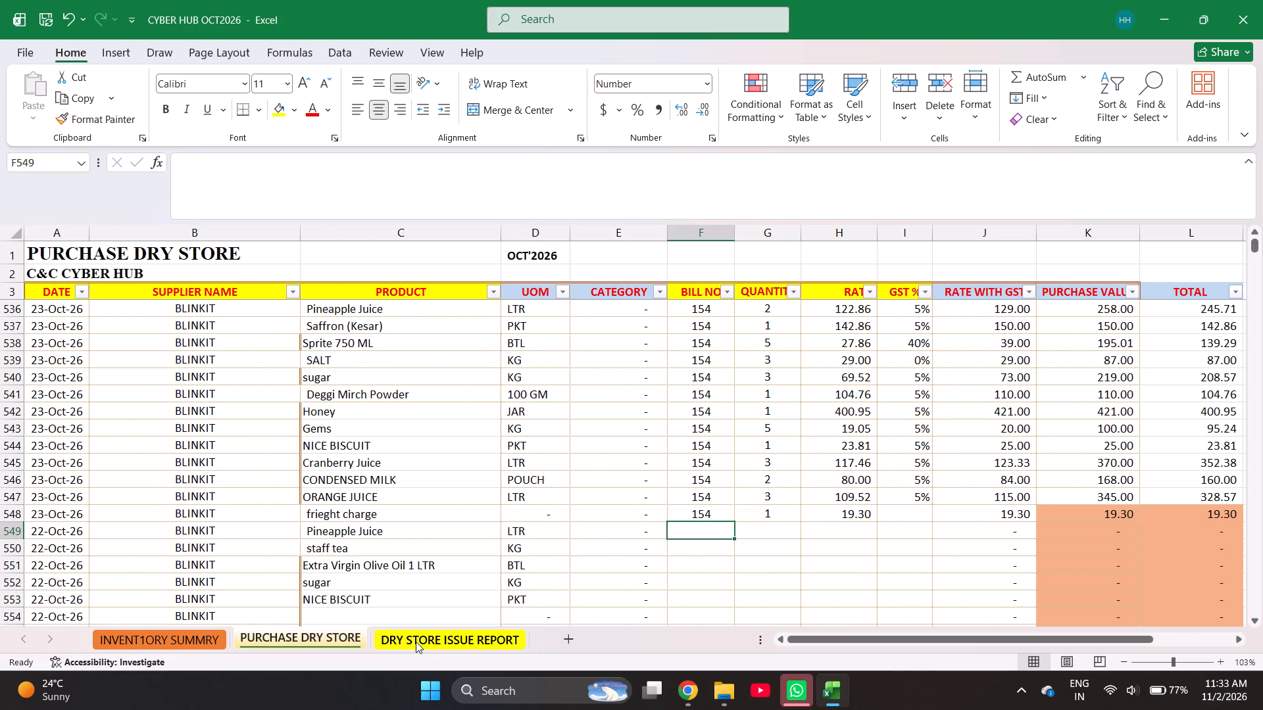
text(149)
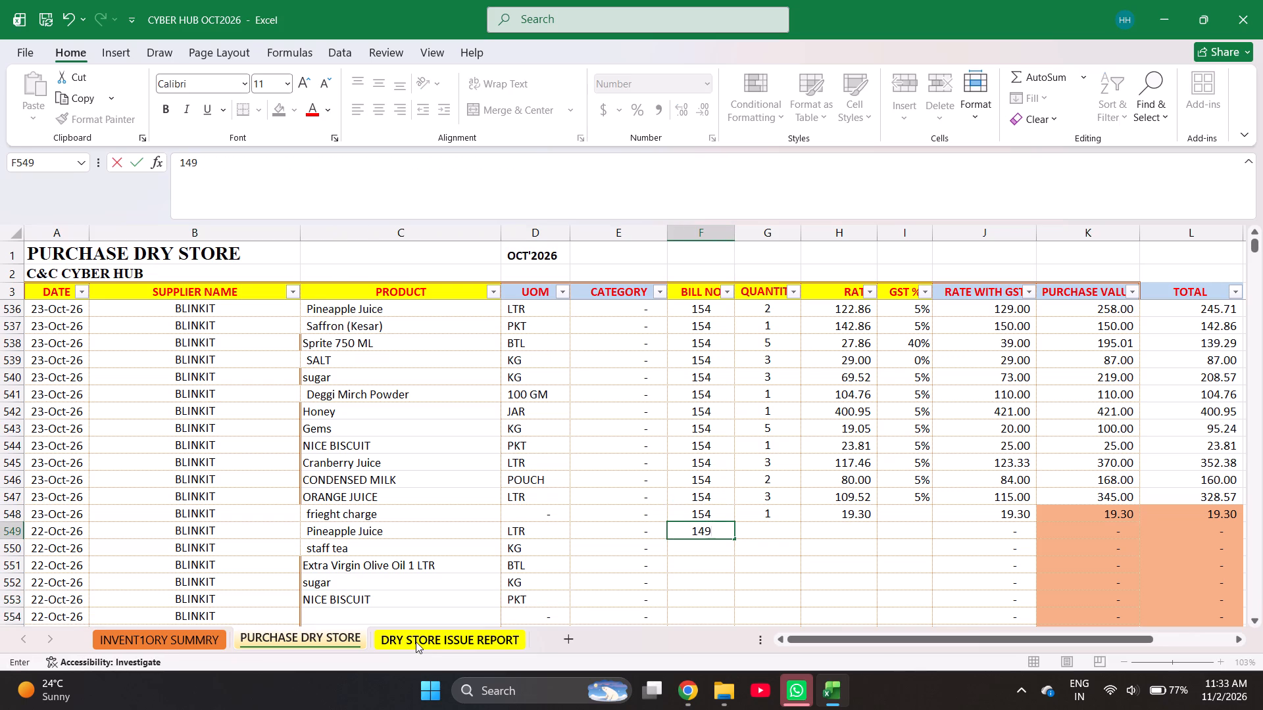
key(shift+Down)
key(shift+Down)
key(shift+Down)
key(shift+Down)
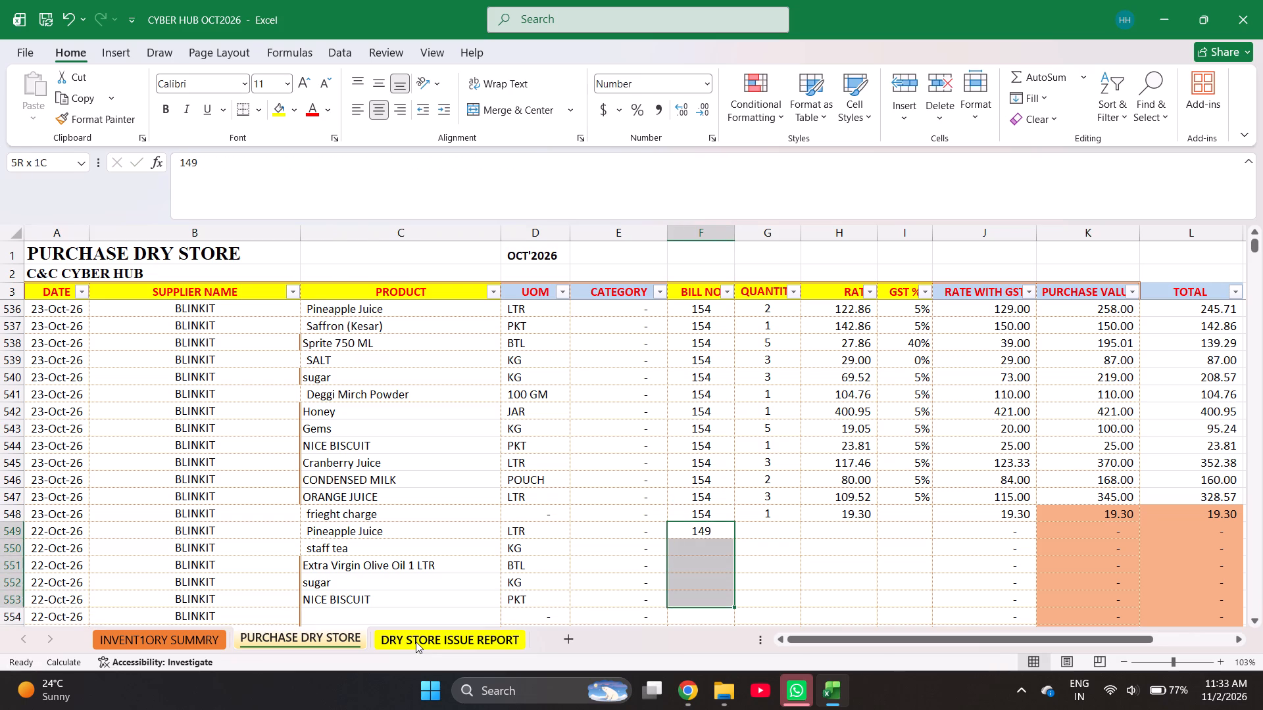
key(shift+Up)
key(ctrl+d)
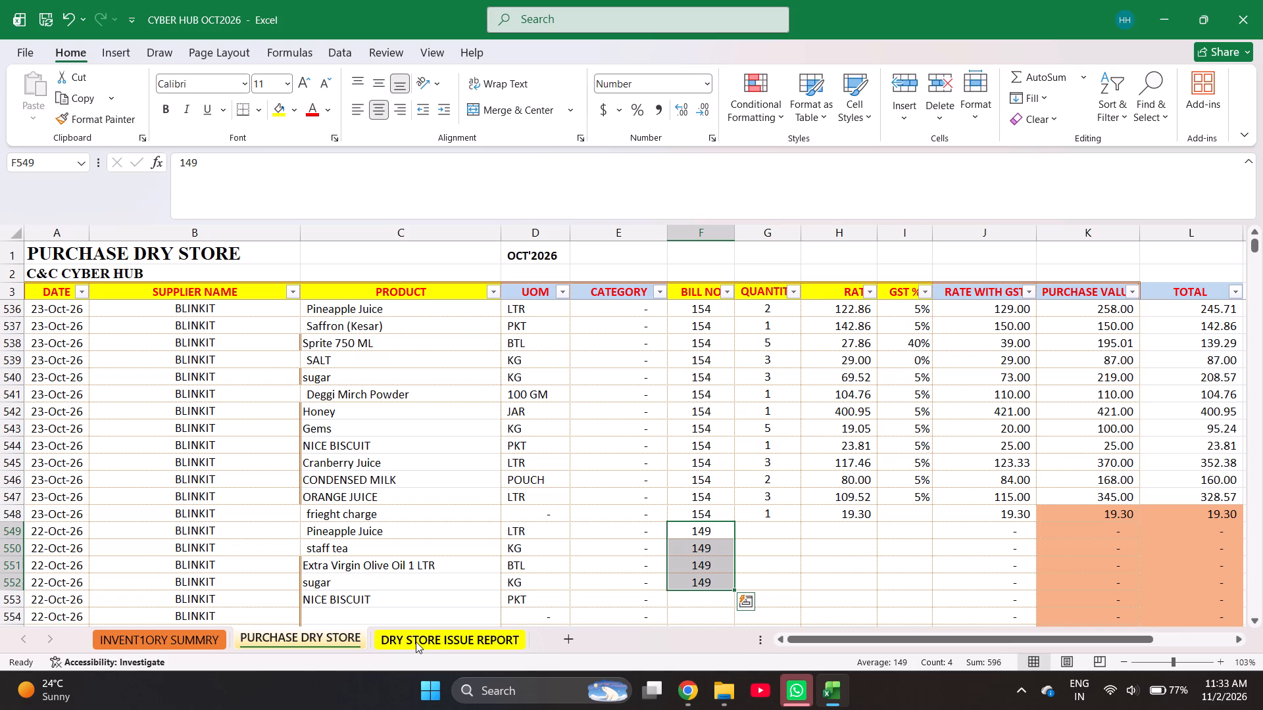
key(shift+Down)
key(shift+Down)
key(ctrl+d)
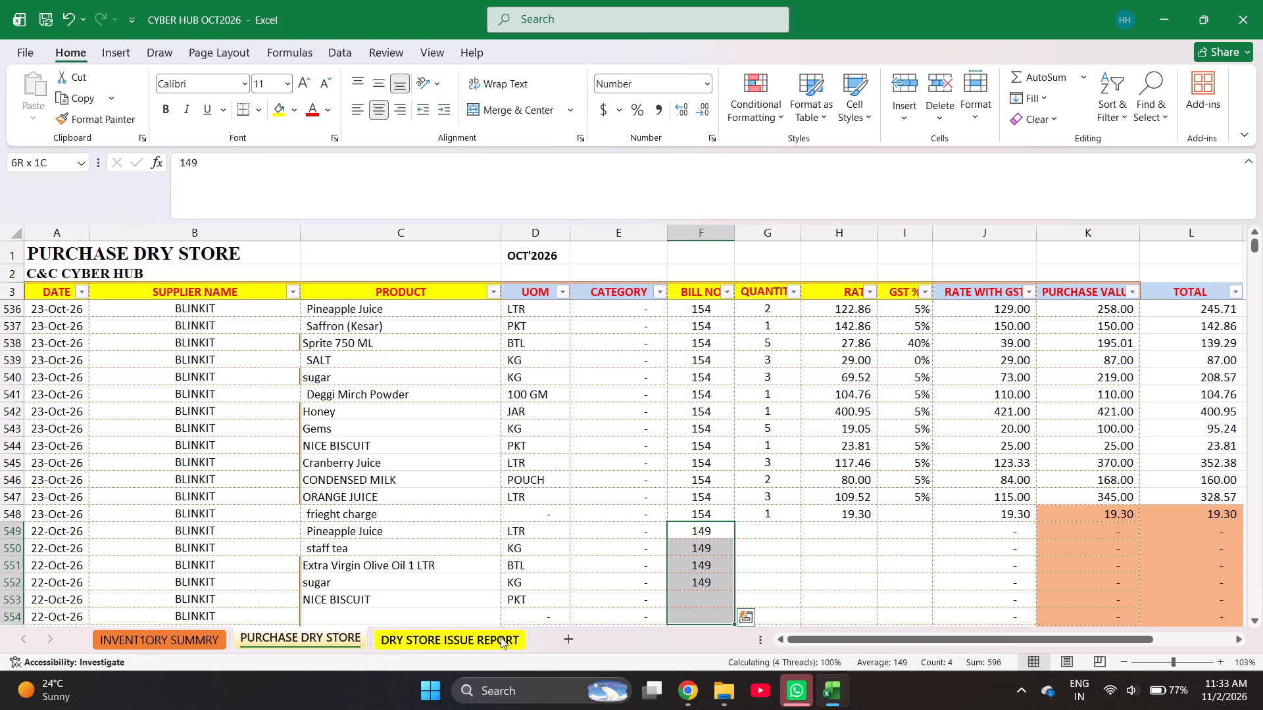
Enter the quantities 3, 1, 1, 1, 2 and 1 for bill 149 in rows 549 to 554.
key(Right)
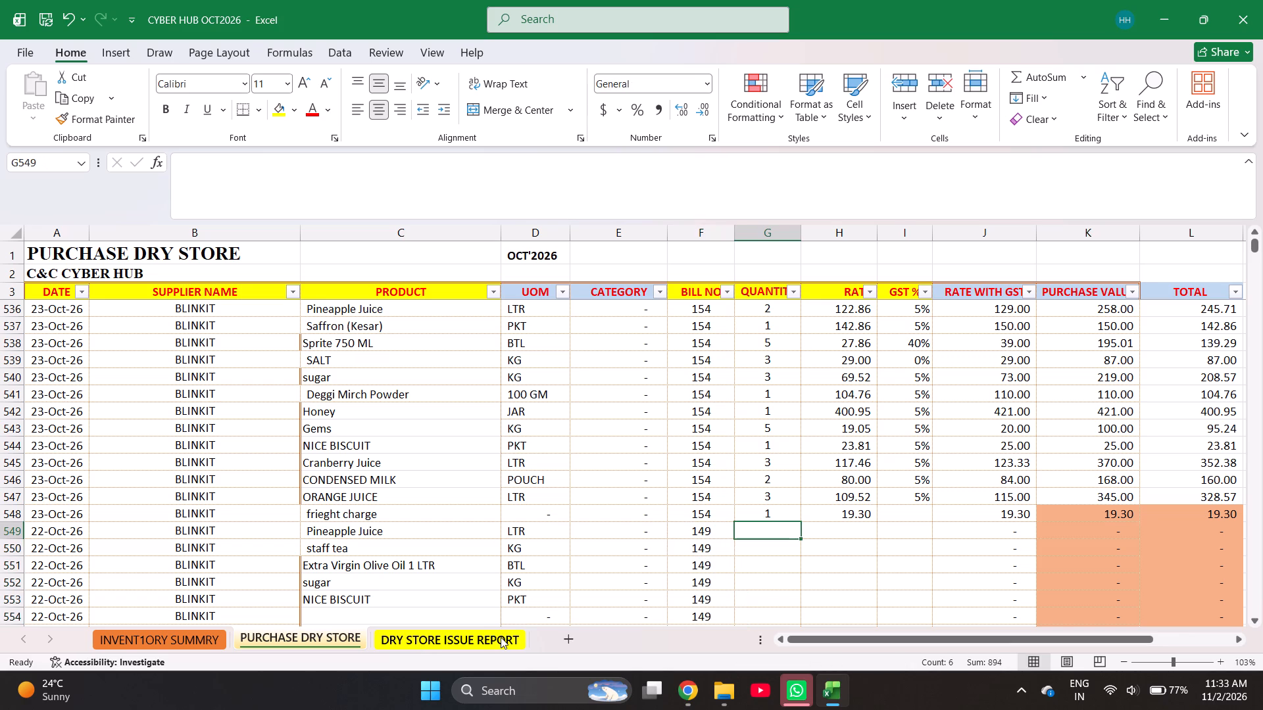
key(3)
key(Return)
key(1)
key(Return)
key(1)
key(Return)
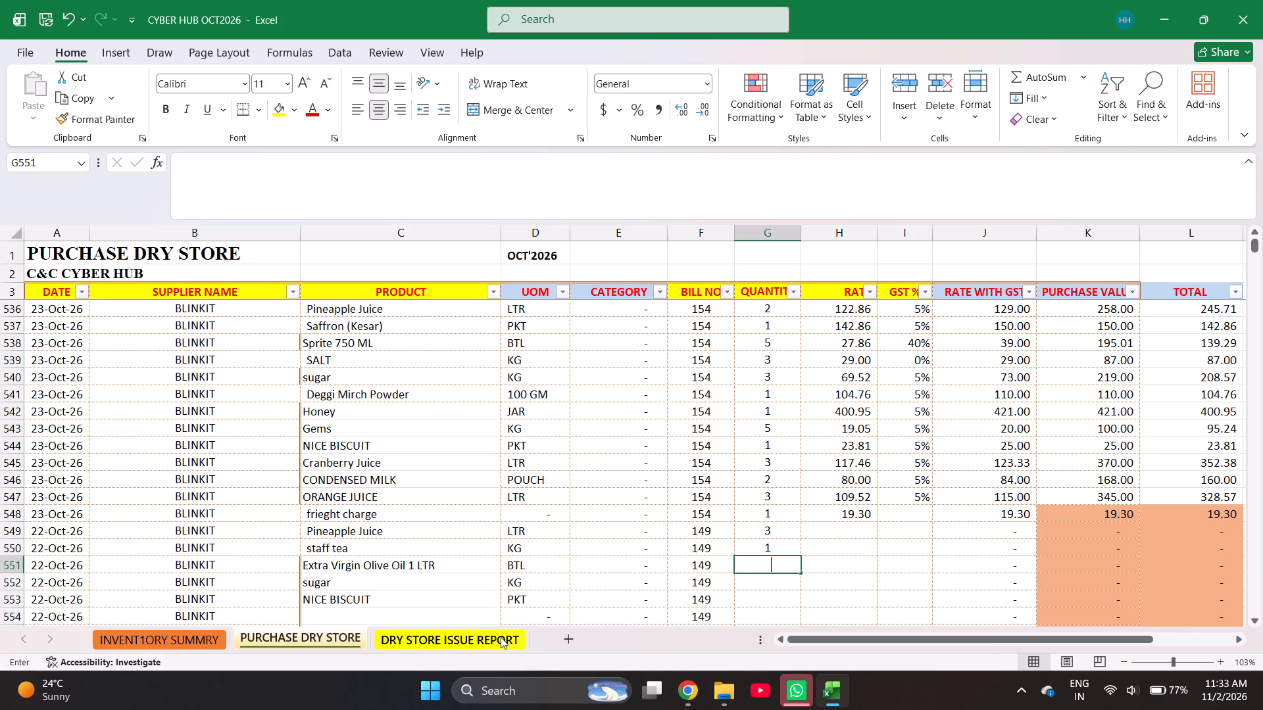
key(1)
key(Return)
key(2)
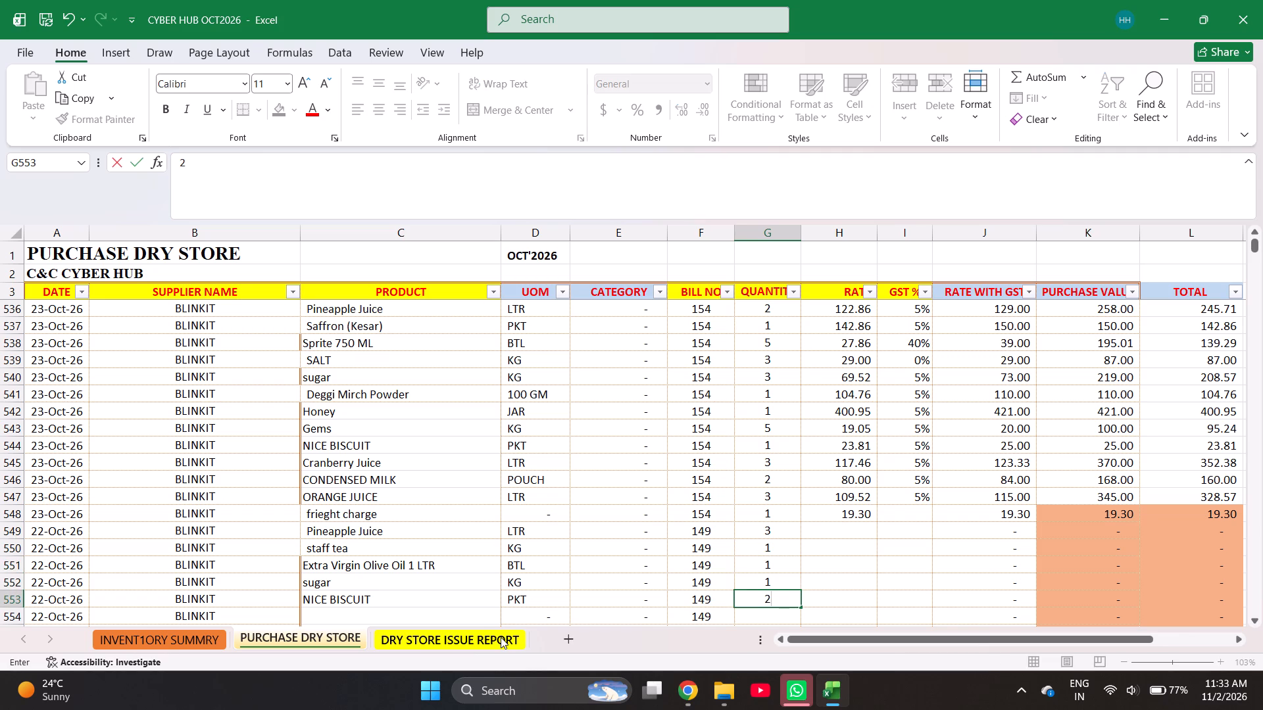
key(BackSpace)
key(2)
key(Return)
key(1)
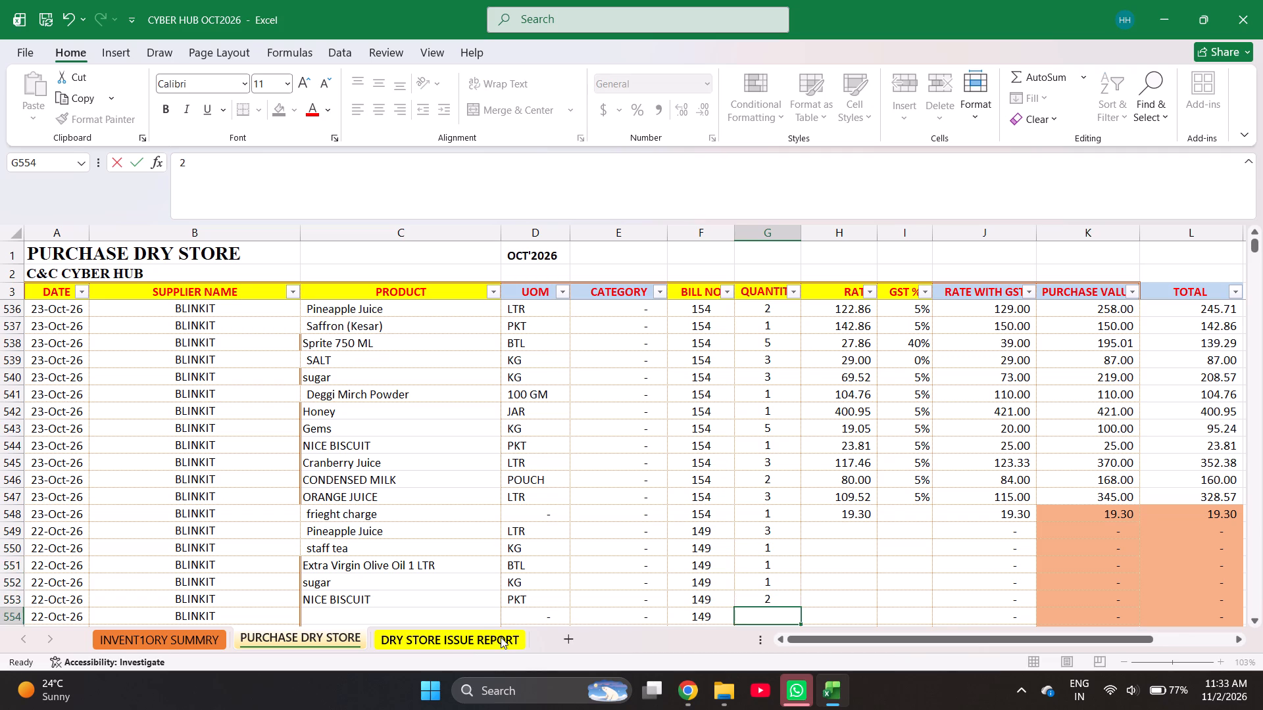
key(Return)
Start on the rates of bill 149 at the Pineapple Juice line in row 549.
key(Right)
key(ctrl+Up)
key(Down)
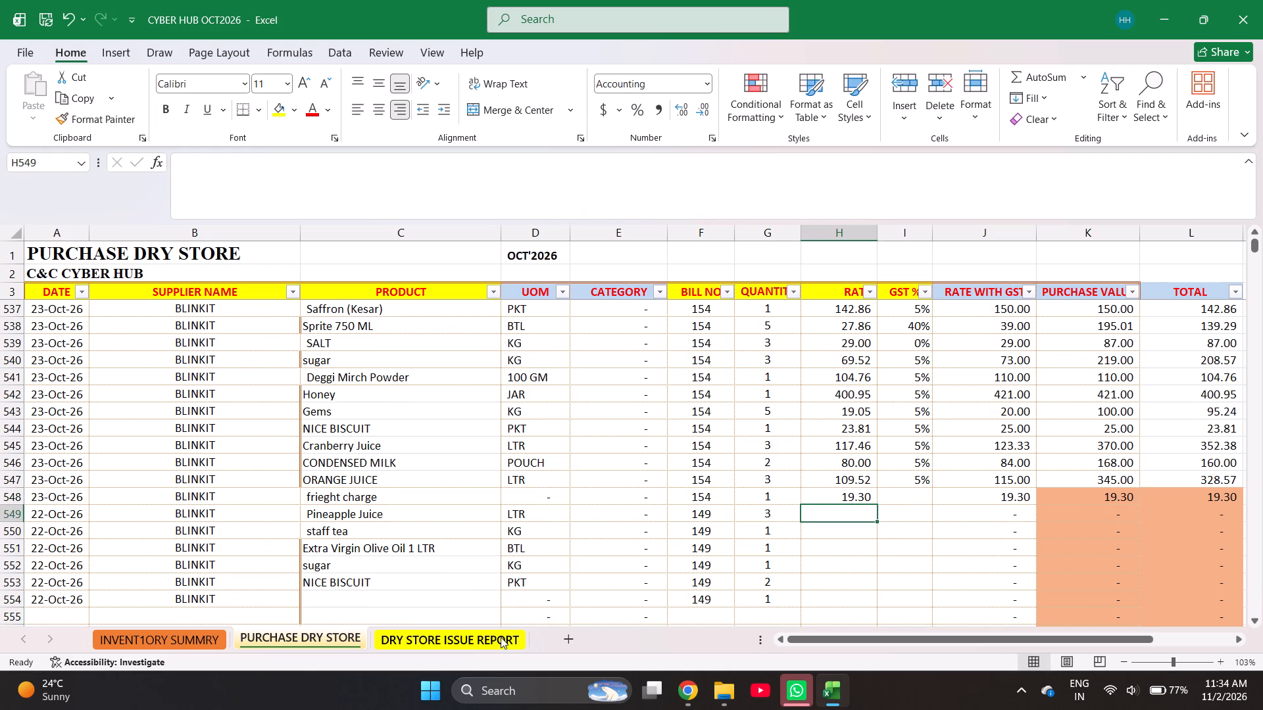
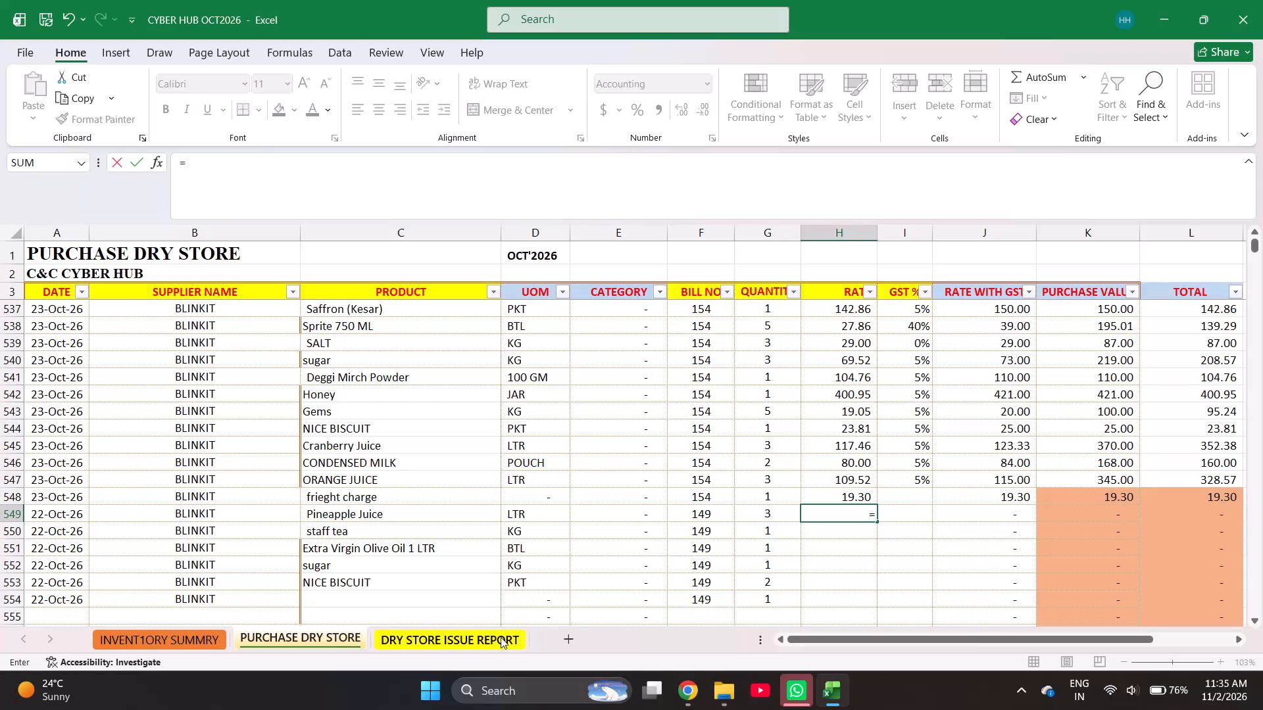
Enter the bill 149 rates as =368.57/3 for Pineapple Juice, 228.57 for staff tea and 1052.38 for Extra Virgin Olive Oil in rows 549 to 551.
text(368.57/3)
key(Return)
key(equal)
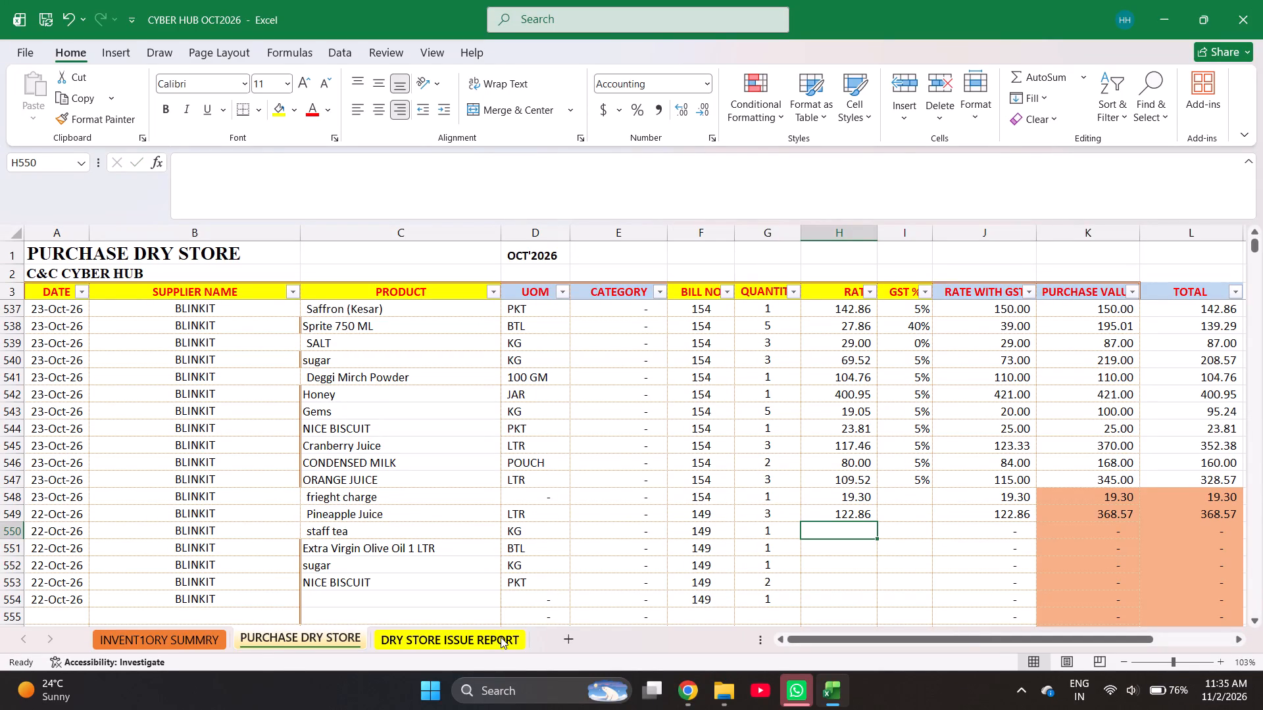
text(228.57/)
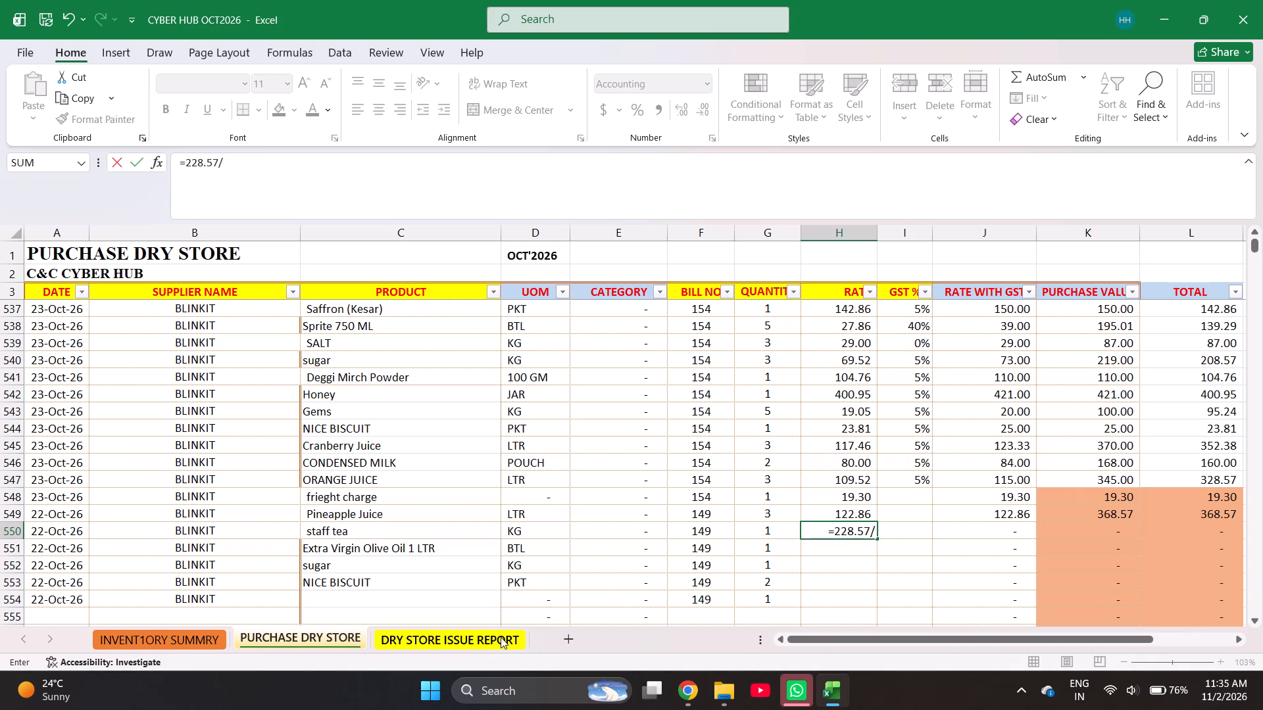
key(BackSpace)
key(Return)
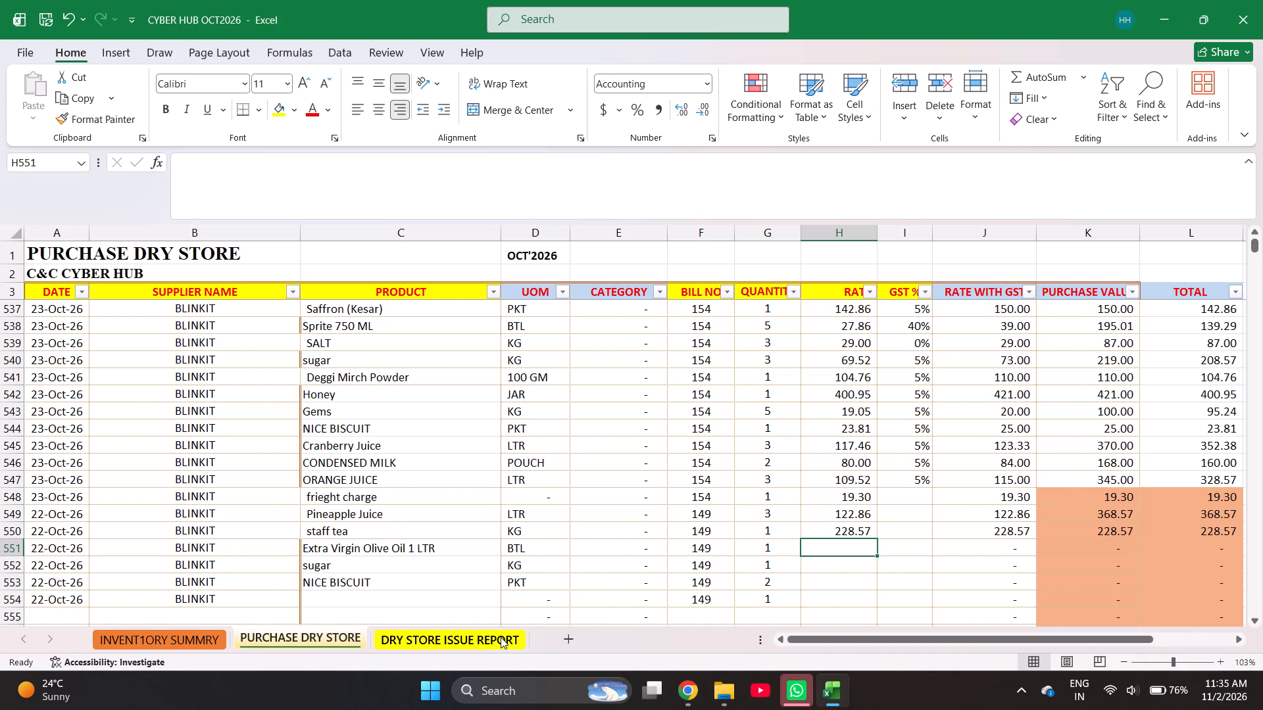
text(1052)
text(.38)
key(Return)
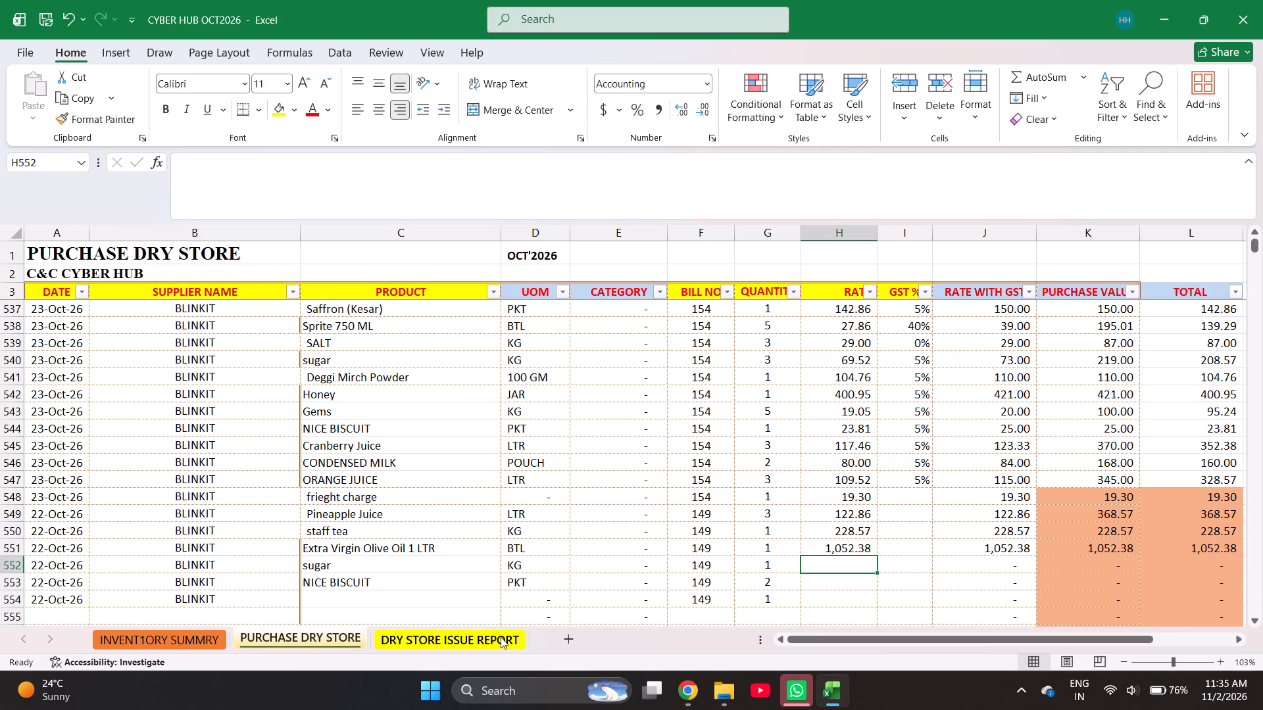
Enter the remaining bill 149 rates in rows 552 to 554: 332.38 for sugar, =47.62/2 for NICE BISCUIT and 21 for the unnamed line.
text(332.38)
key(Return)
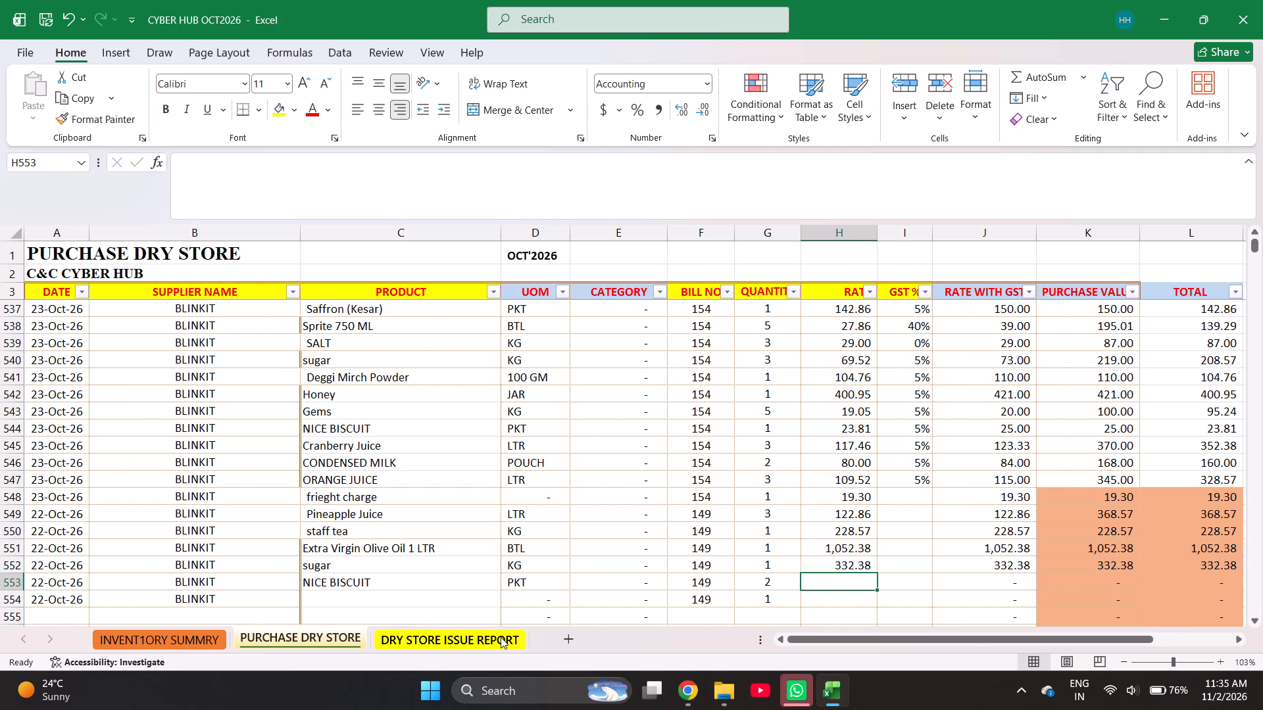
key(equal)
text(47.62/2)
key(Return)
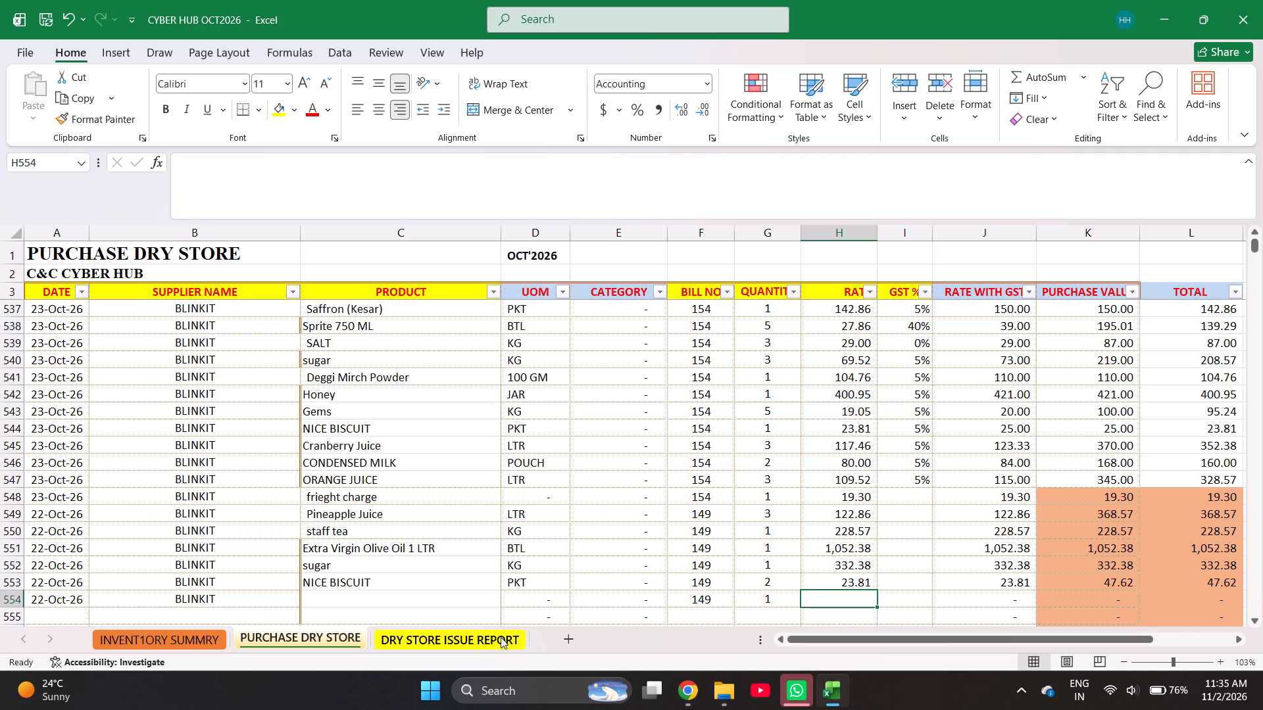
text(21)
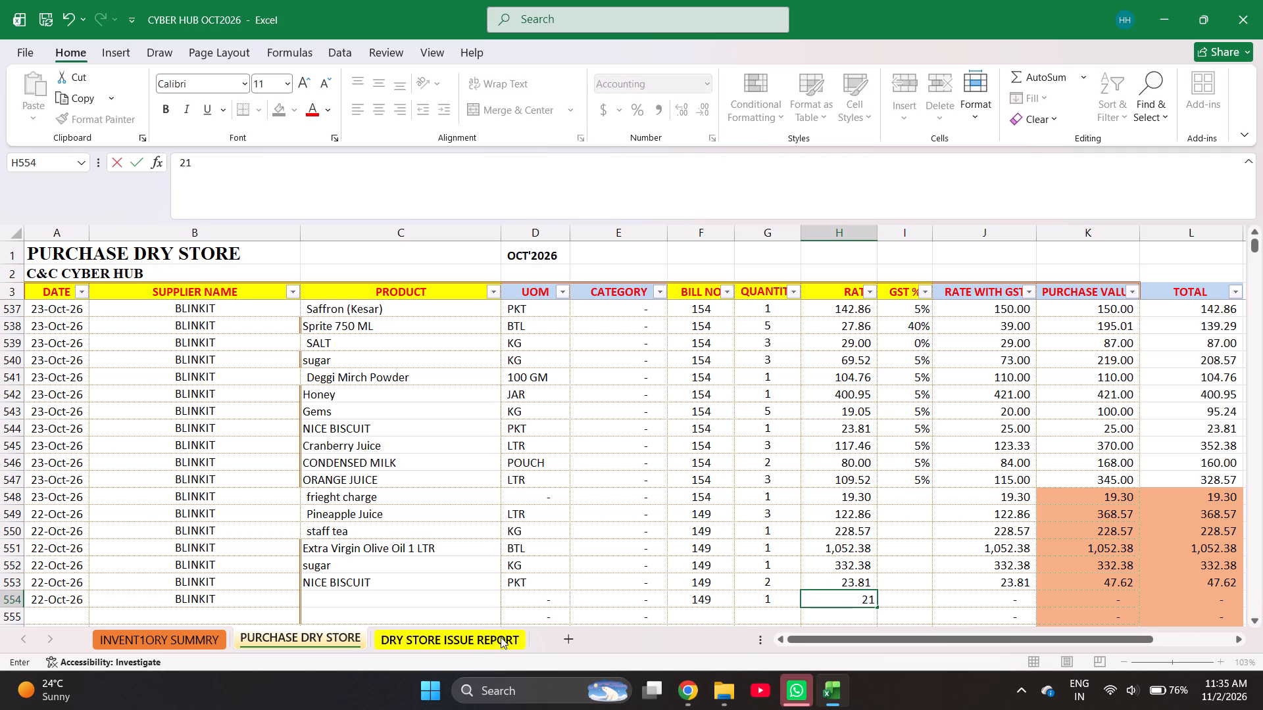
key(Right)
Start on the missing GST percentages at the first blank GST % cell, in row 548.
key(ctrl+Up)
key(Down)
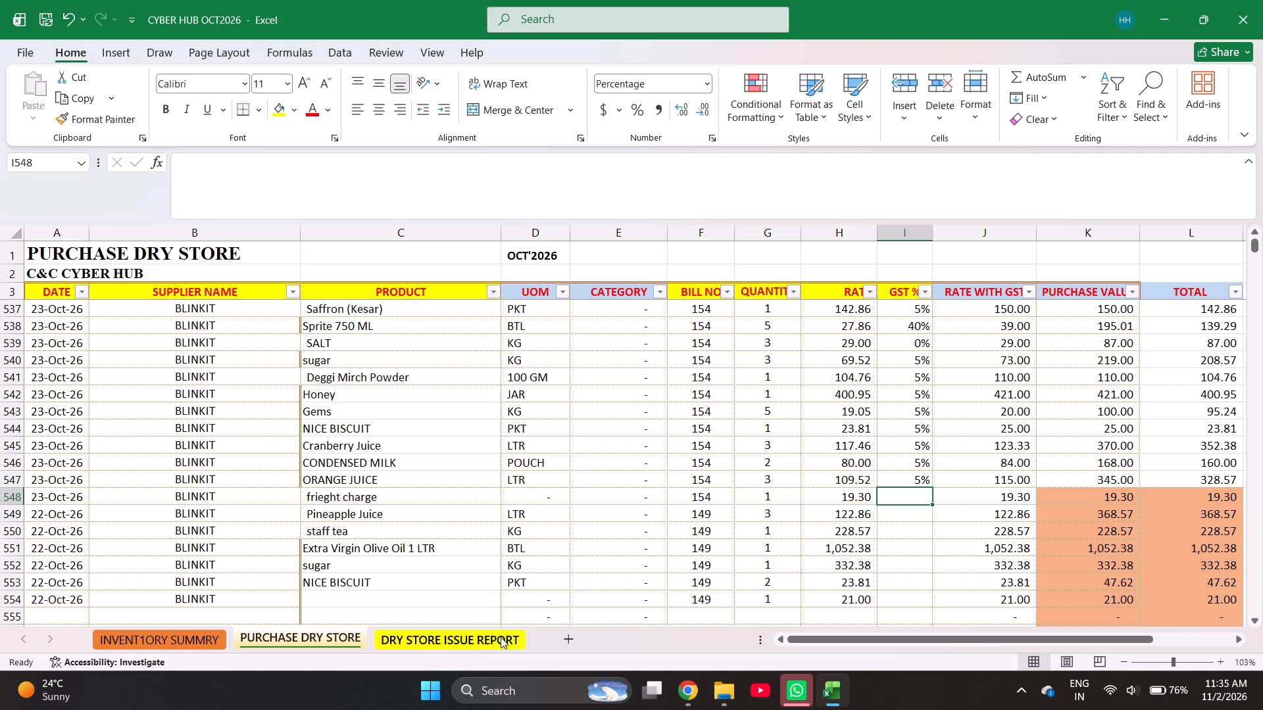
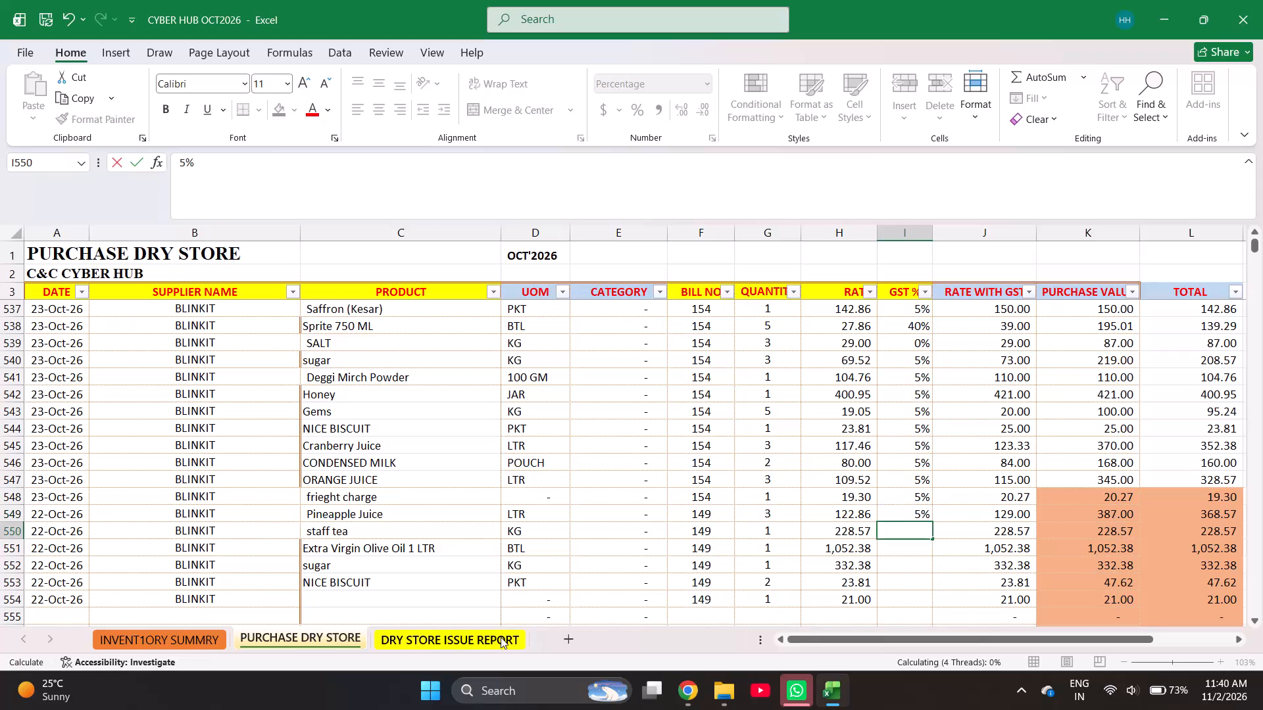
Enter the remaining bill 149 GST percentages: 5% in rows 550 to 553 and 0% in row 554.
key(Return)
key(Up)
key(5)
key(Return)
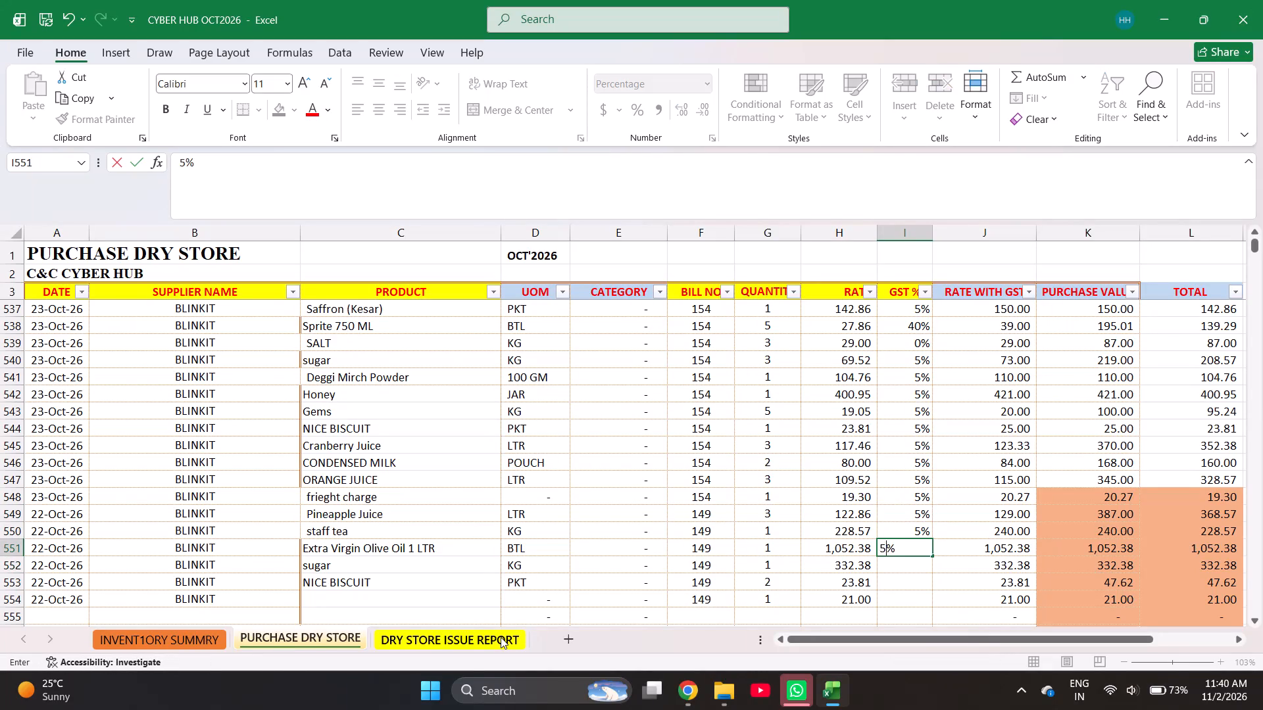
key(5)
key(Return)
key(5)
key(Return)
key(5)
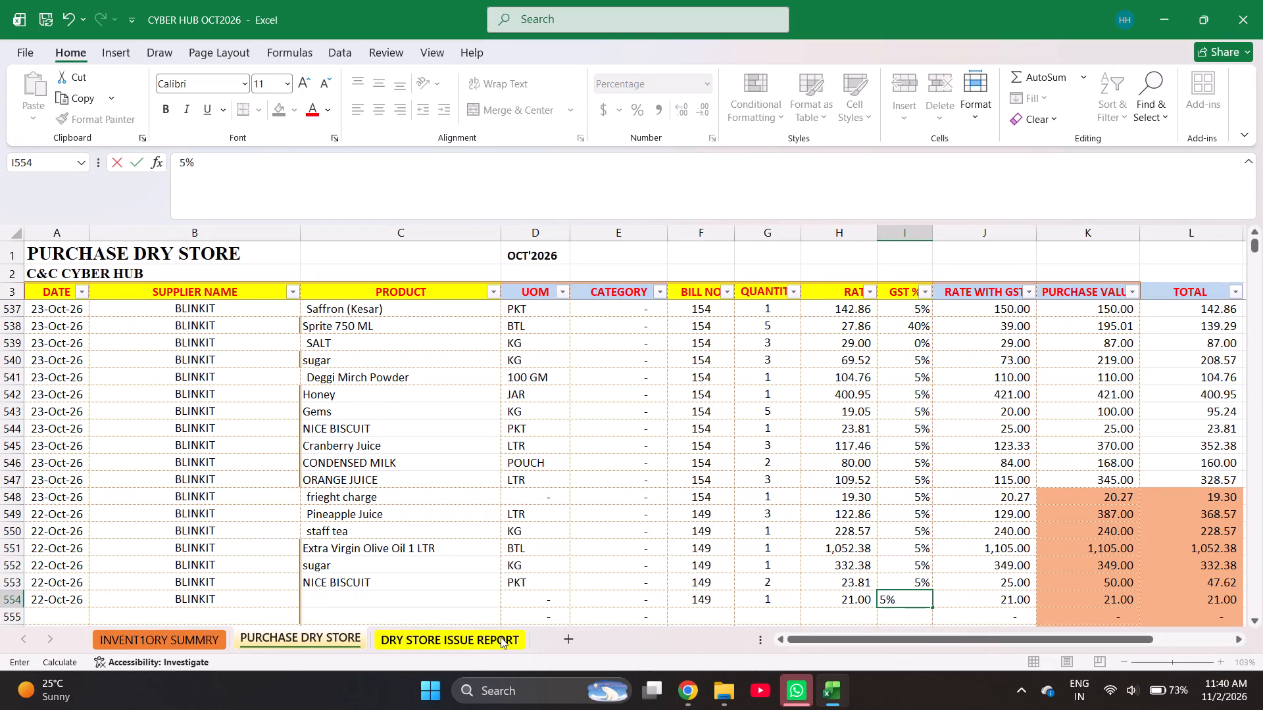
key(BackSpace)
key(0)
key(Return)
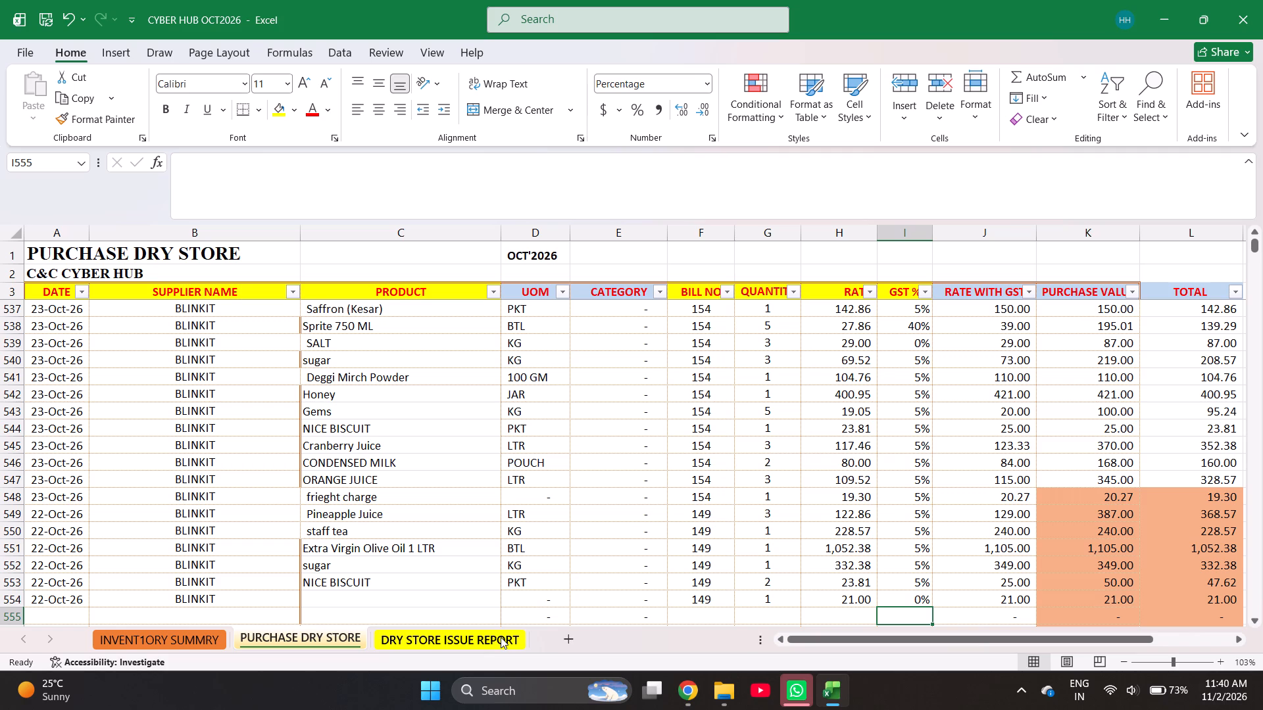
Fill in the missing product name of the last bill 149 line, row 554, as frieght charge.
key(Left)
key(Left)
key(Left)
key(Left)
key(Left)
key(Left)
key(Left)
key(Left)
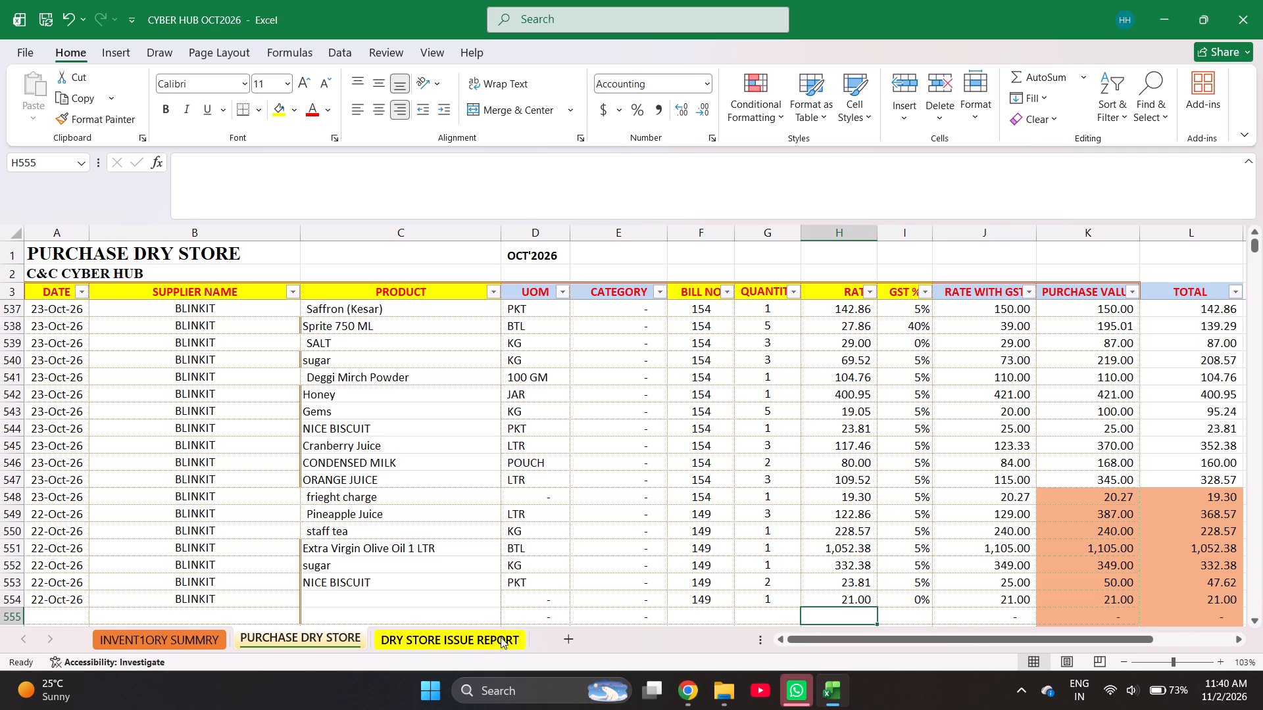
key(Up)
key(Right)
text(fr)
key(Right)
Check the sum of the bill 149 purchase values in rows 549 to 554.
key(Right)
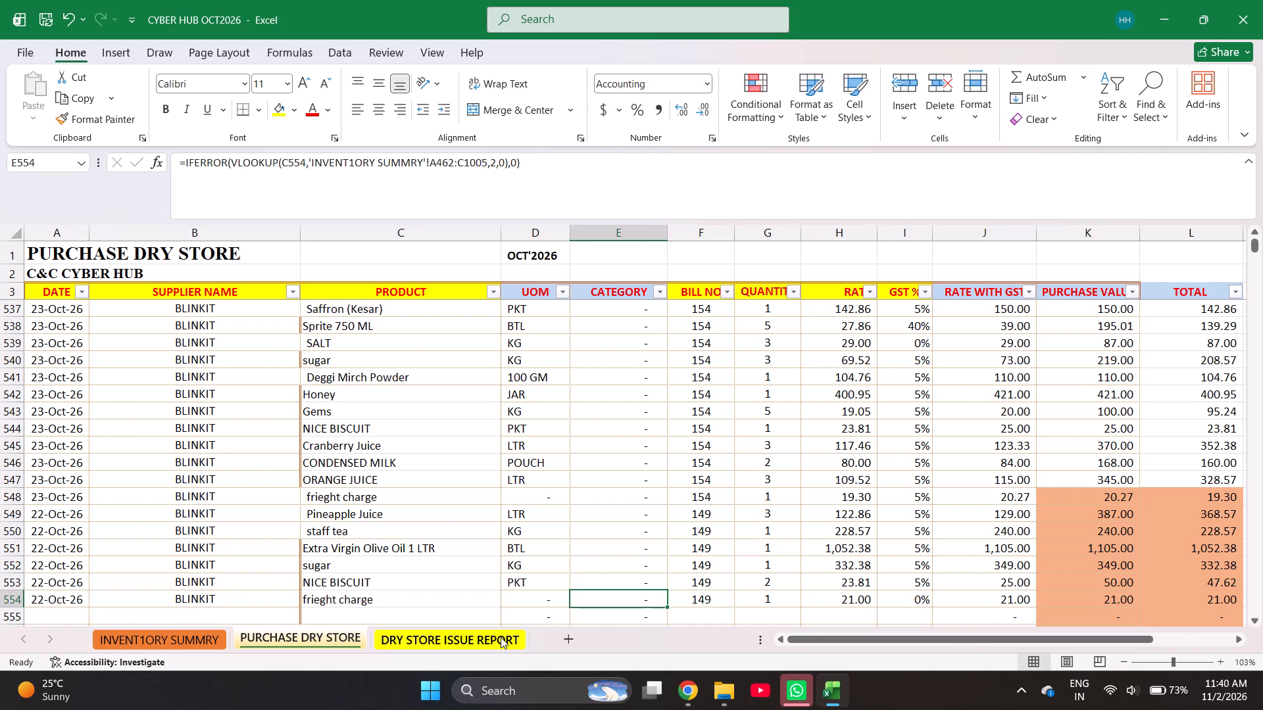
key(Right)
key(Right)
key(Right)
key(Right)
key(Right)
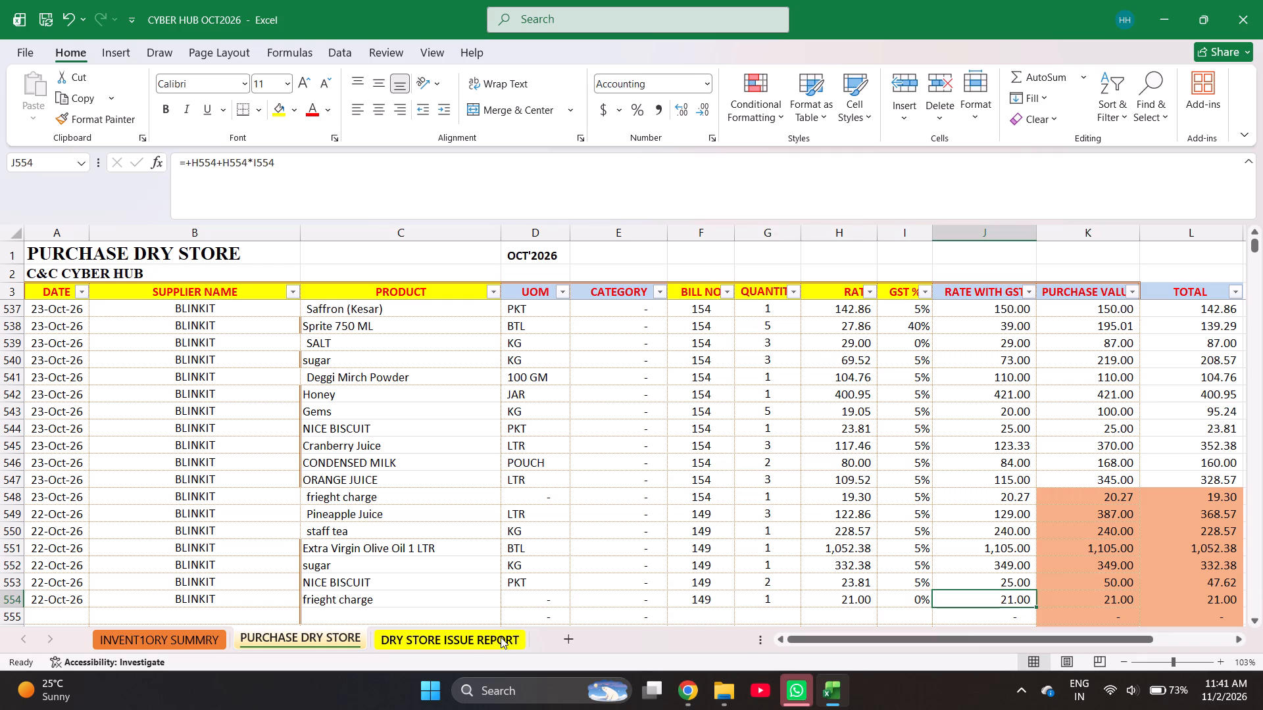
key(Right)
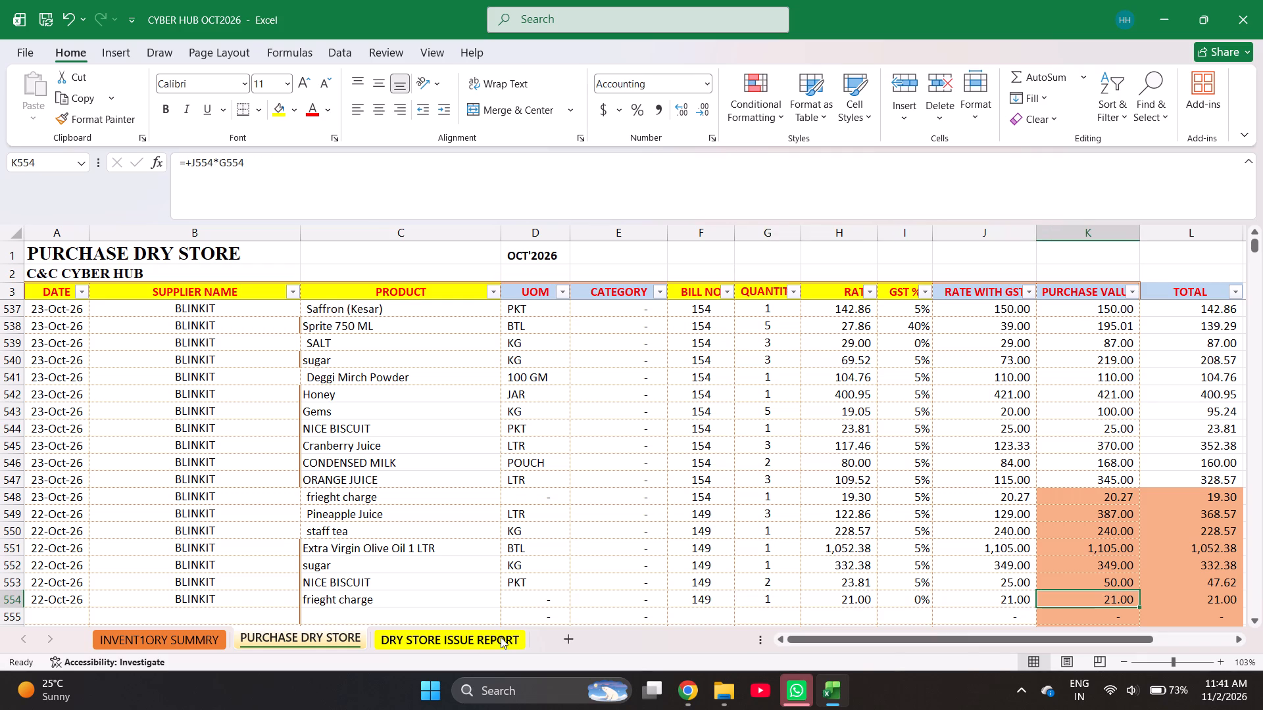
key(shift+Up)
key(shift+Up)
key(shift+Up)
key(shift+Up)
key(shift+Up)
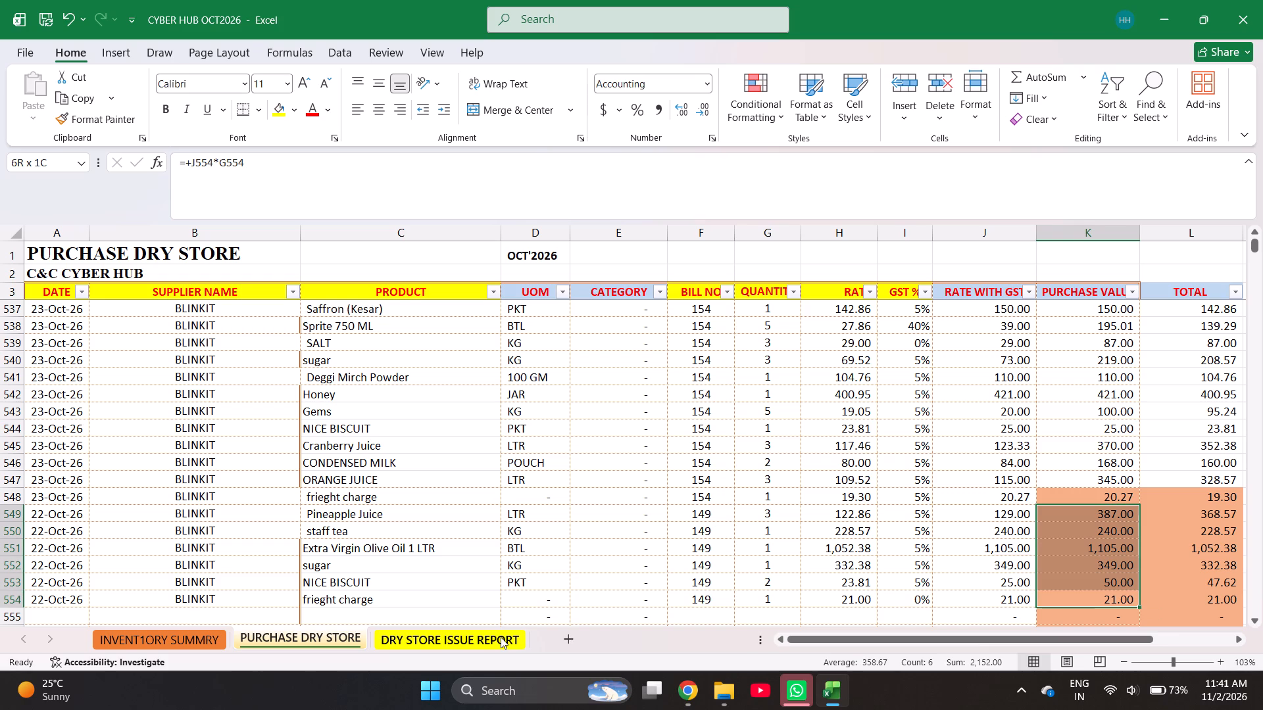
Start a new purchase line in row 555 with date 10-21-2026 and supplier BLINKIT copied from the row above.
key(Left)
key(Left)
key(Left)
key(Left)
key(Left)
key(Left)
key(Left)
key(Left)
key(Left)
key(Left)
key(Left)
key(Left)
key(Left)
key(Left)
key(Left)
key(Left)
key(Left)
key(Left)
key(Left)
key(Left)
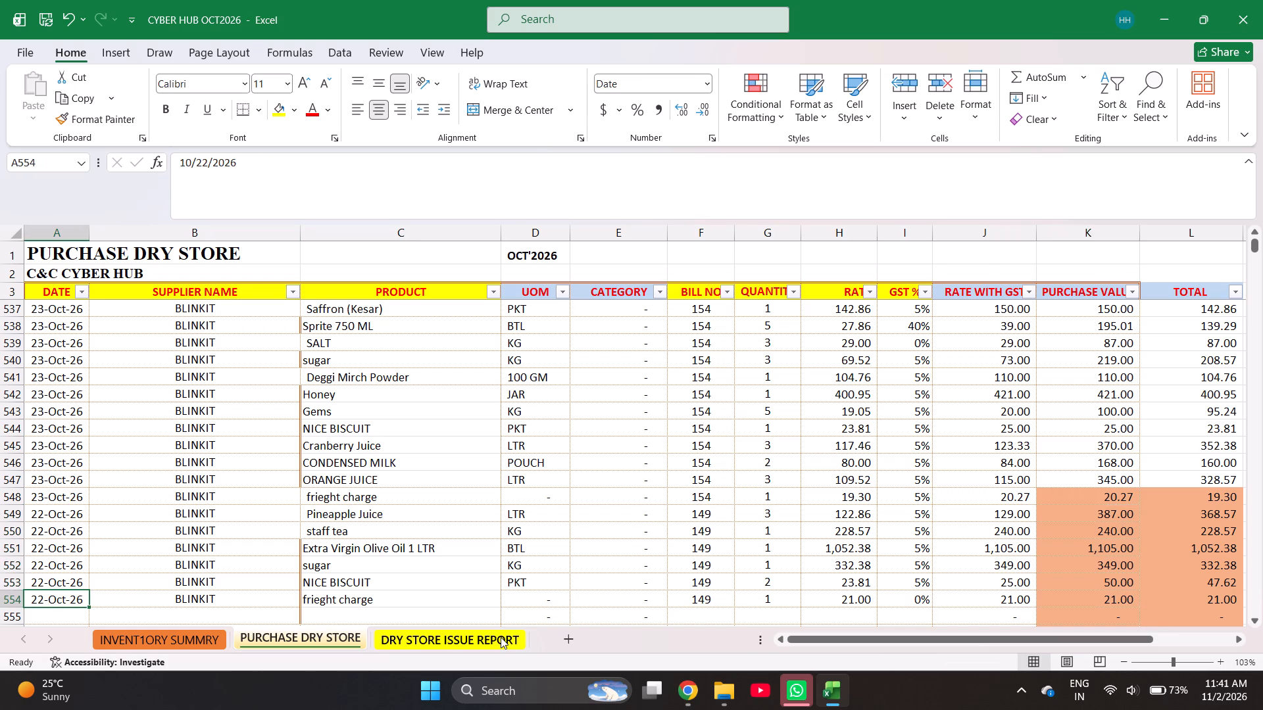
key(Down)
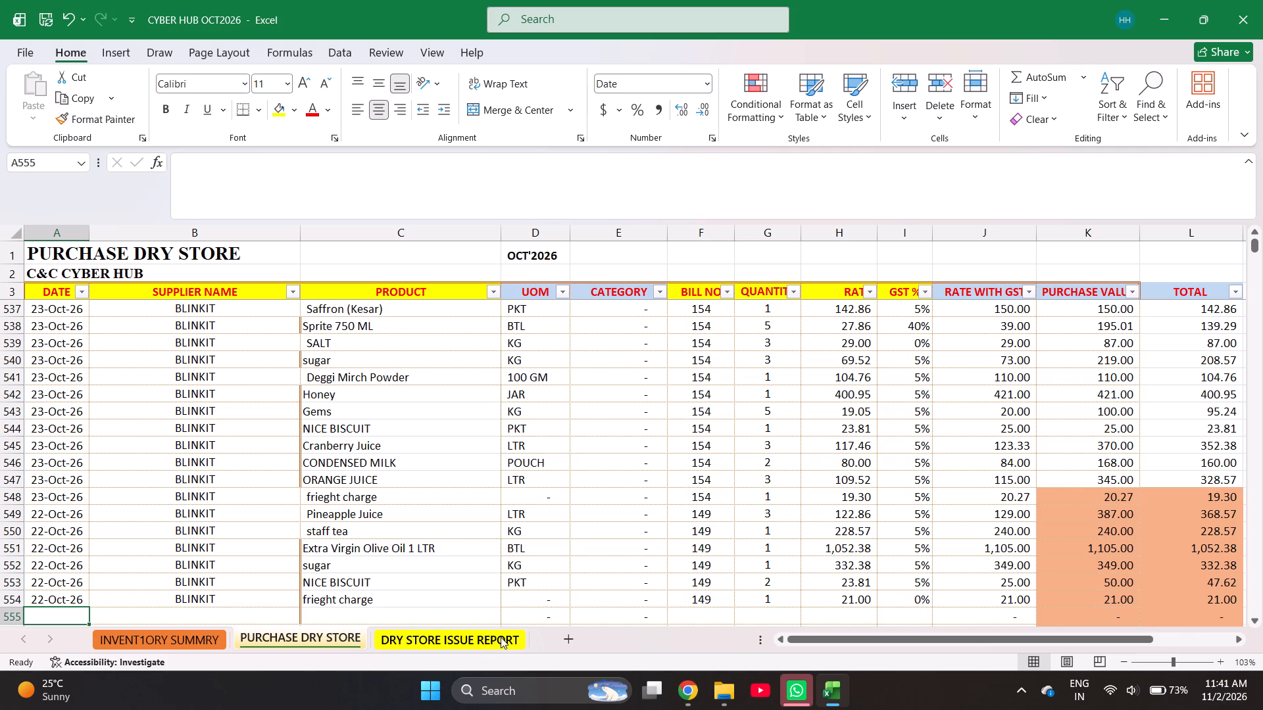
text(10-24)
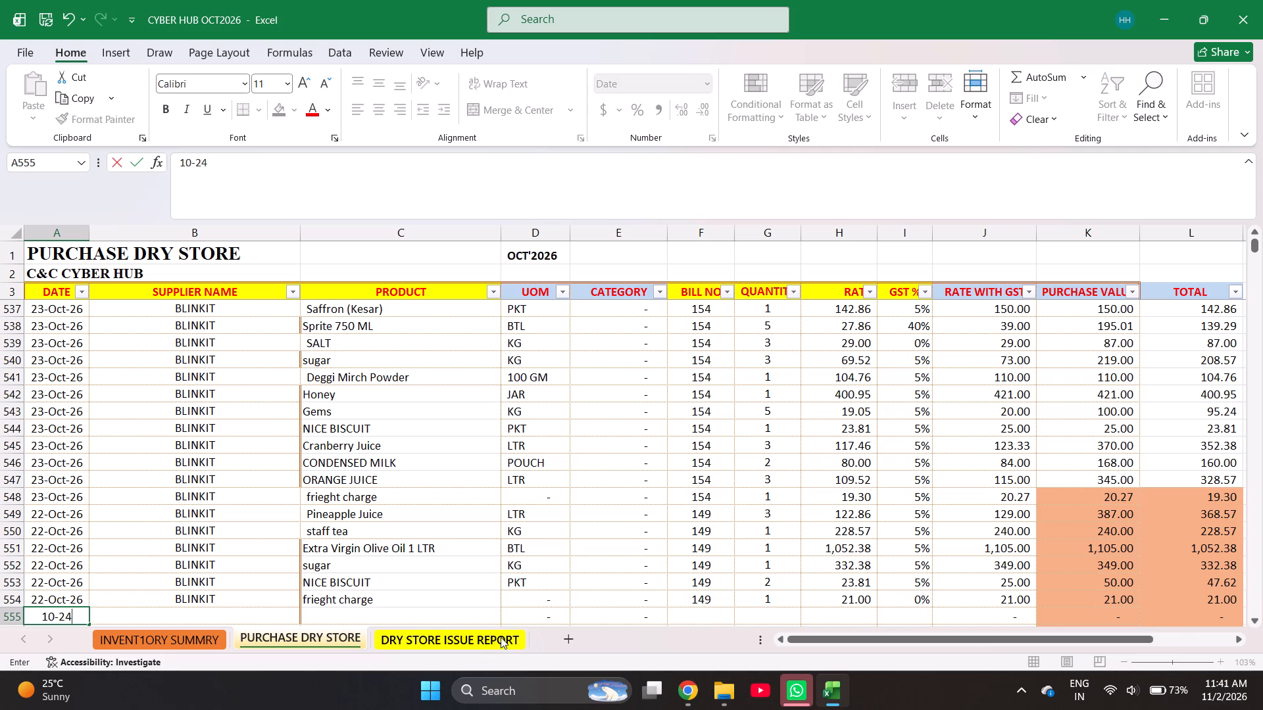
key(BackSpace)
text(1-2026)
key(Right)
key(ctrl+d)
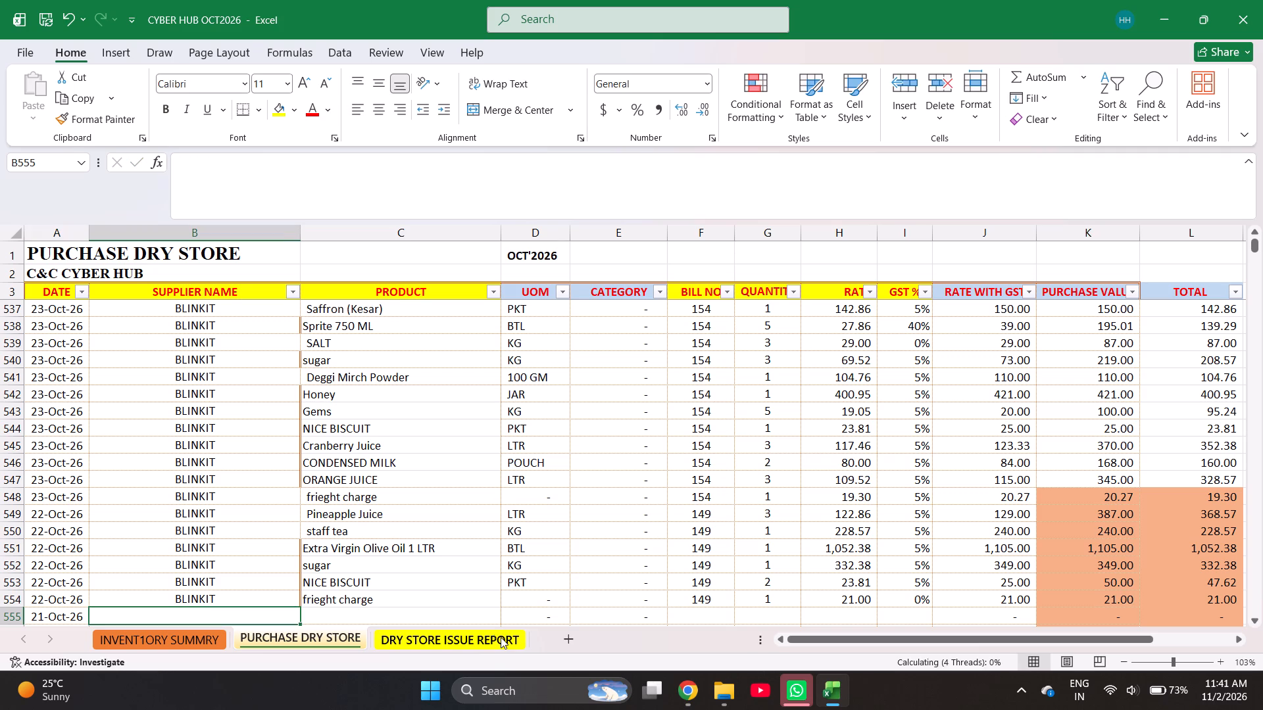
Enter Sprite 750 ML as the product in row 555.
key(Right)
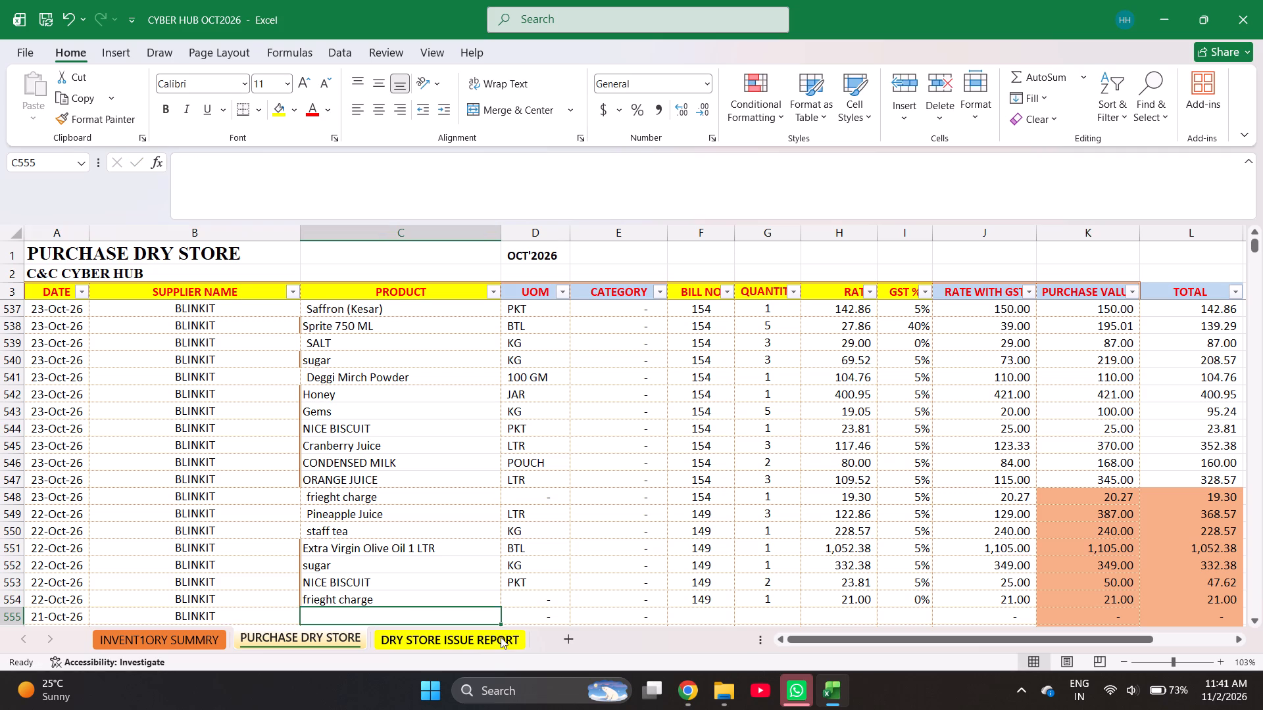
text(sp)
key(Return)
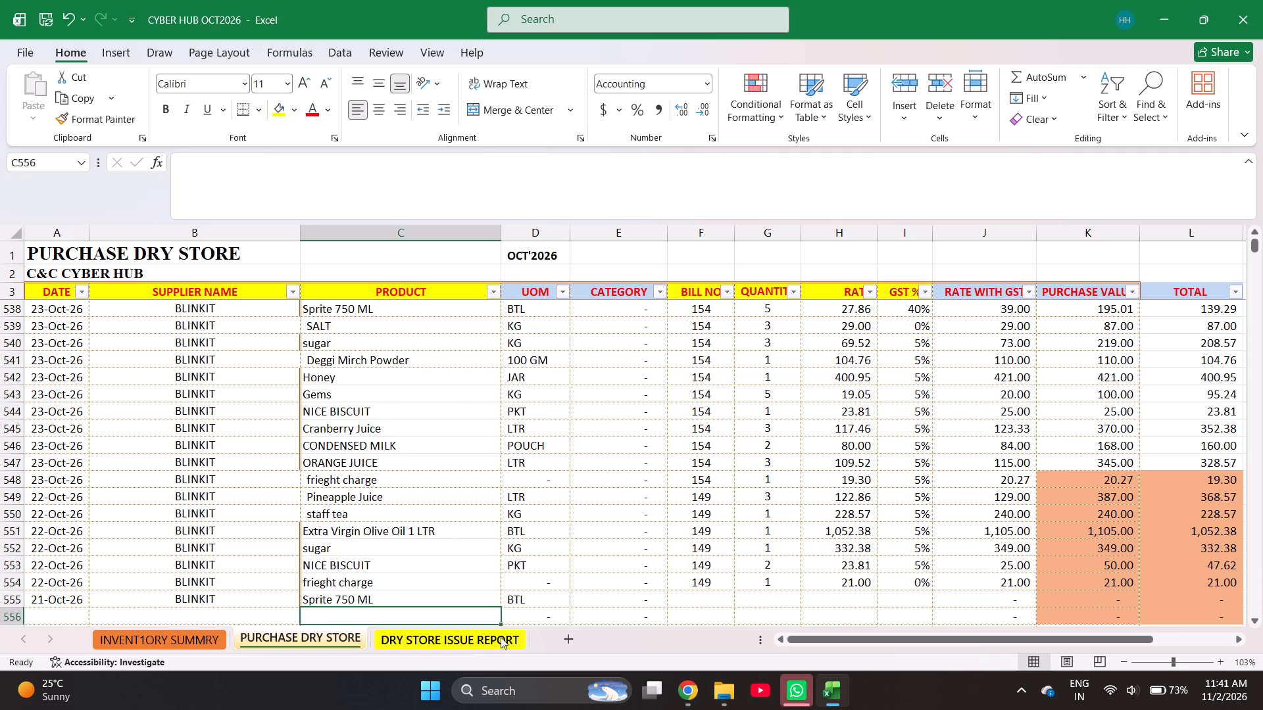
Search the INVENT1ORY SUMMRY sheet for "card" and go through the matches to the Cardamom Small (Elaichi) item.
key(ctrl+Page_Up)
key(ctrl+f)
text(card)
key(Return)
key(Return)
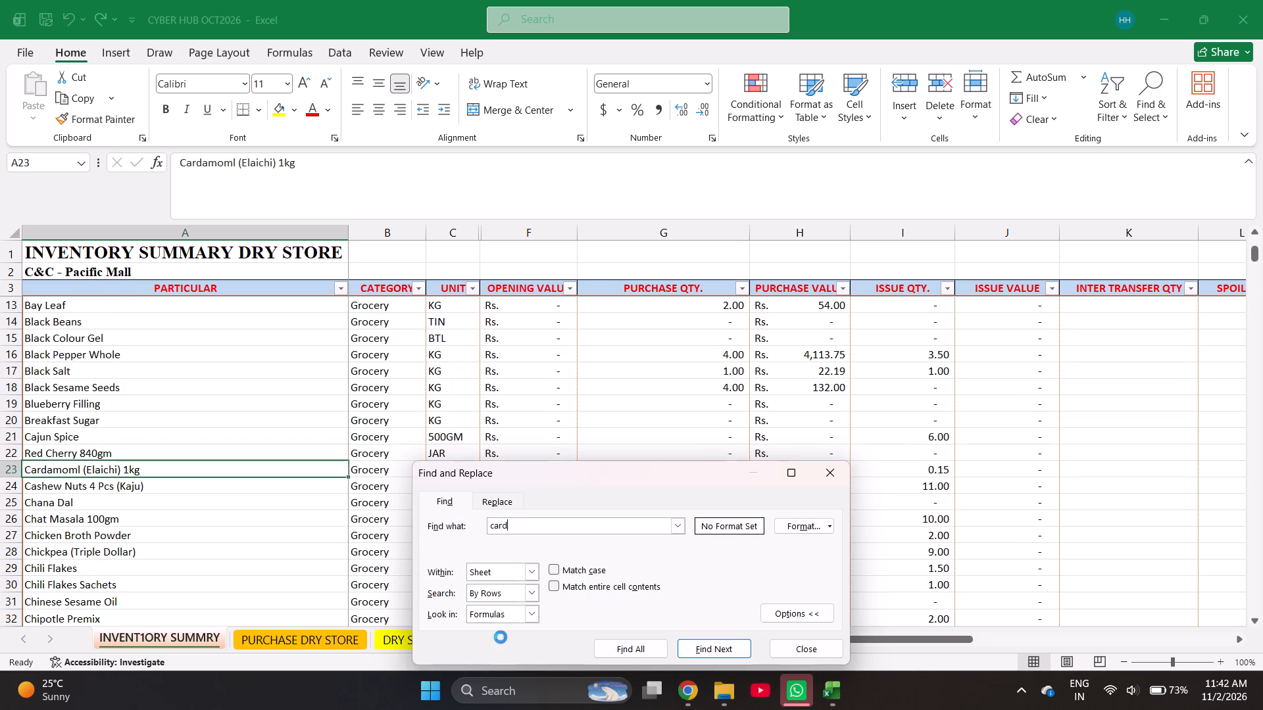
key(Return)
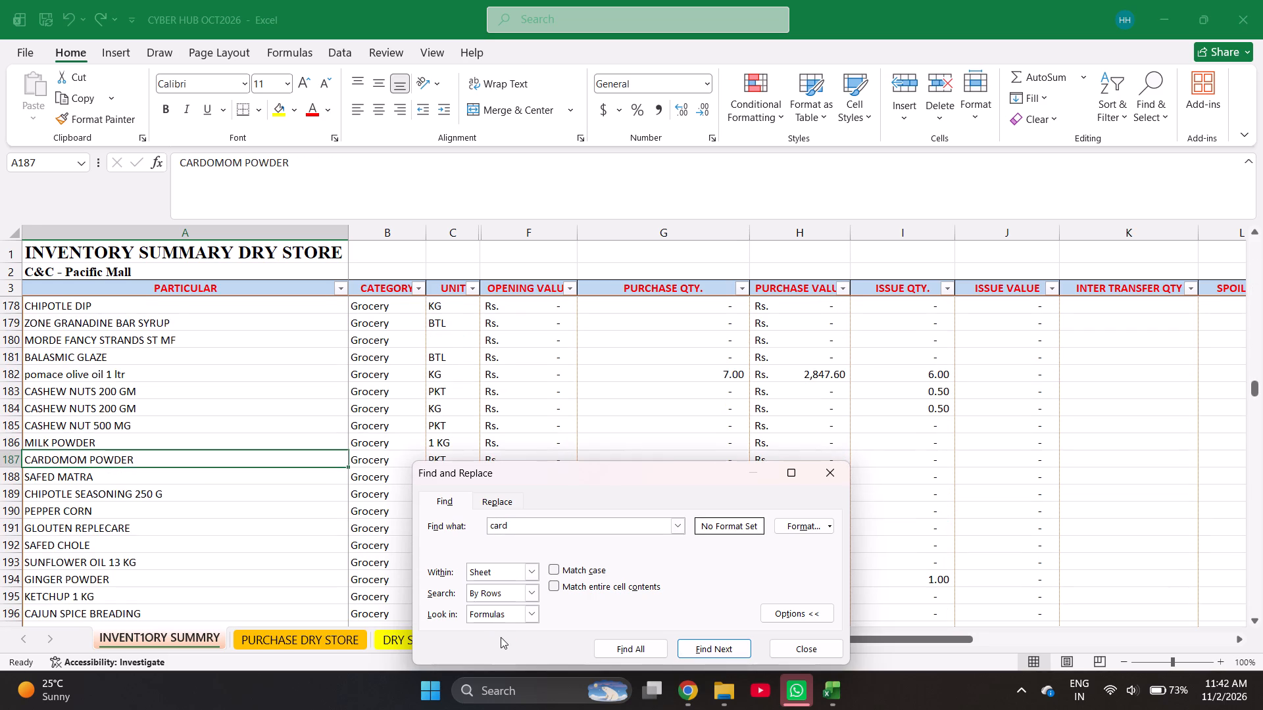
key(Return)
key(Escape)
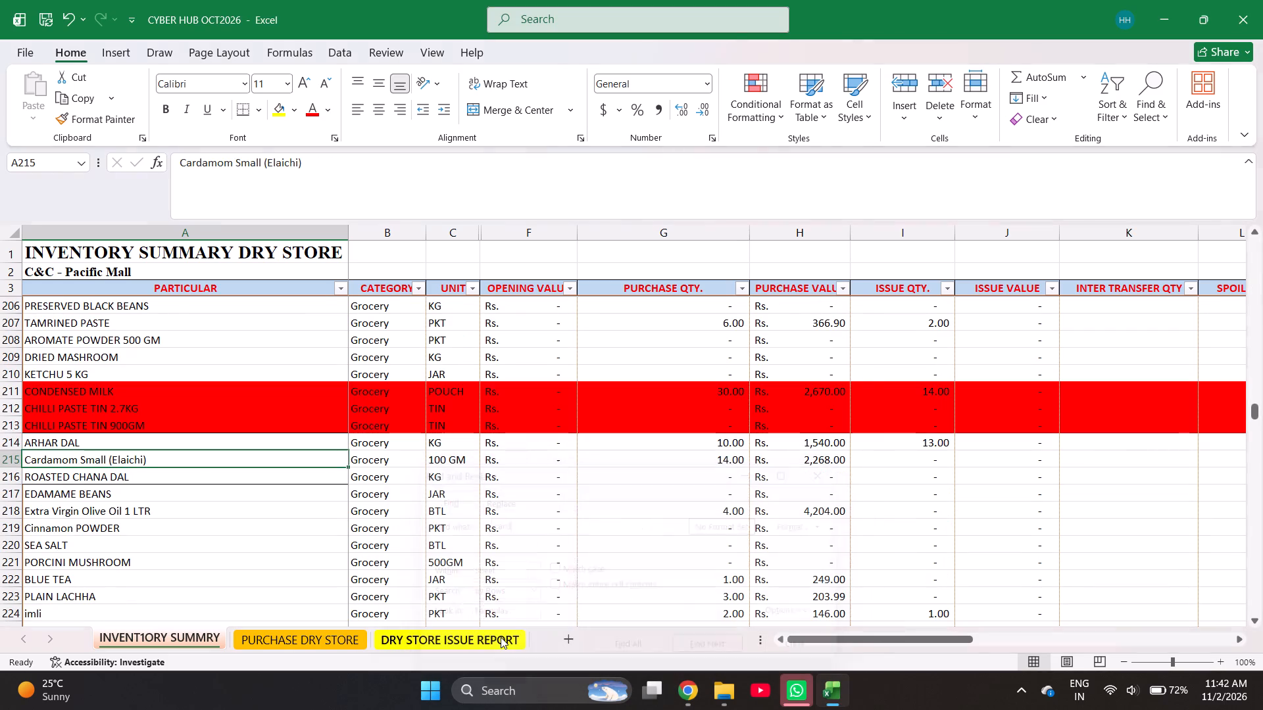
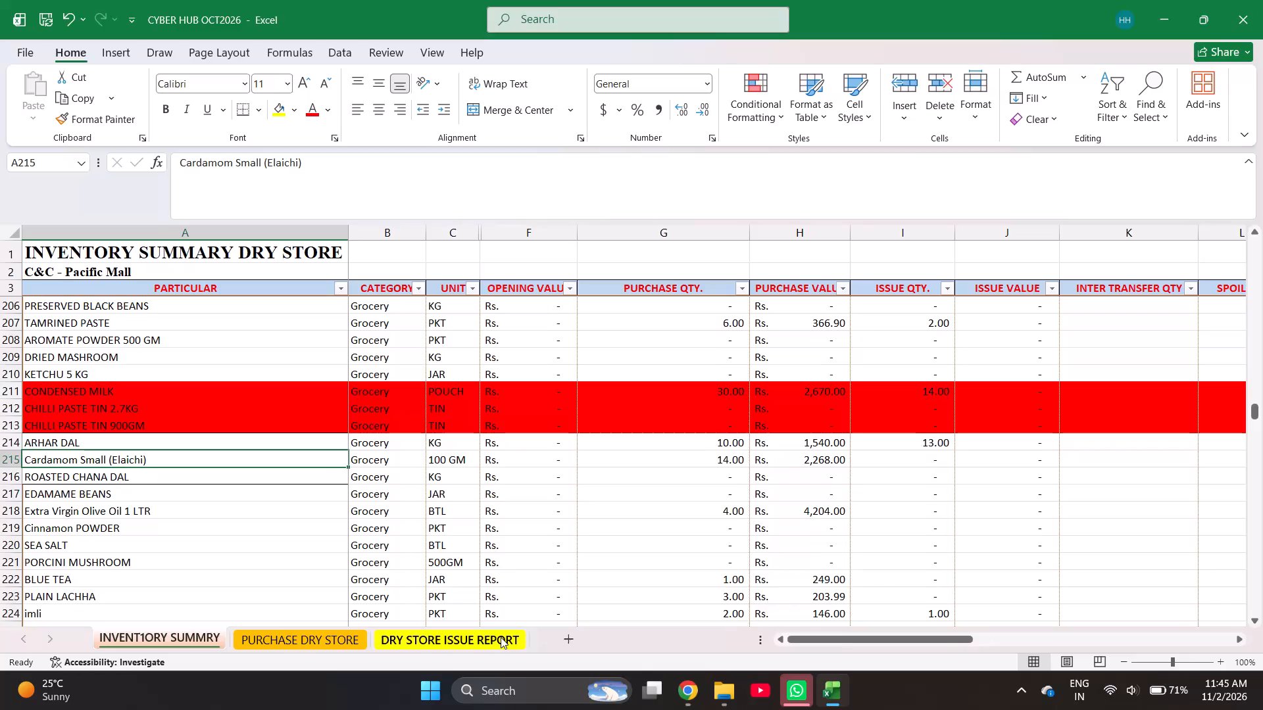
Find CARDAMOM SMALL ELACHI 50 GM on the INVENT1ORY SUMMRY sheet and copy it into PURCHASE DRY STORE as the row 556 product.
key(Return)
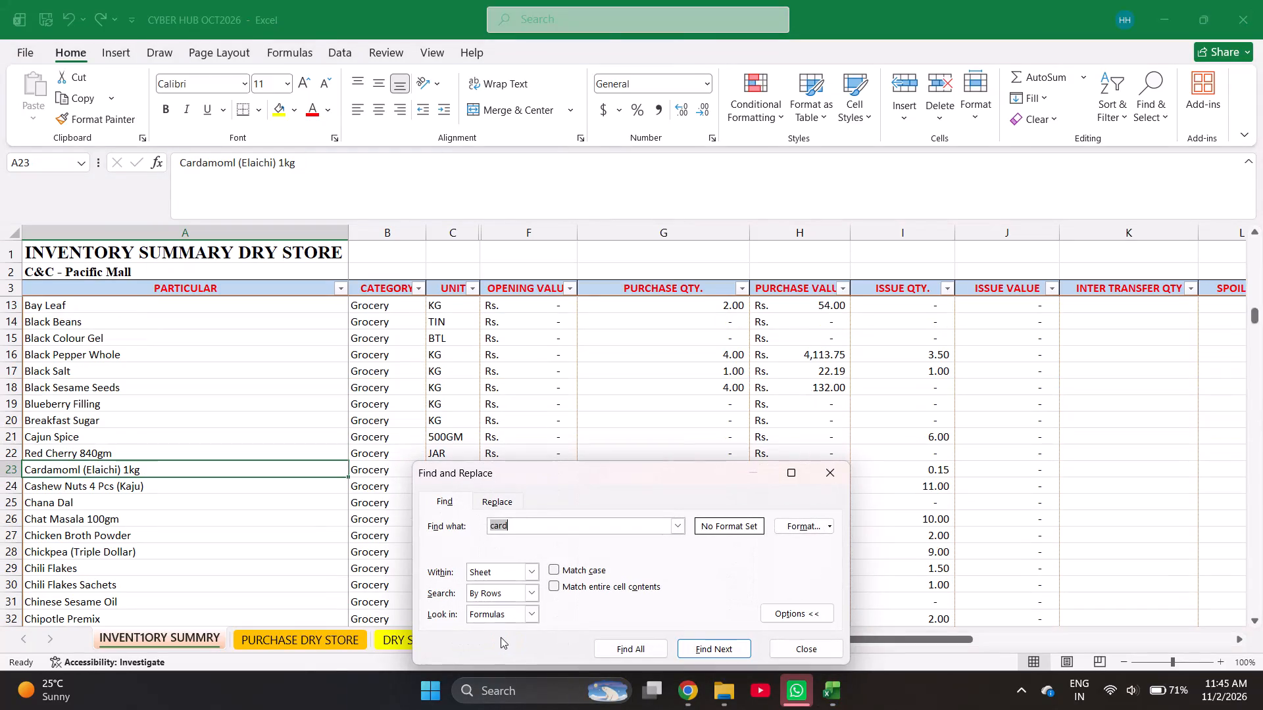
key(Return)
key(Return)
key(Return)
key(Return)
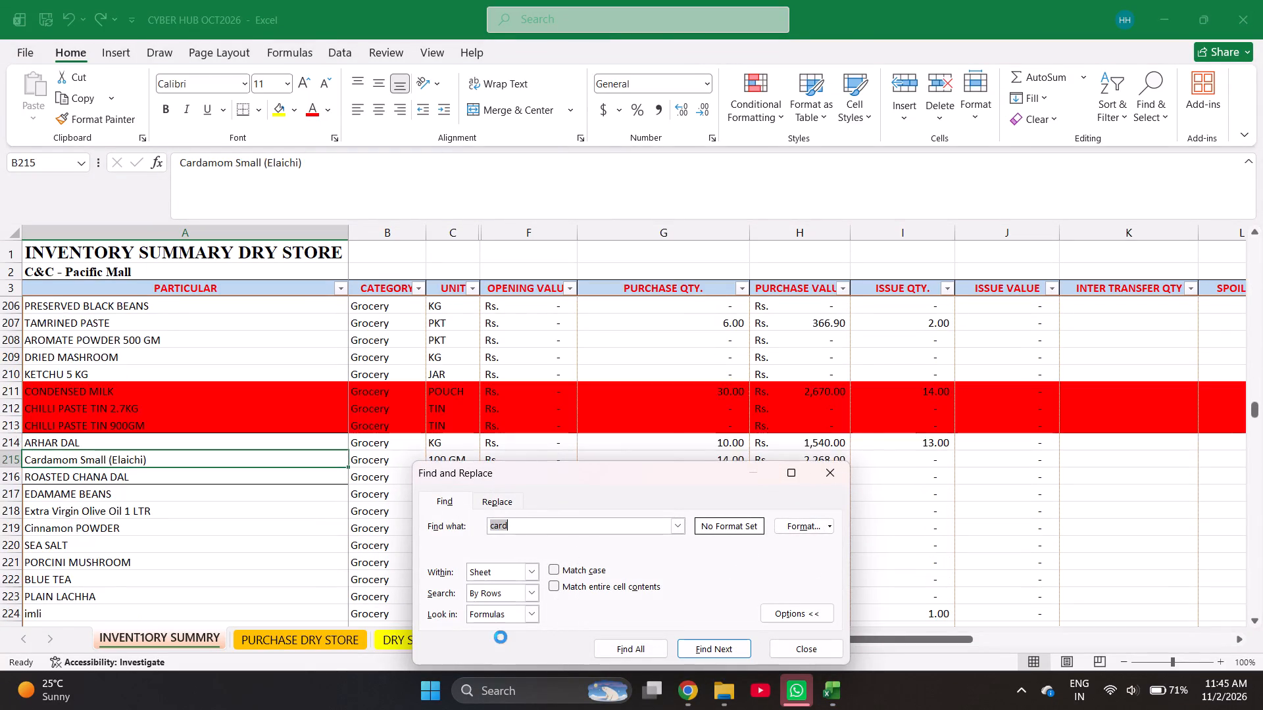
key(Return)
key(Escape)
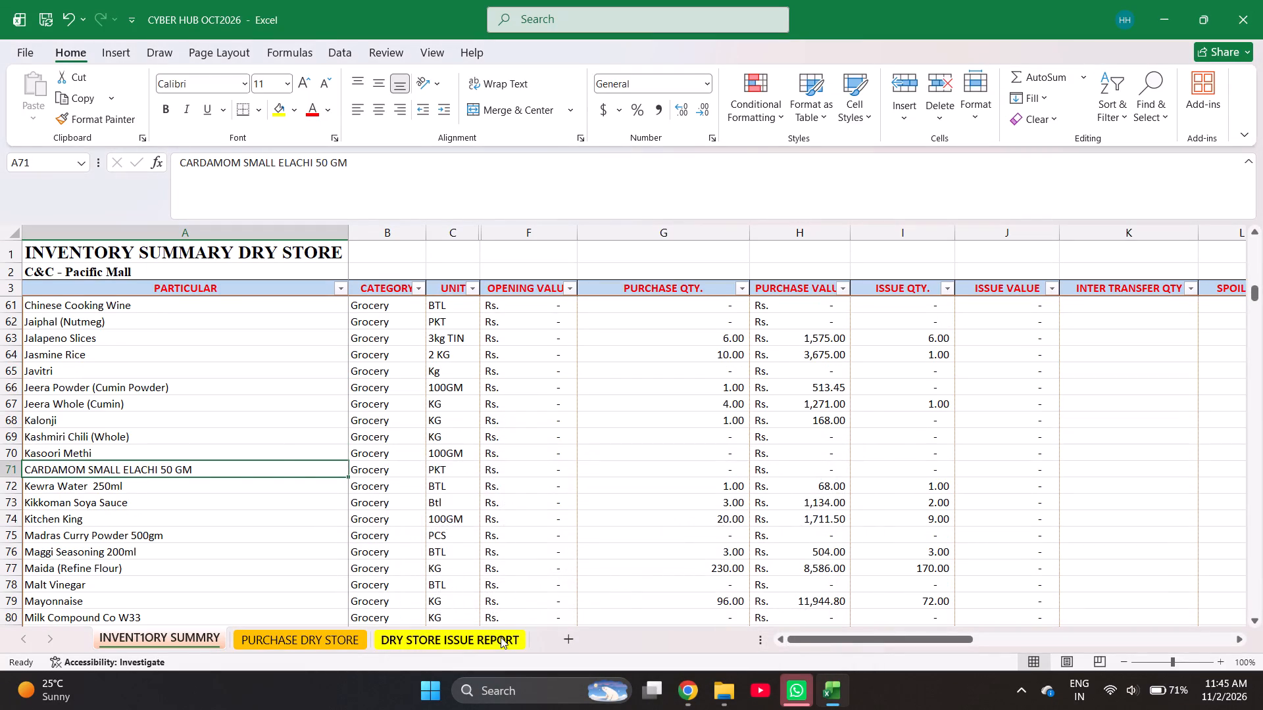
key(ctrl+c)
key(ctrl+Page_Down)
key(Return)
key(Return)
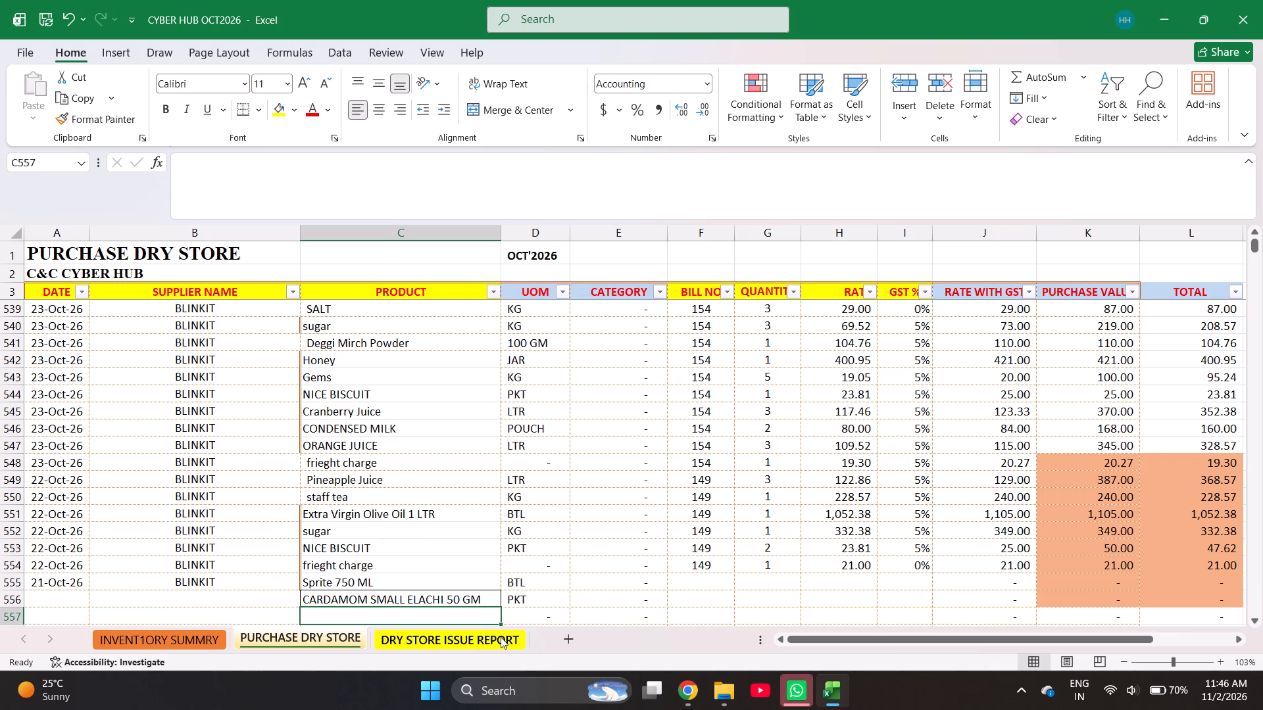
Set the rate of the bill 149 sugar line in row 552 to the formula =332.38/5.
key(Up)
key(Up)
key(Up)
key(Up)
key(Up)
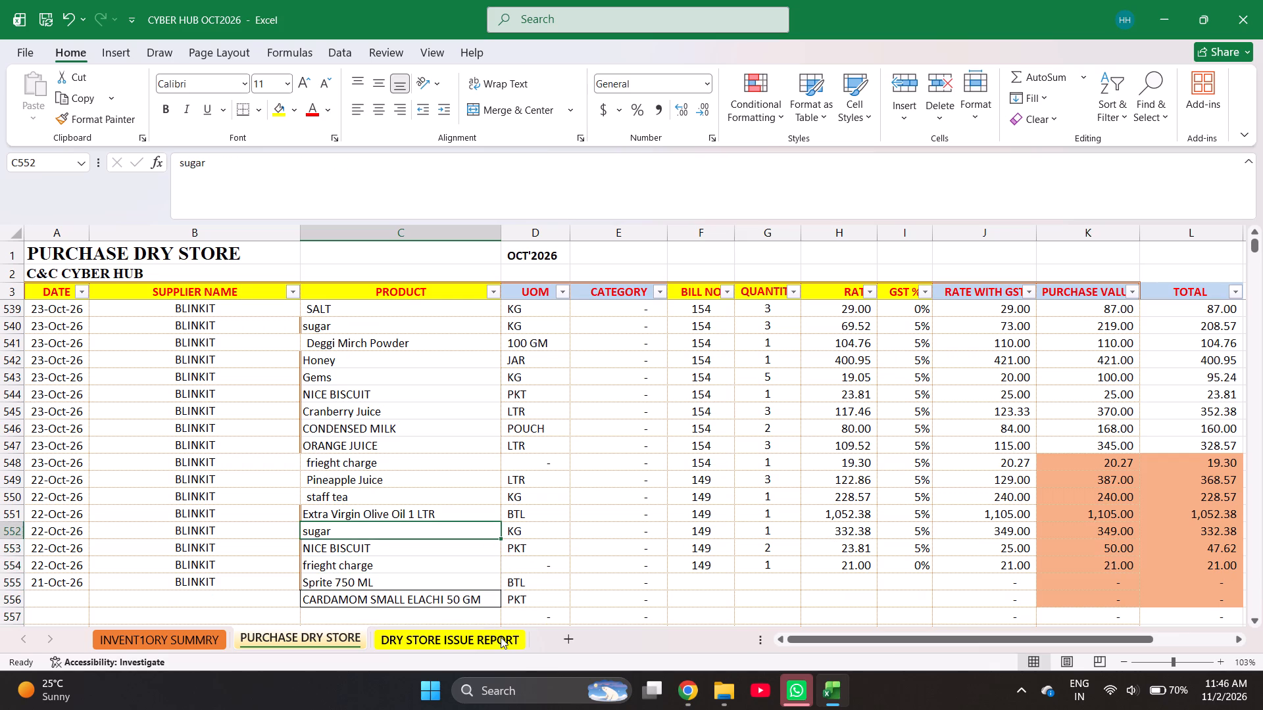
key(Right)
key(Right)
key(Right)
key(Right)
key(Right)
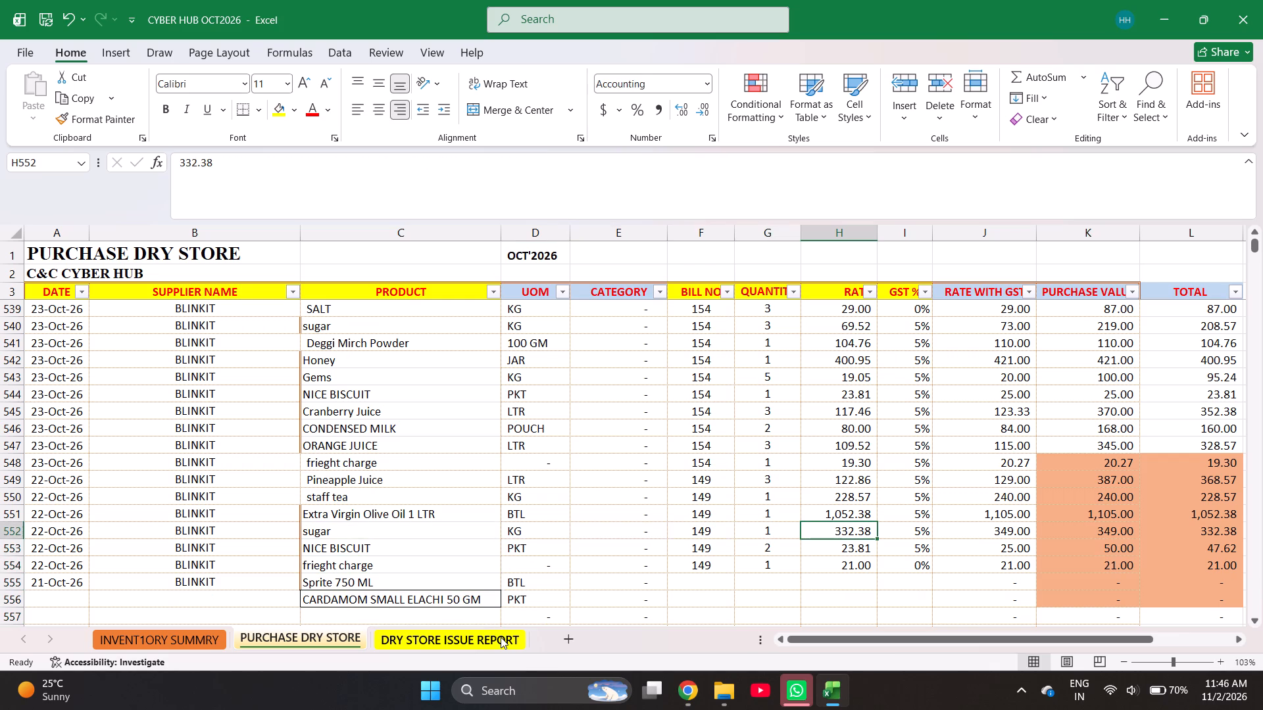
text(=332)
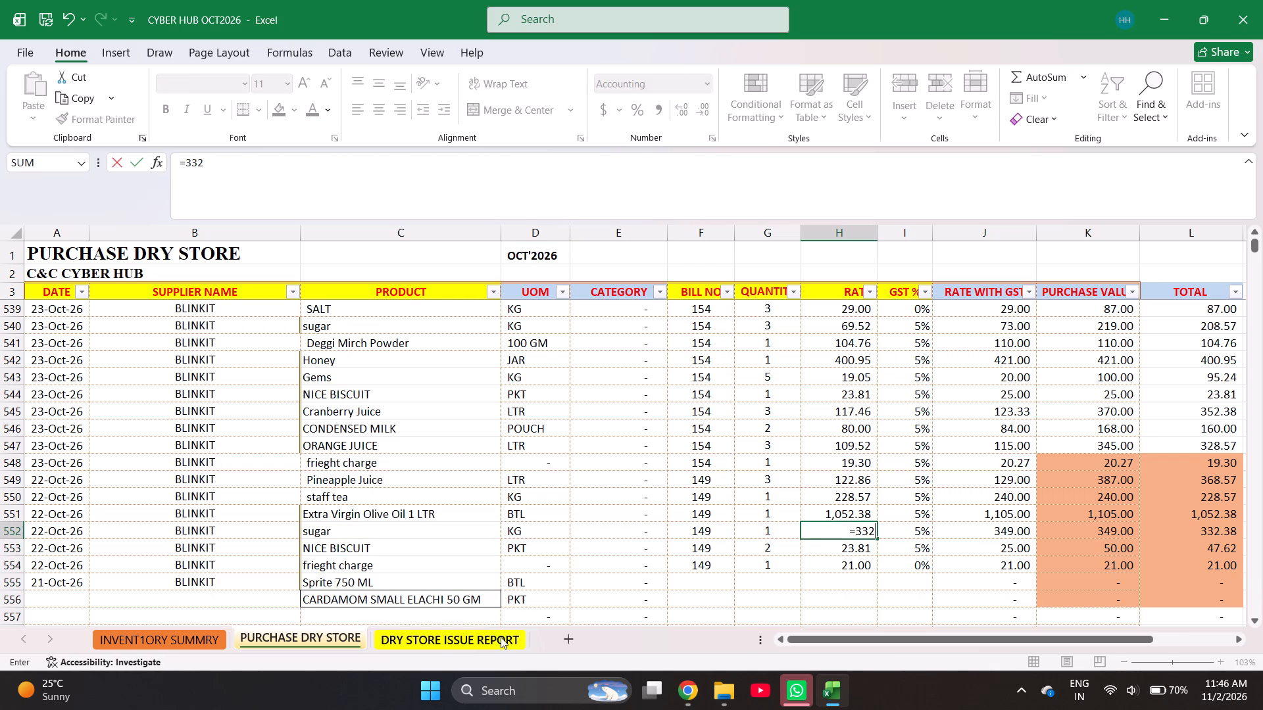
key(Escape)
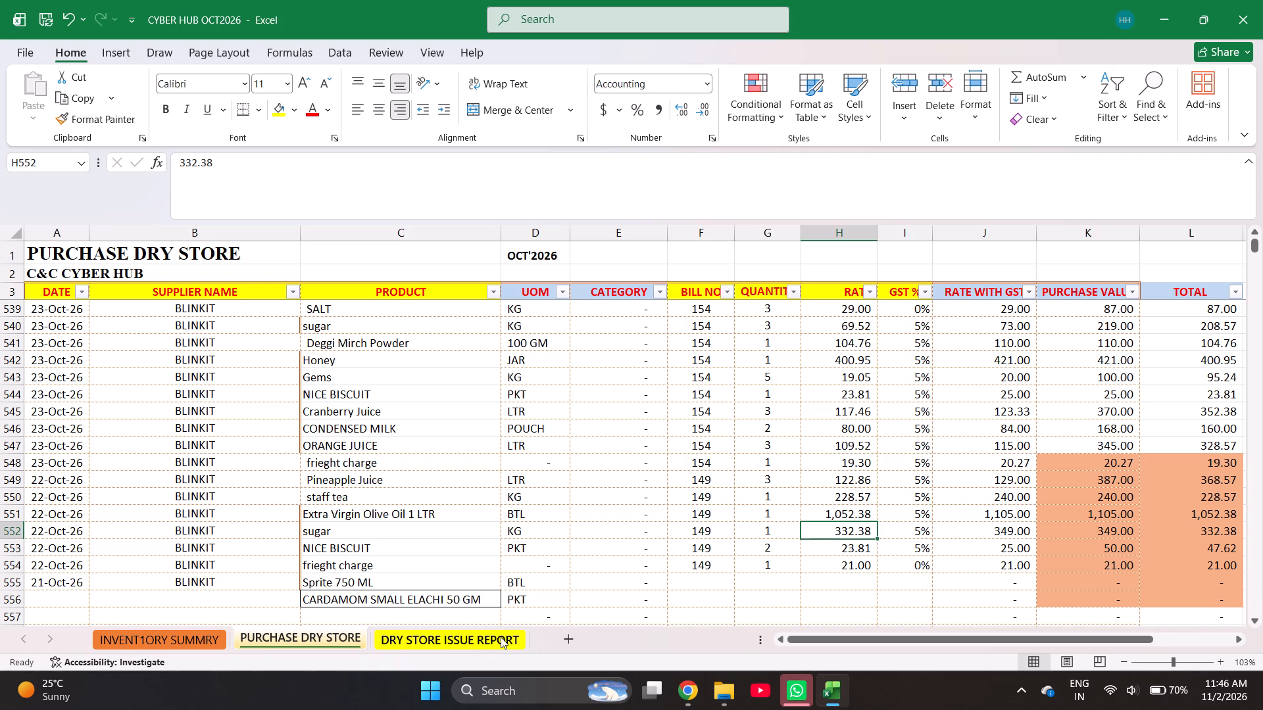
text(=3)
text(32.38/5)
key(Return)
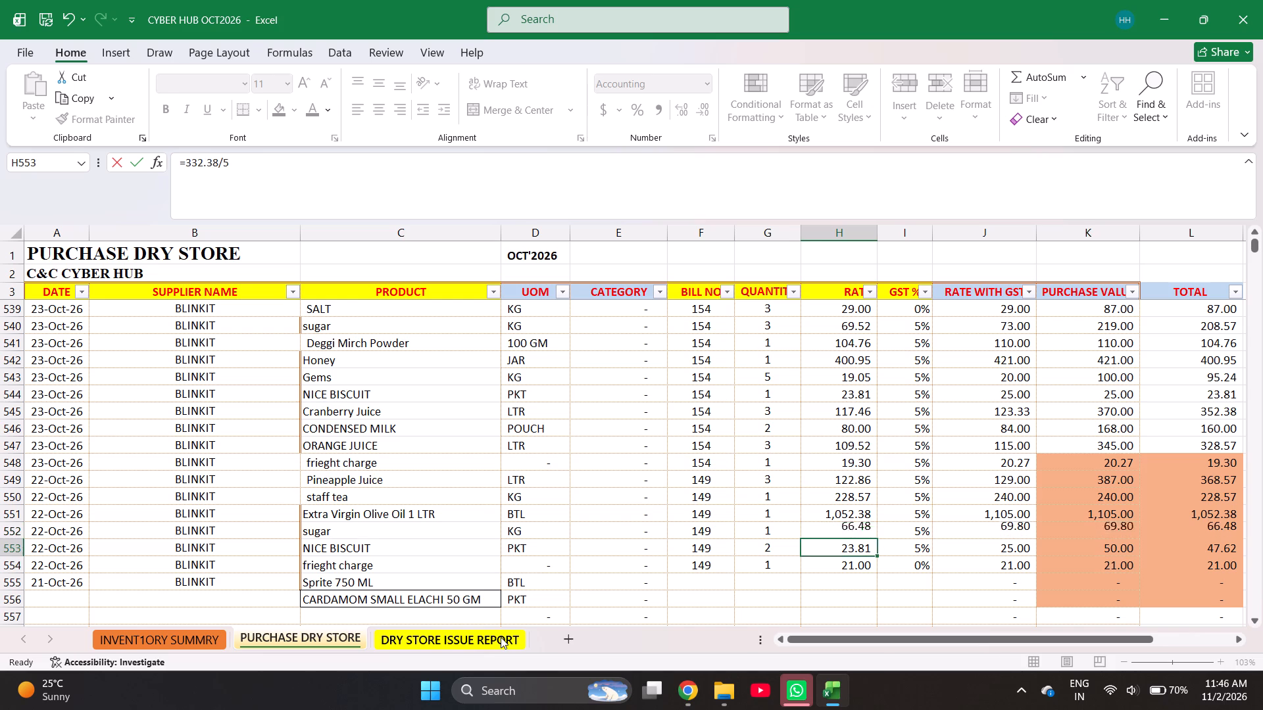
Set the quantity of the sugar line in row 552 to 5.
key(Left)
key(Up)
key(Down)
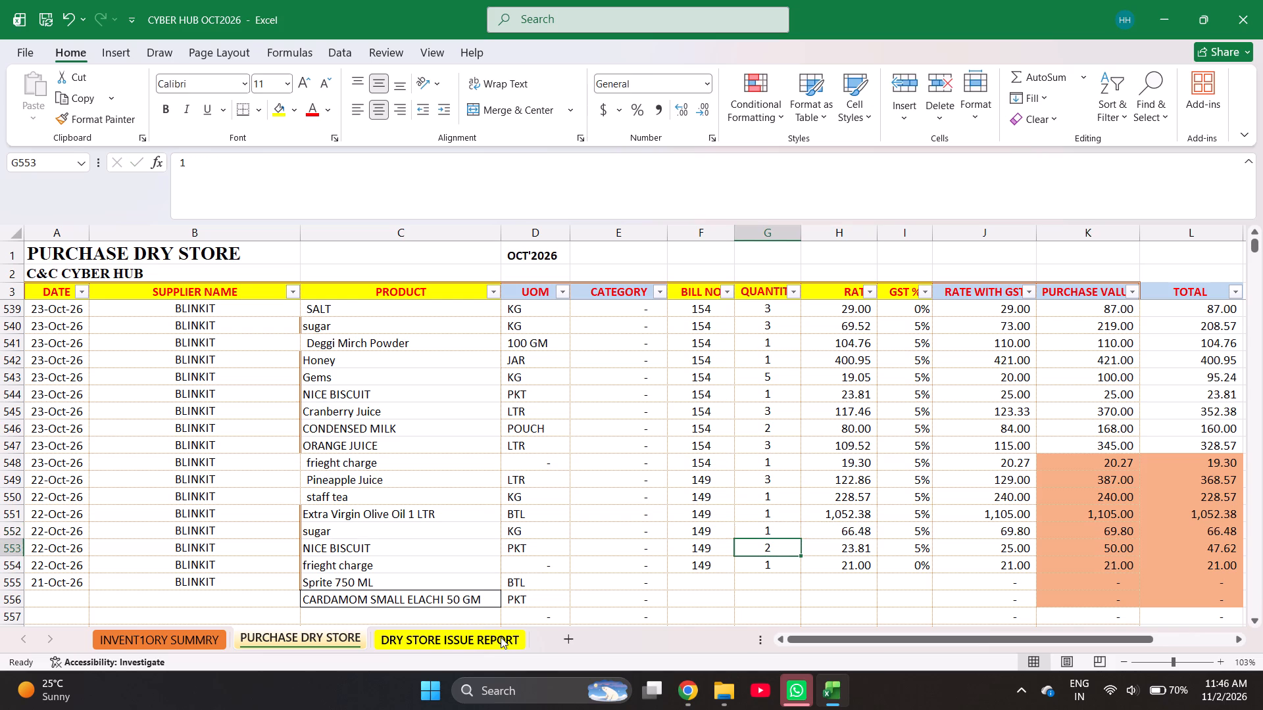
key(Up)
key(5)
key(Return)
Enter bill number 144 for the Sprite 750 ML line in row 555.
key(Down)
key(Down)
key(Left)
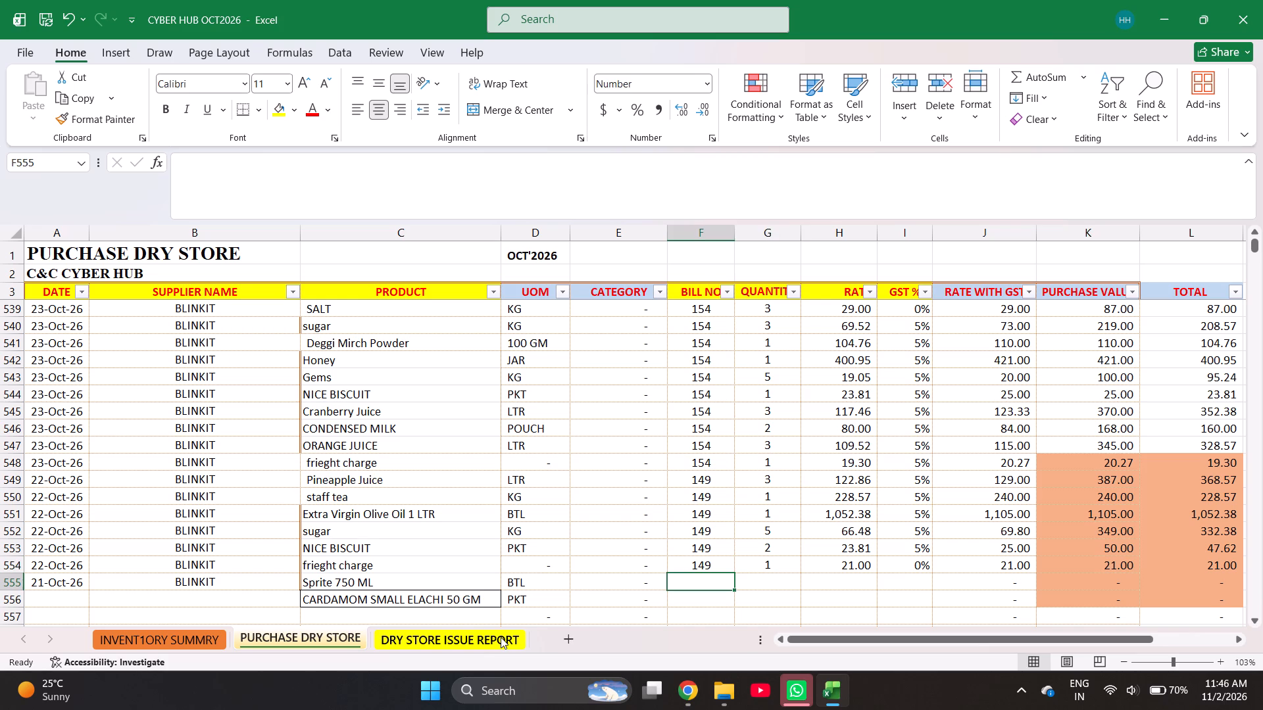
text(144)
key(Right)
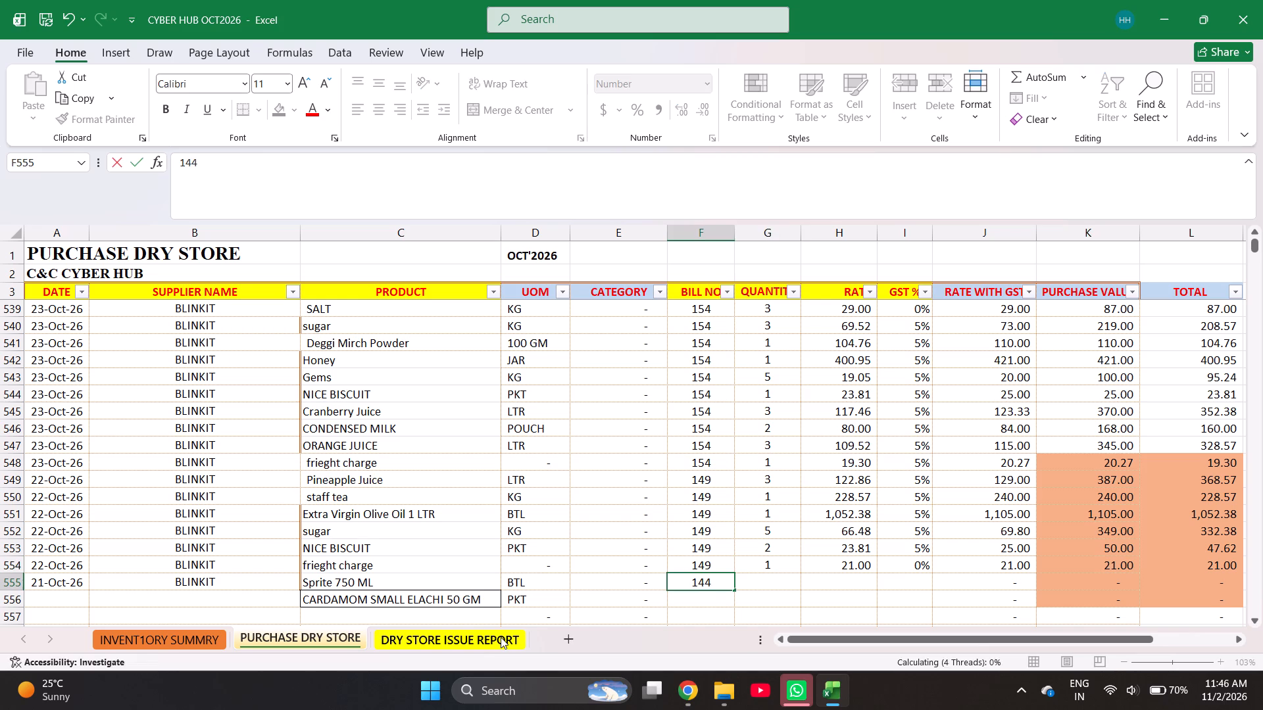
Enter VIM DISHWASH GEL, sugar and NICE BISCUIT as the products in rows 557 to 559.
key(Left)
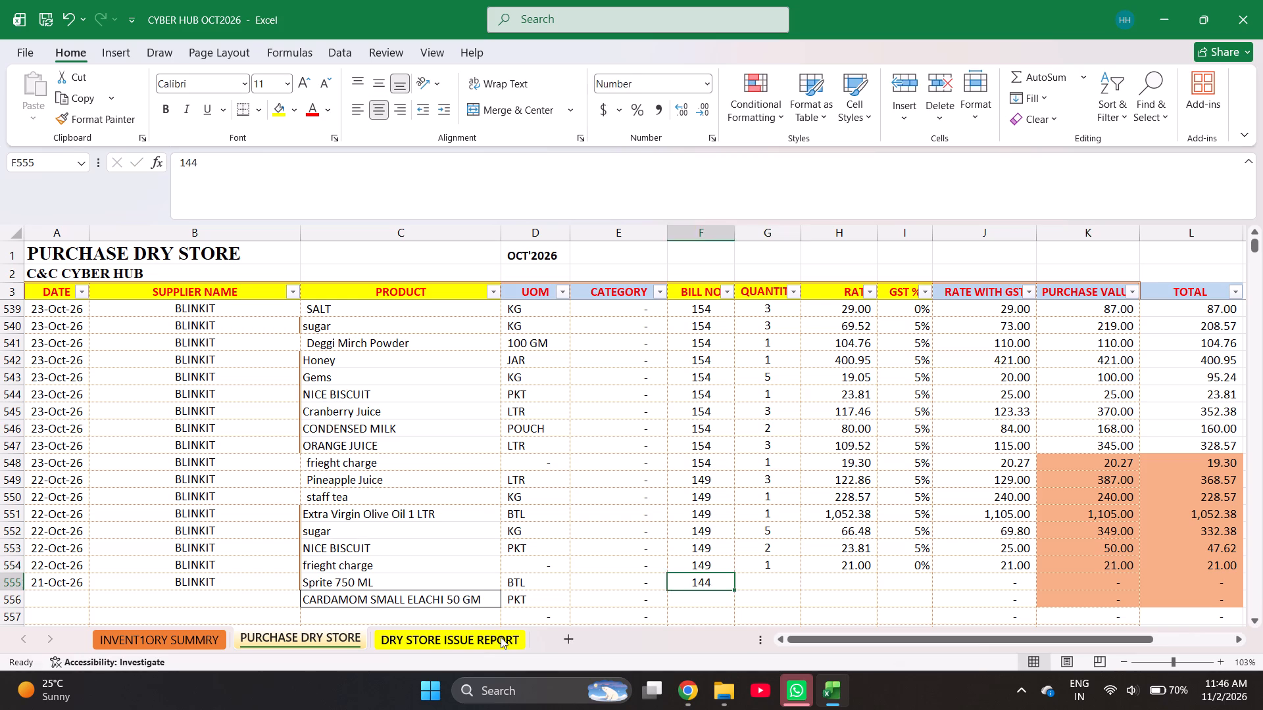
key(Left)
key(Left)
key(Left)
key(Down)
key(Down)
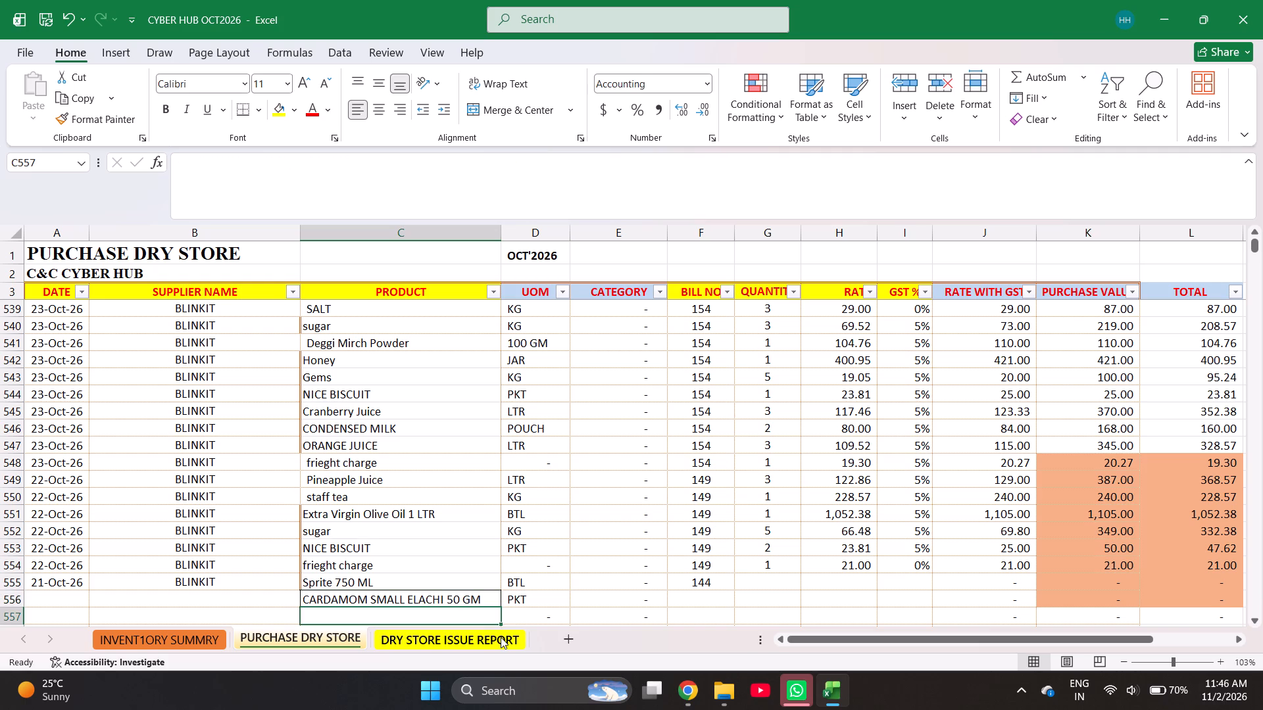
text(vim)
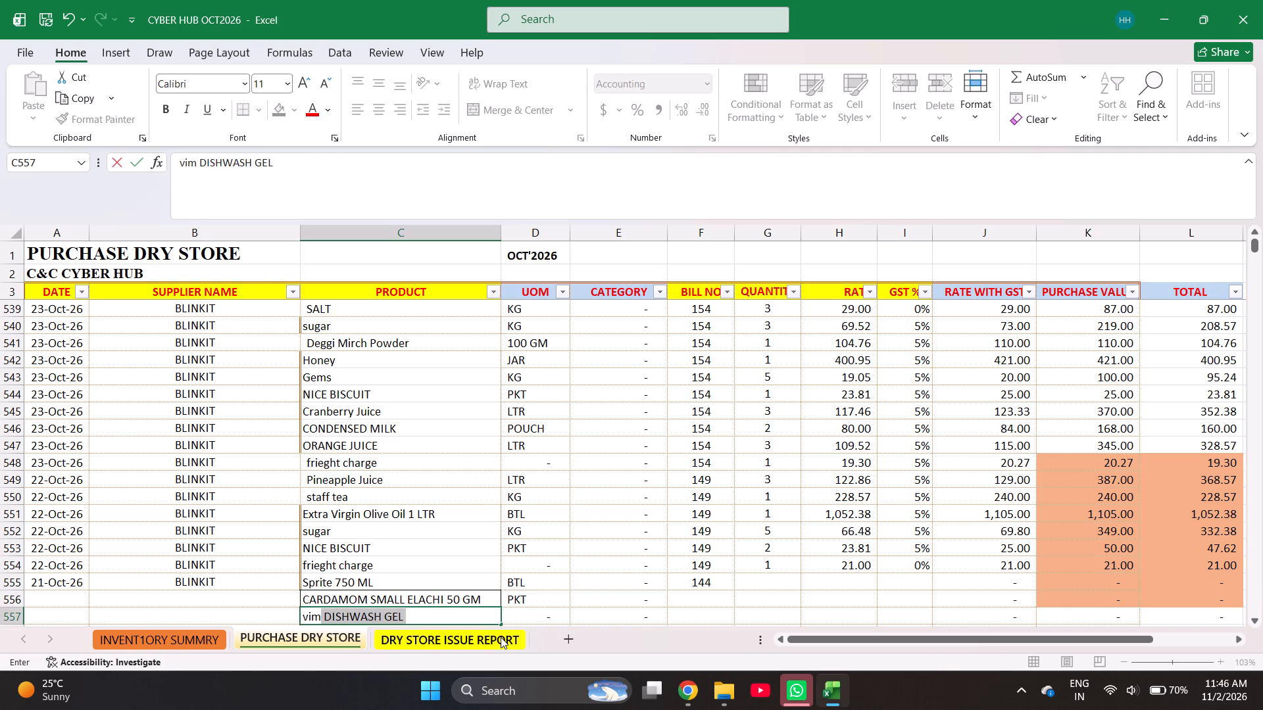
key(Return)
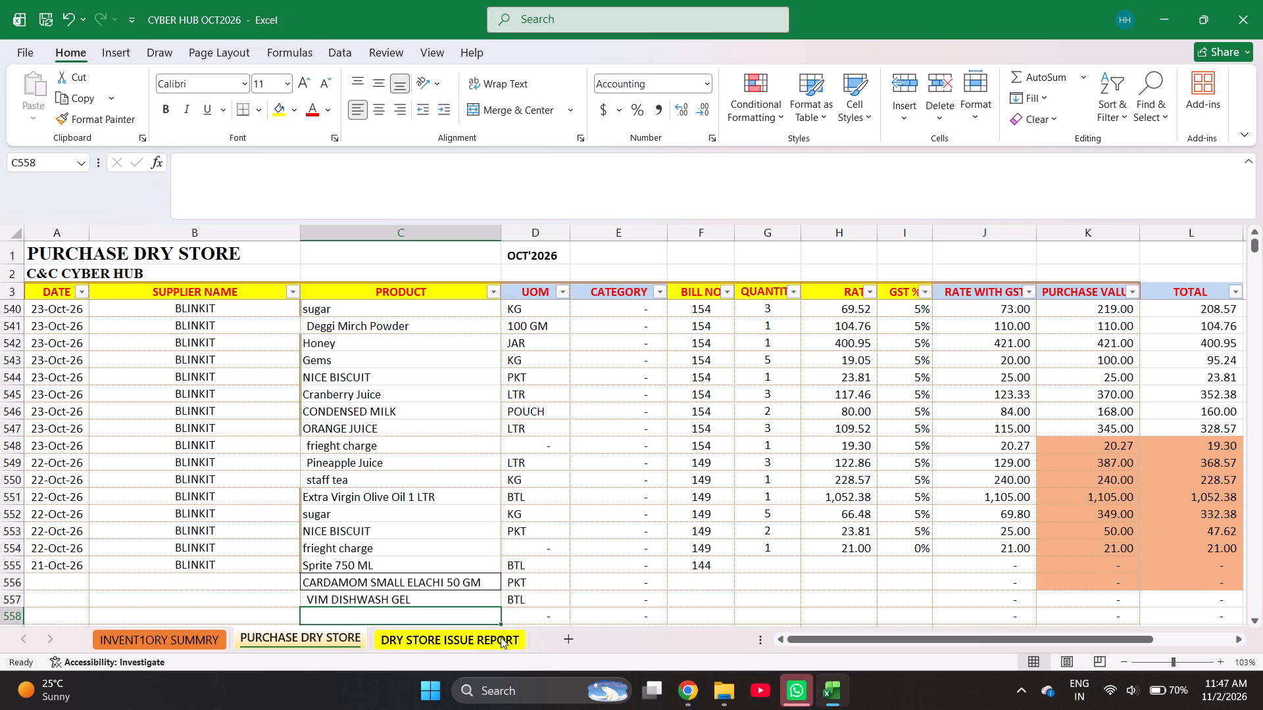
text(su)
key(Return)
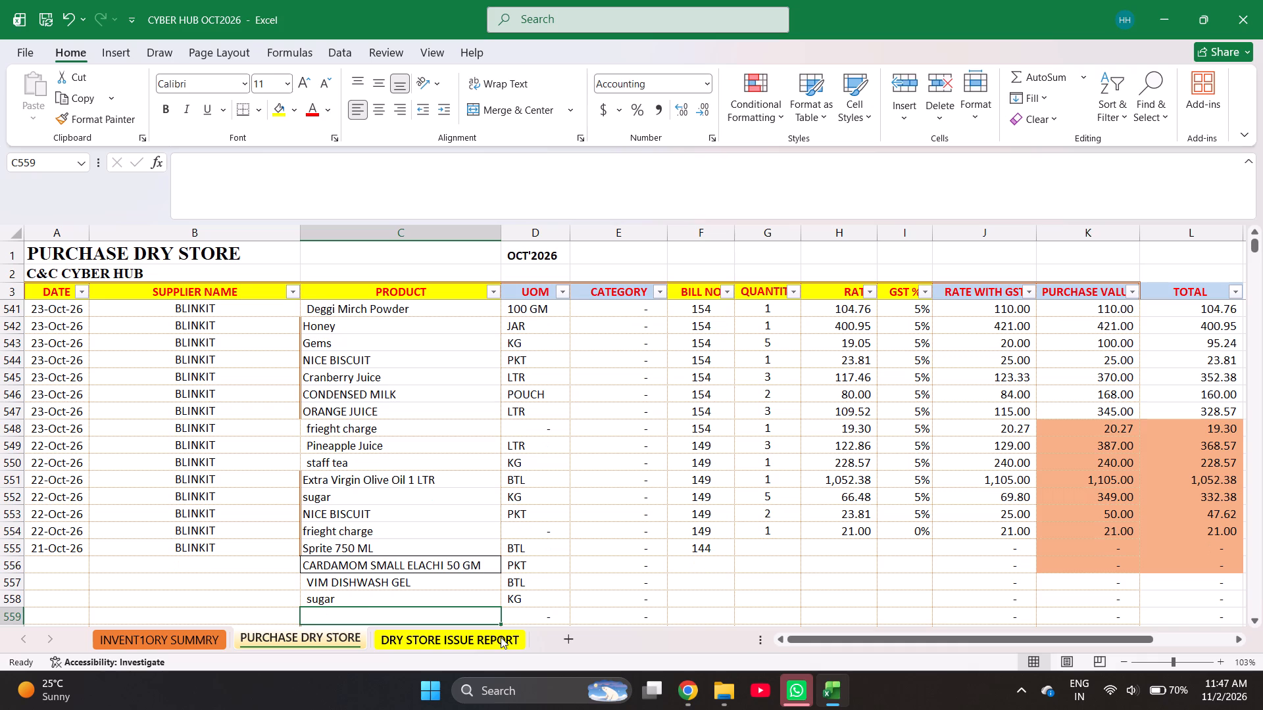
text(ni)
key(Return)
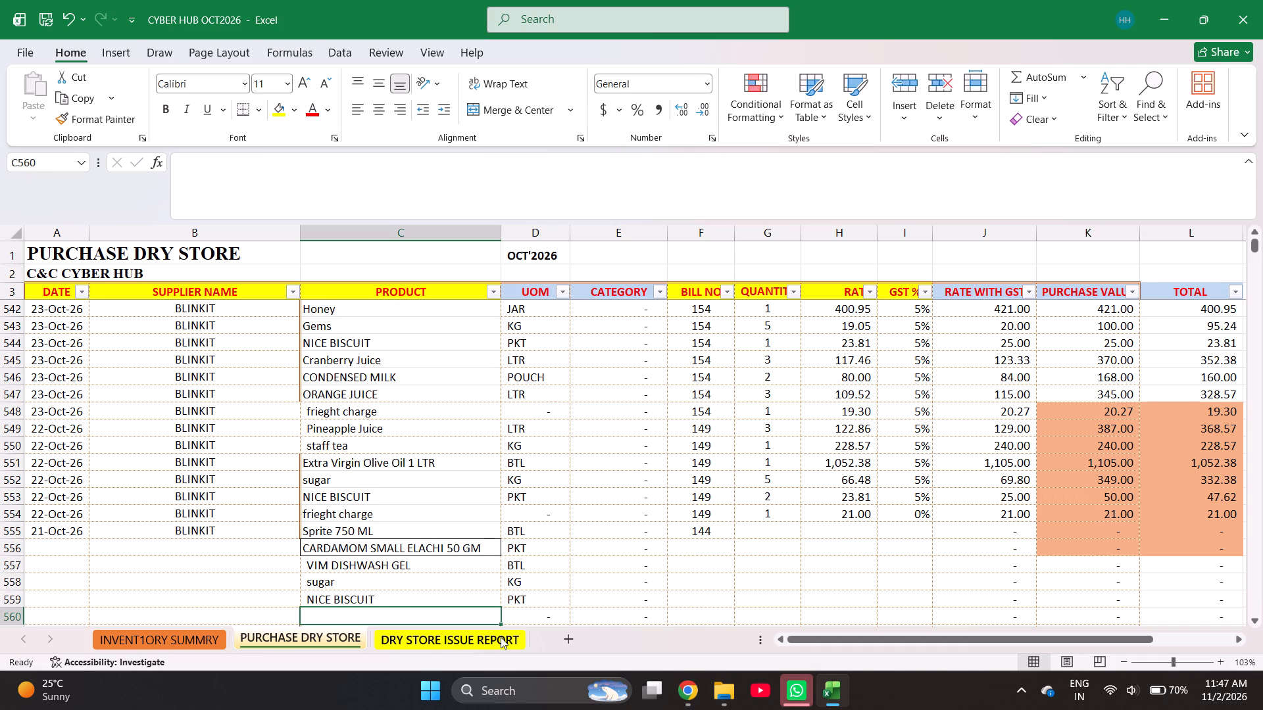
Enter the quantities 5, 2, 1, 1 and 2 for the product lines in rows 555 to 559.
key(Left)
key(ctrl+Up)
key(Right)
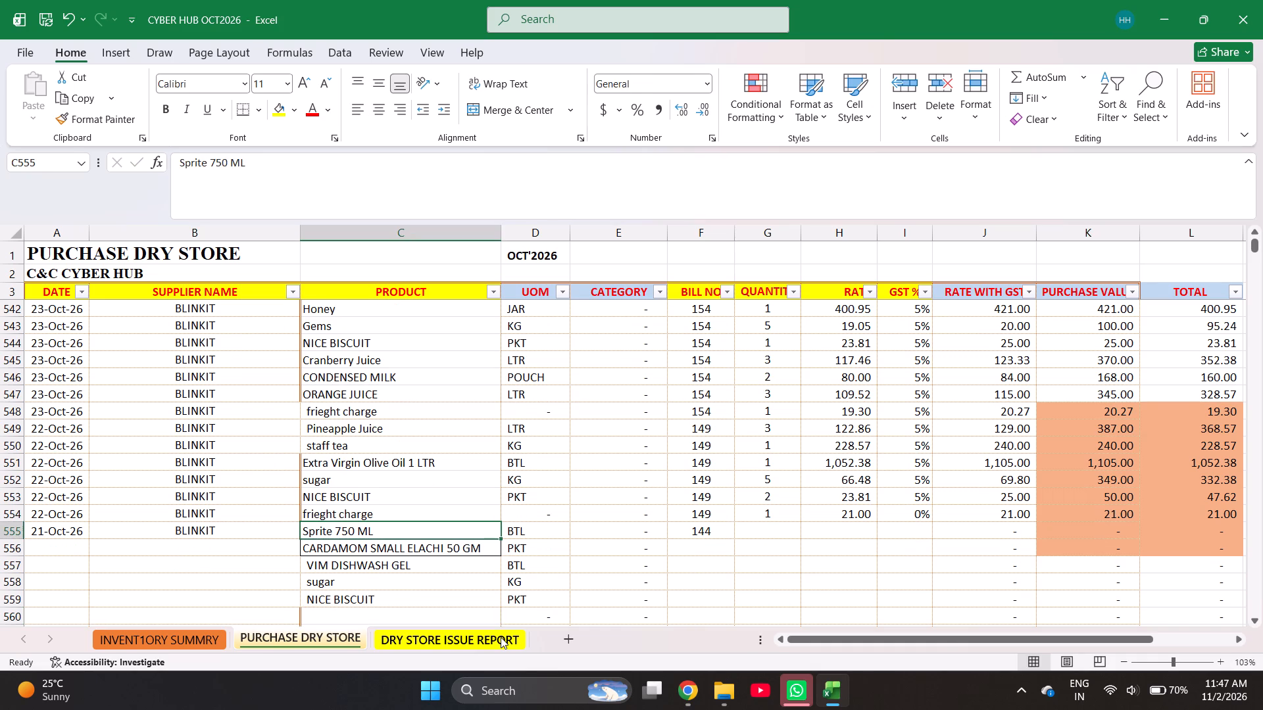
key(ctrl+shift+Down)
key(Right)
key(Right)
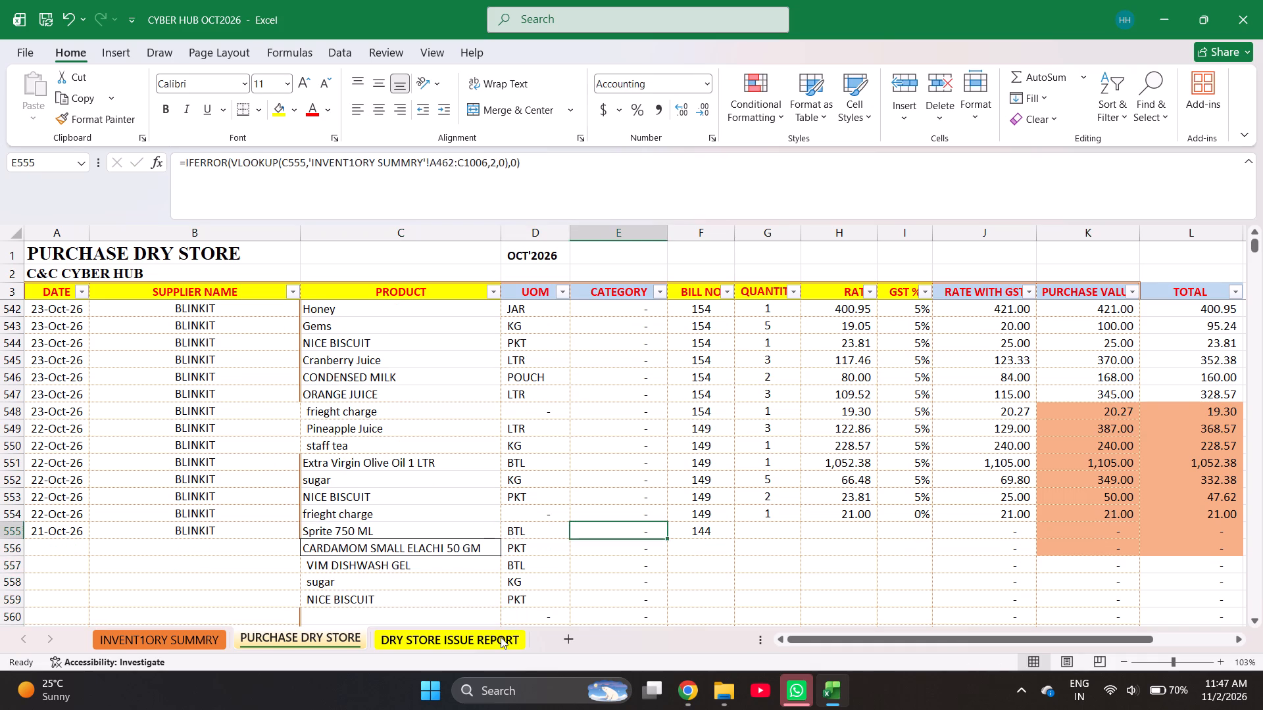
key(Right)
key(Right)
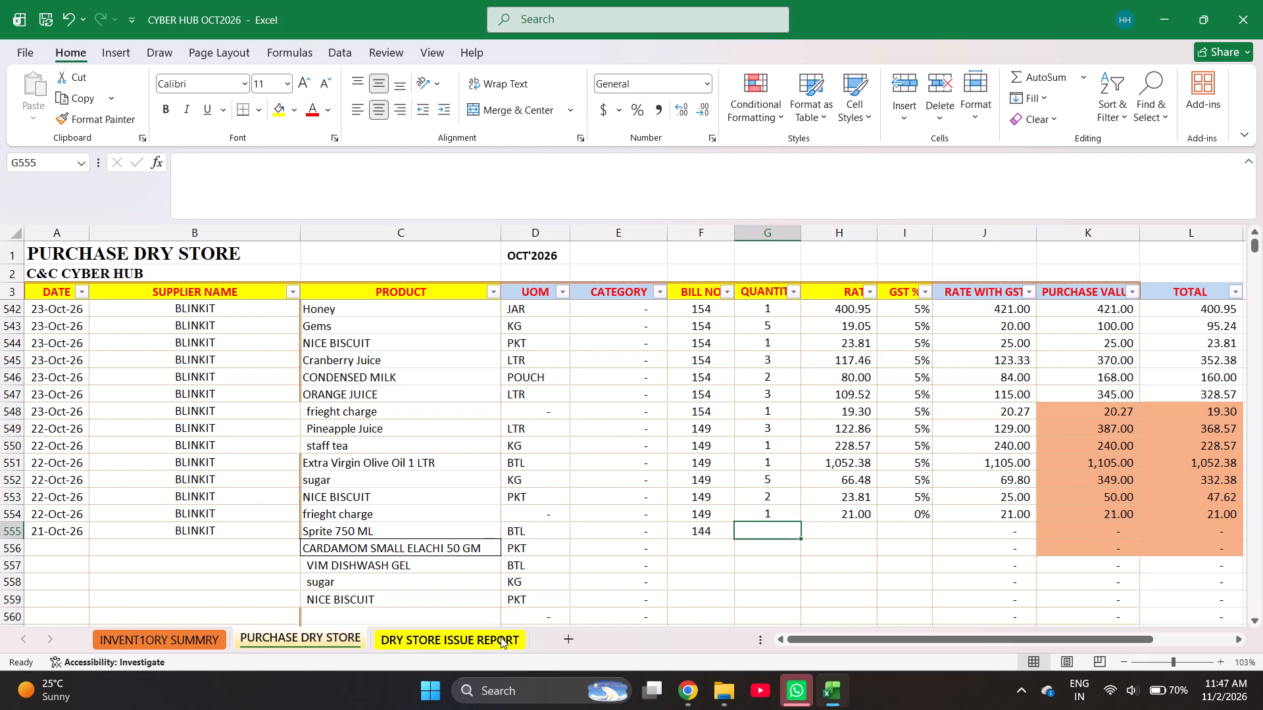
key(5)
key(Return)
key(2)
key(Return)
key(1)
key(Return)
key(1)
key(Return)
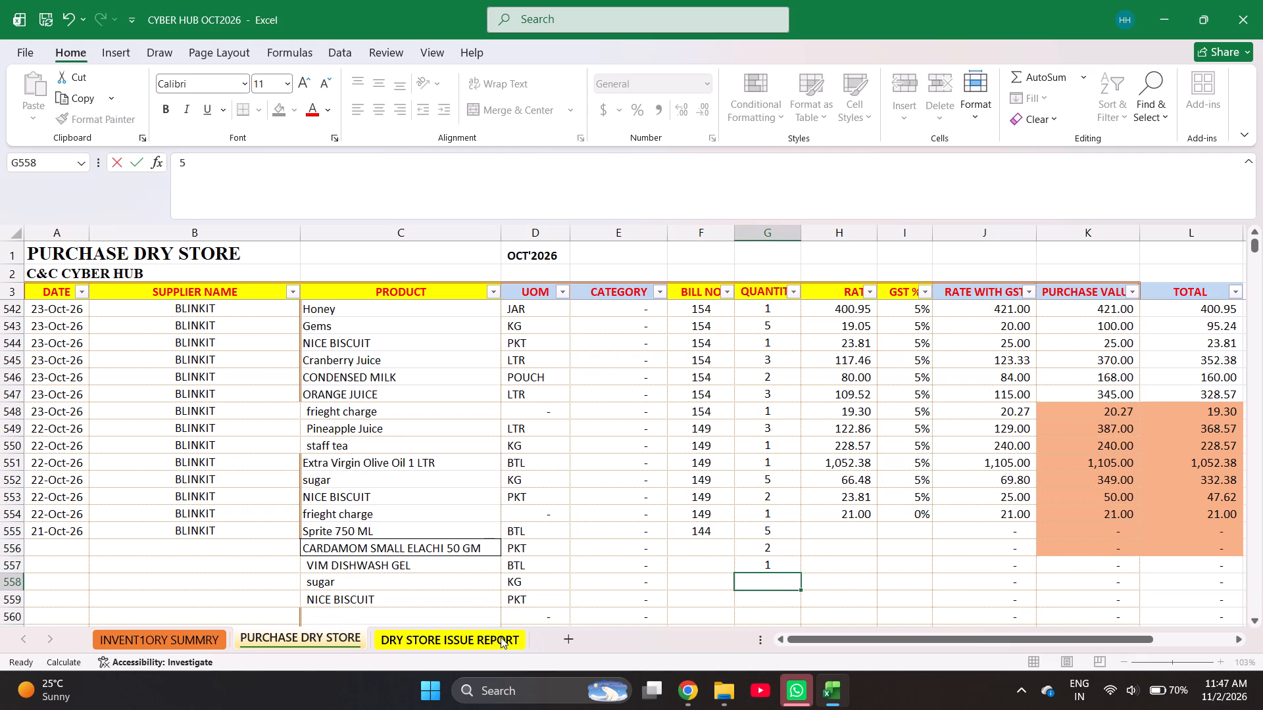
key(2)
key(Left)
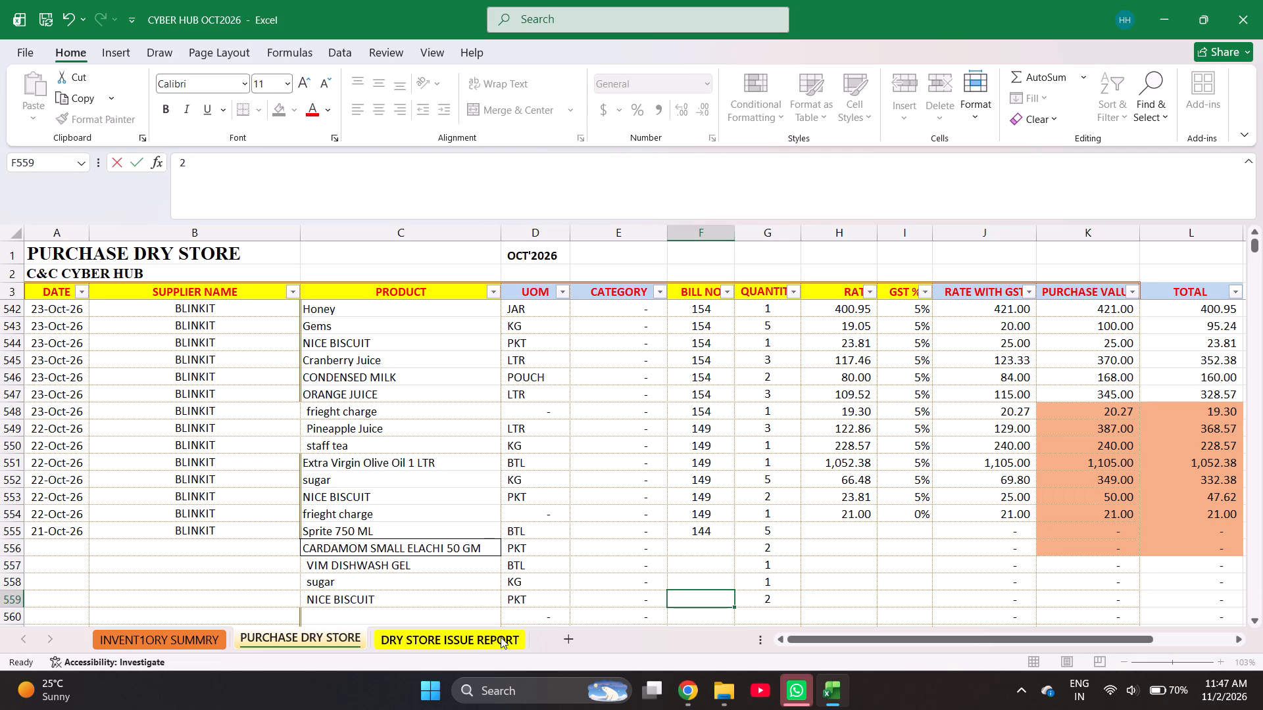
Fill bill number 144 down from row 555 through row 559.
key(ctrl+Up)
key(shift+Down)
key(shift+Down)
key(shift+Down)
key(shift+Down)
key(ctrl+d)
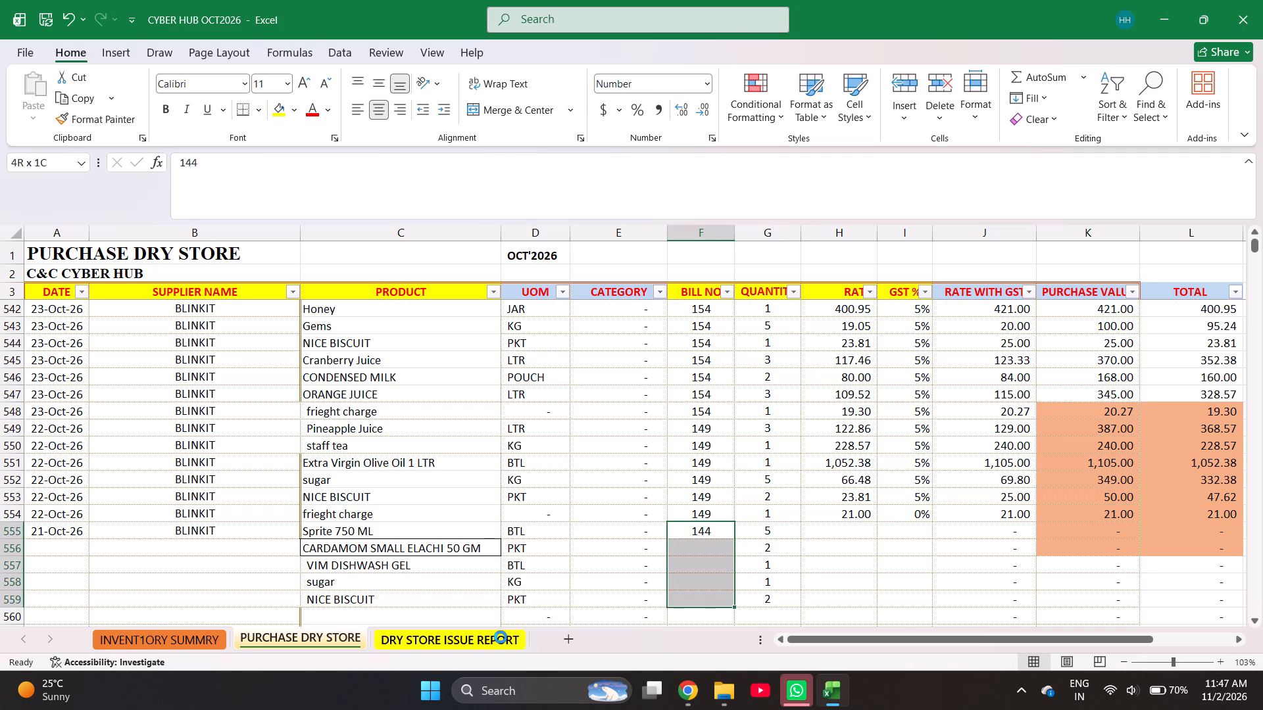
Fill the 21-Oct-26 date and the BLINKIT supplier down from row 555 through row 560.
key(ctrl+Left)
key(shift+Right)
key(shift+Down)
key(shift+Down)
key(shift+Down)
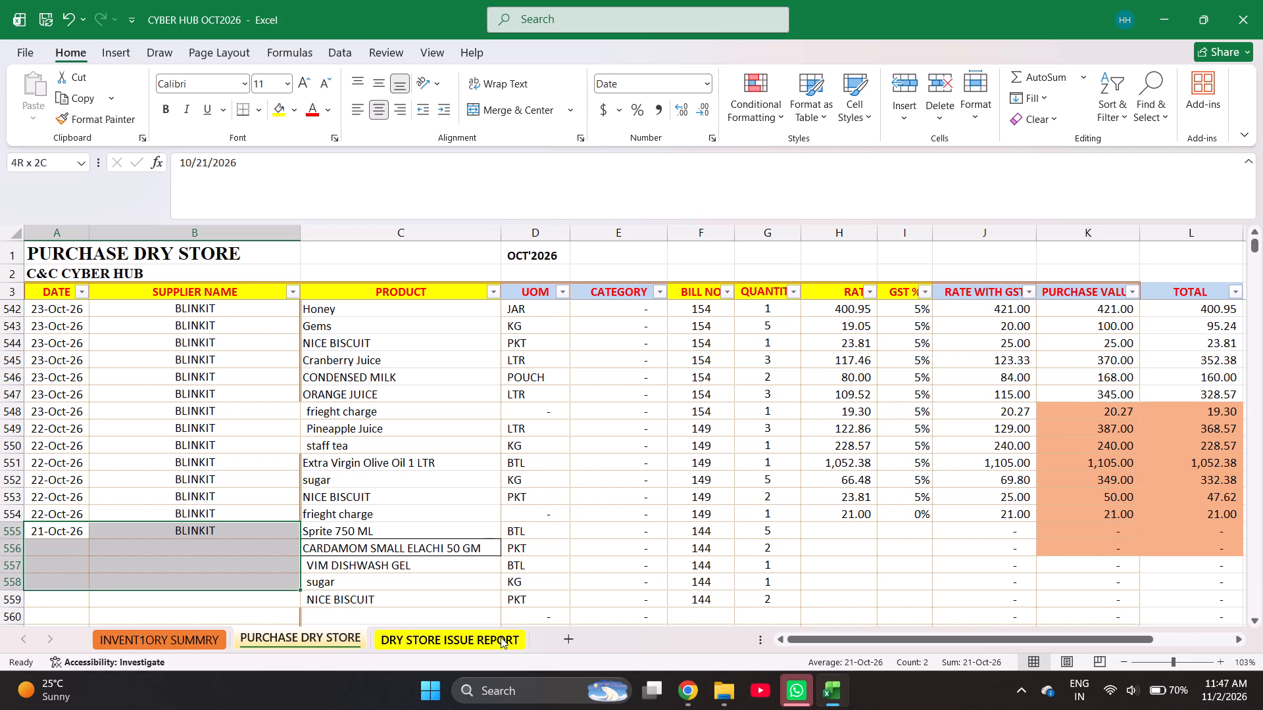
key(shift+Down)
key(shift+Down)
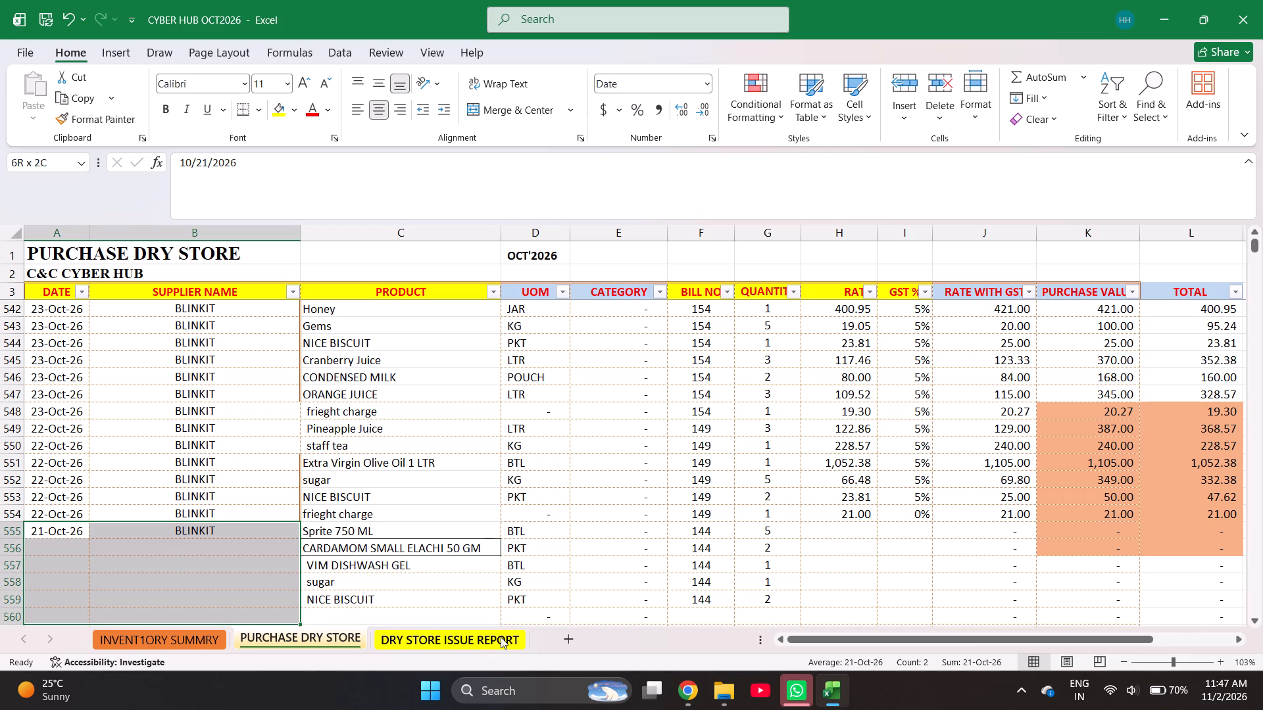
key(ctrl+d)
Copy bill number 144 from the NICE BISCUIT line down into row 560.
key(Right)
key(Right)
key(Right)
key(Right)
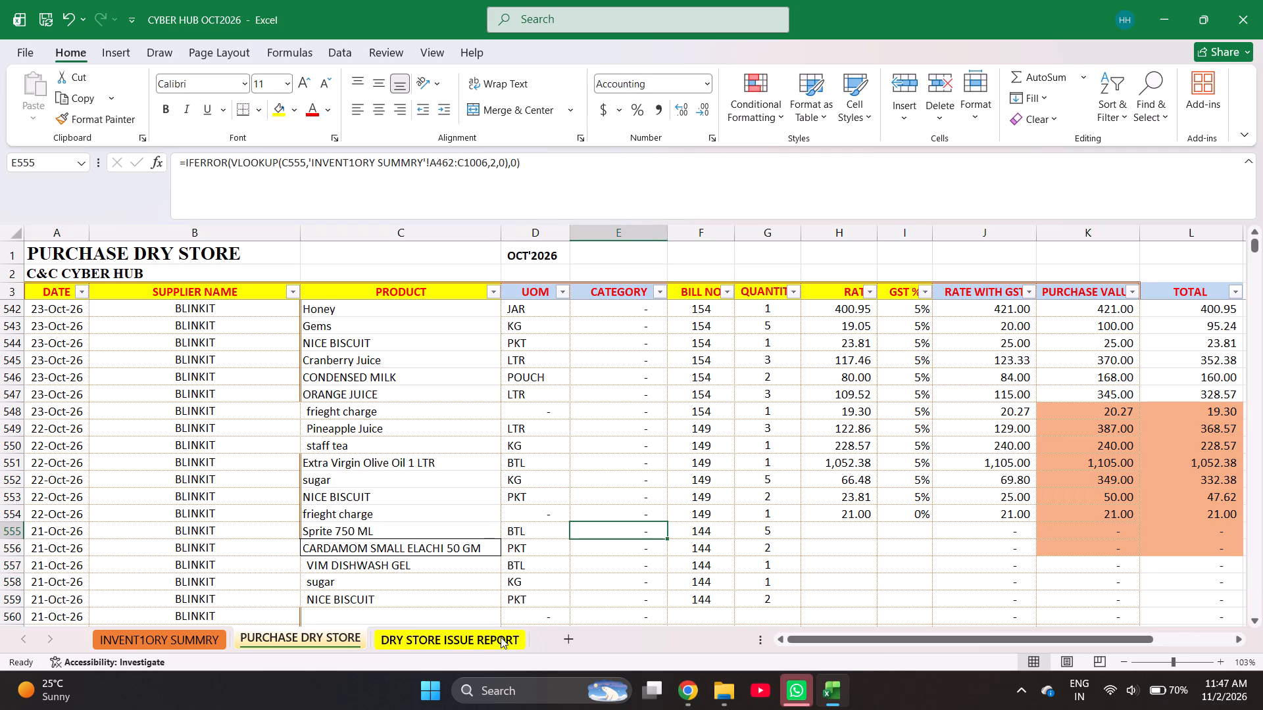
key(Right)
key(shift+Down)
key(ctrl+Down)
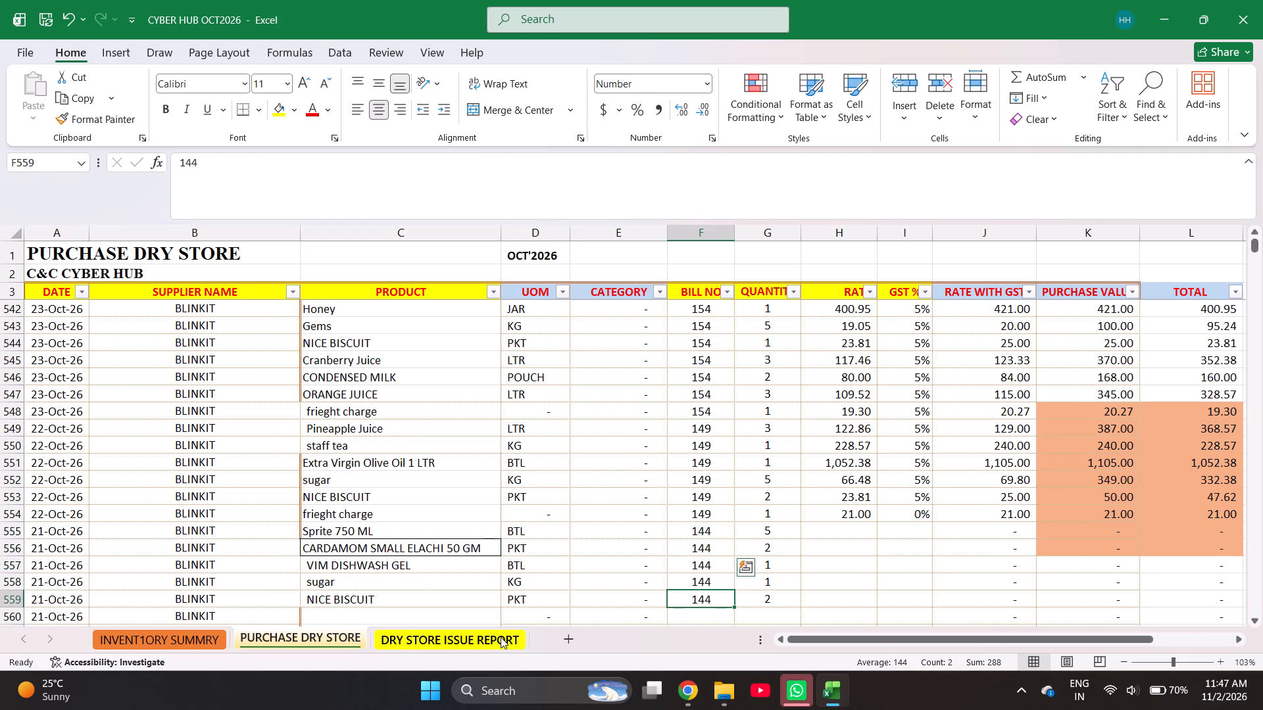
key(ctrl+Down)
key(ctrl+d)
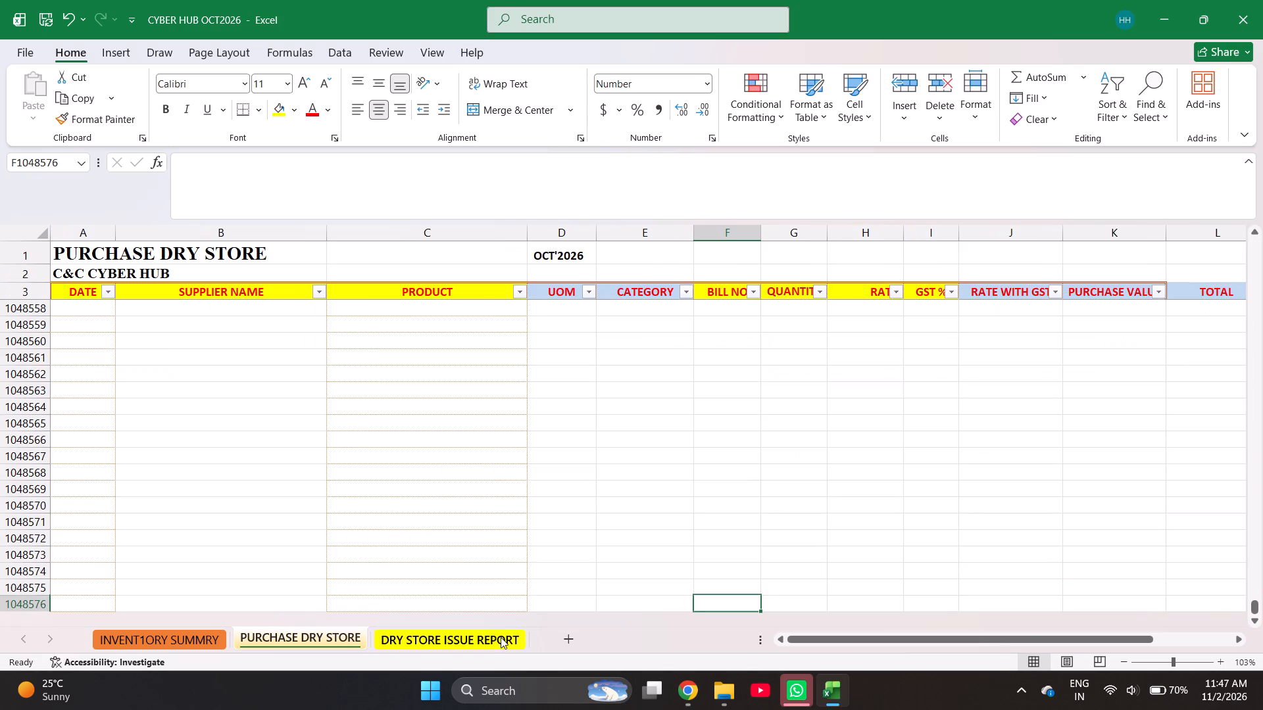
key(ctrl+Up)
key(Down)
key(ctrl+d)
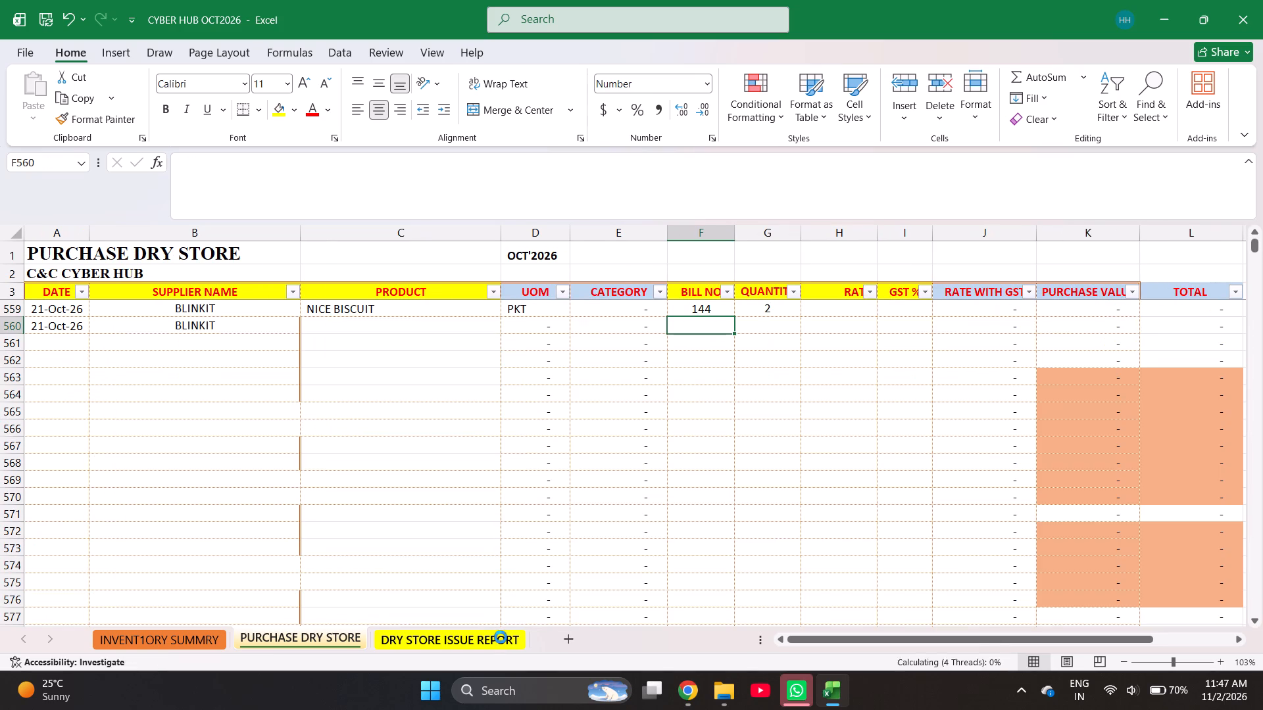
Enter a quantity of 1 in row 560.
key(ctrl+Right)
key(Left)
key(Left)
key(Left)
key(1)
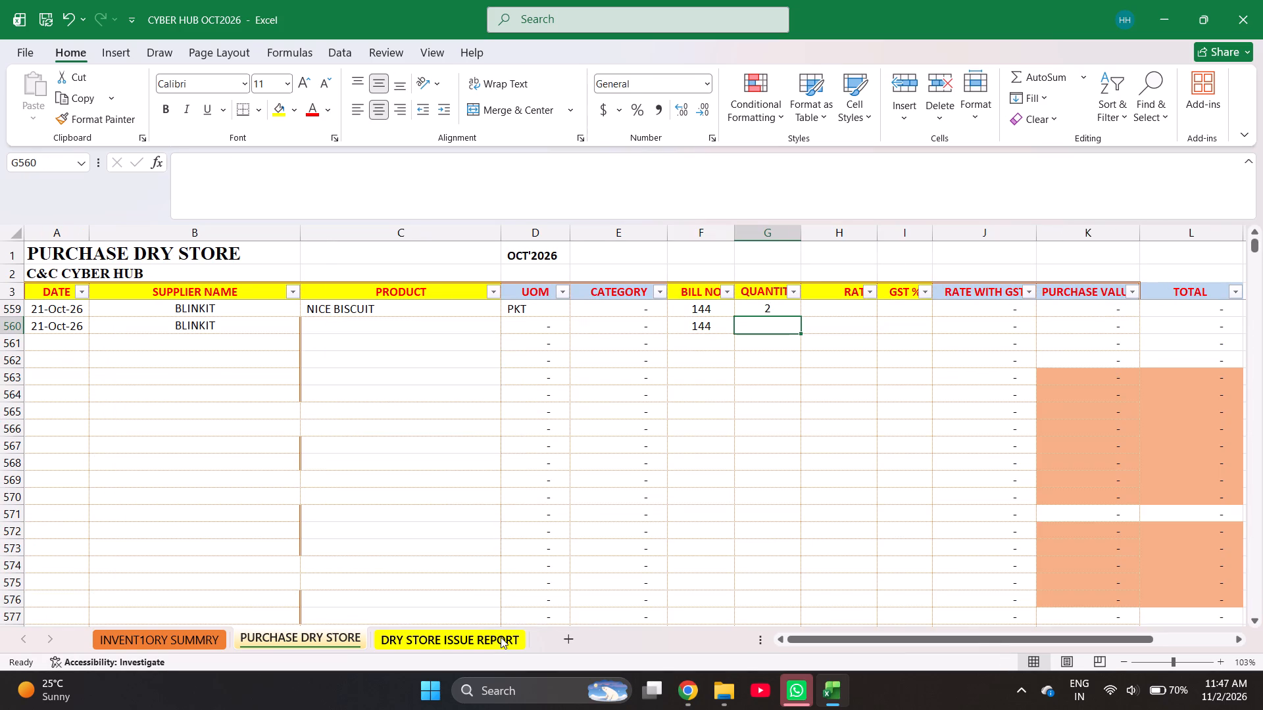
key(Right)
Enter the rate of Sprite 750 ML in row 555 as the formula =139.29/5.
key(Up)
key(ctrl+Up)
key(Down)
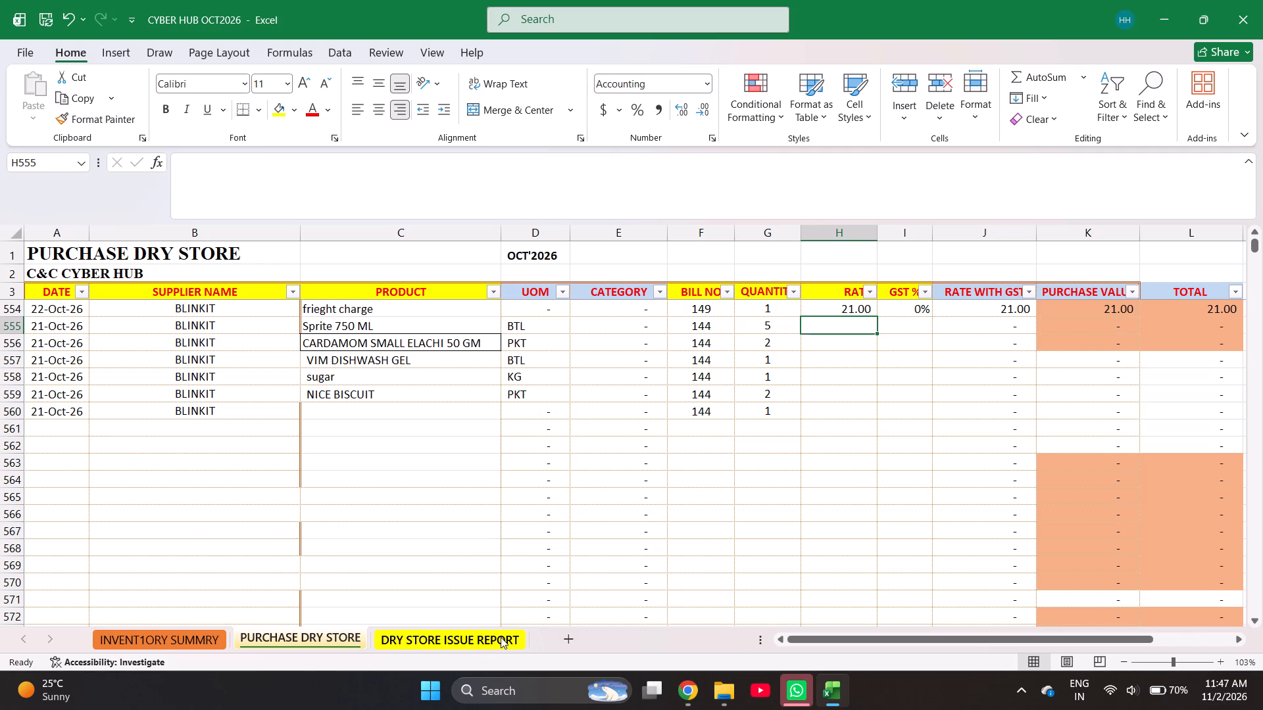
key(equal)
text(139)
text(.29/)
key(5)
key(Return)
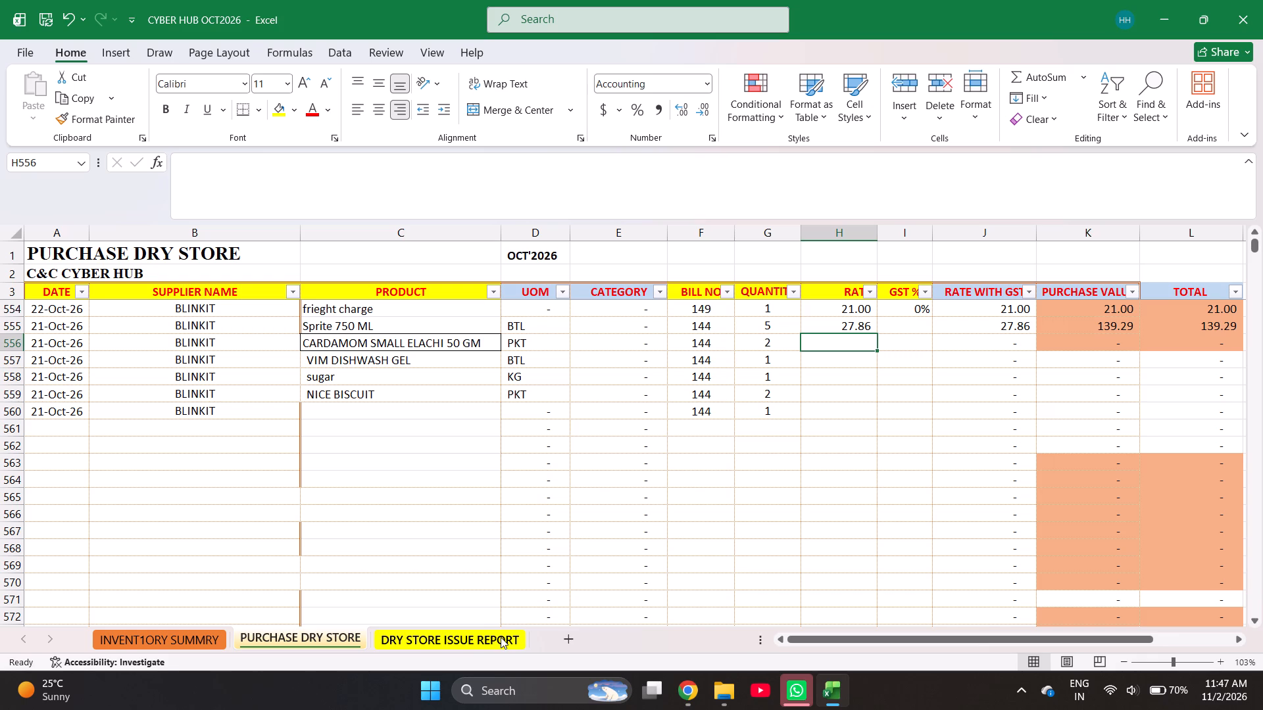
Enter the rates of CARDAMOM SMALL ELACHI 50 GM as =478.10/2 and VIM DISHWASH GEL as 118.64.
text(=478.10/2)
key(Return)
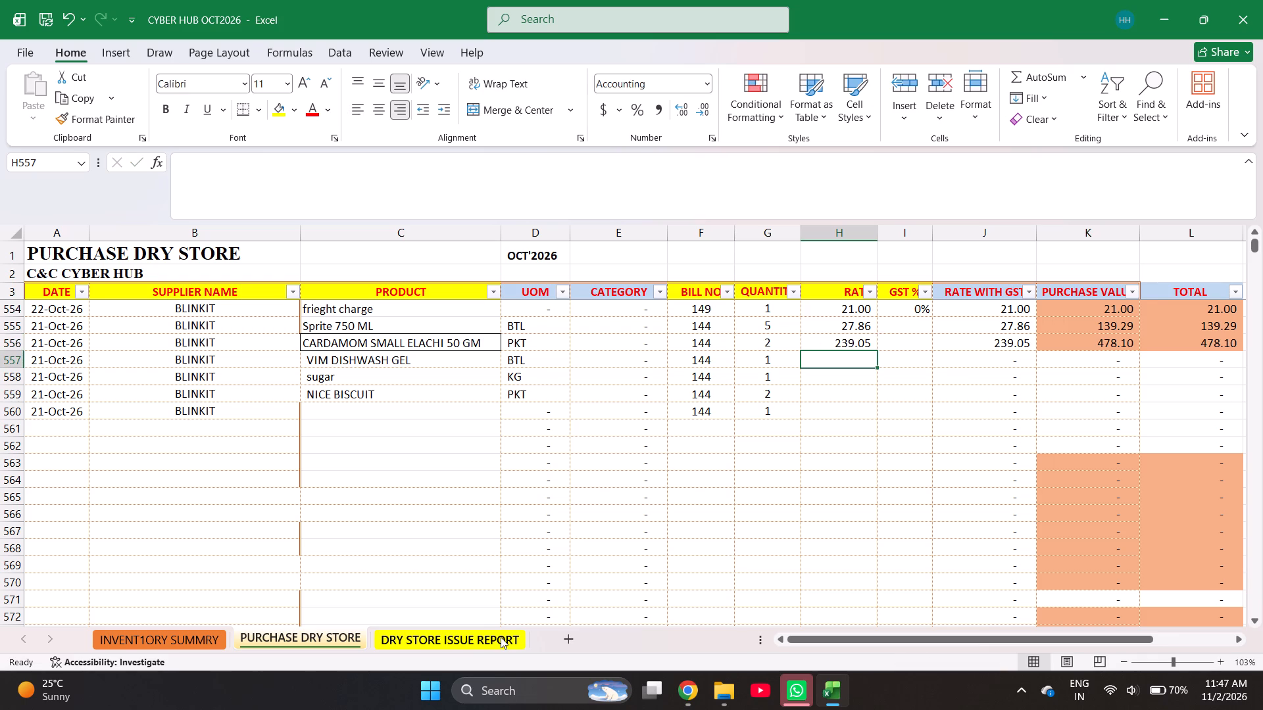
text(118.64)
key(Return)
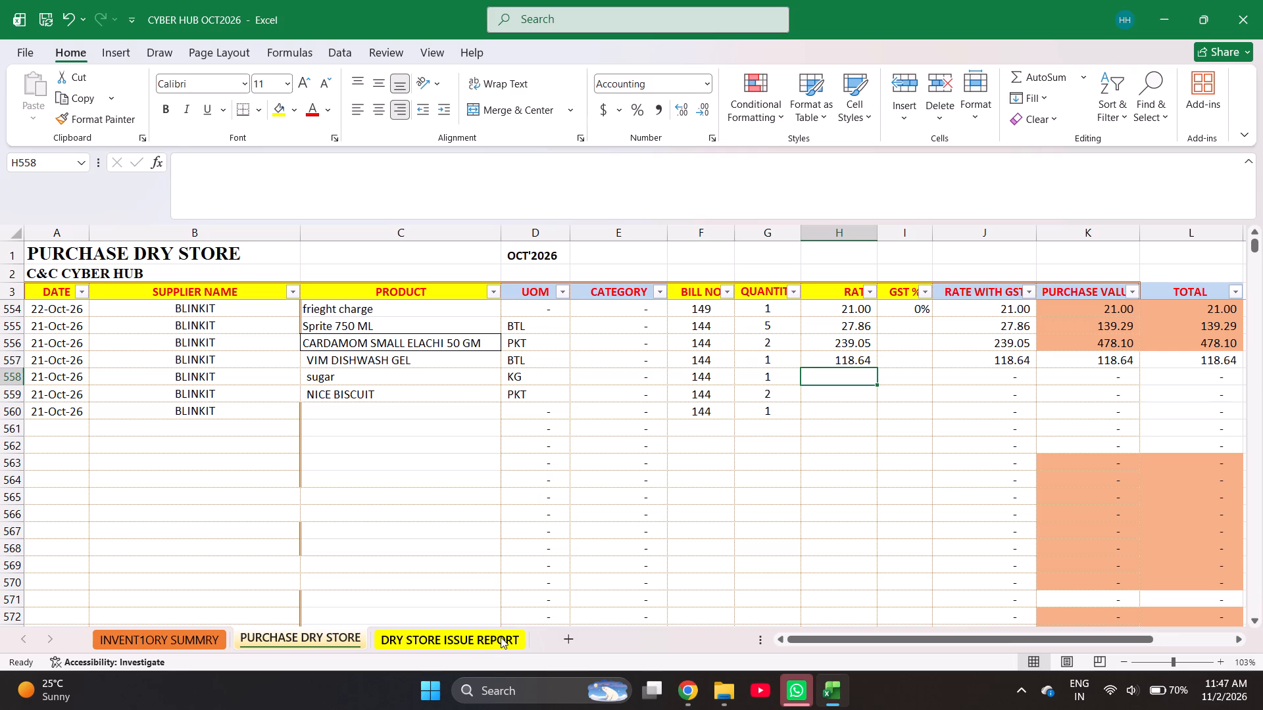
Enter the sugar rate in row 558 as the formula =332.38/5 and set its quantity to 5.
text(332.)
key(Escape)
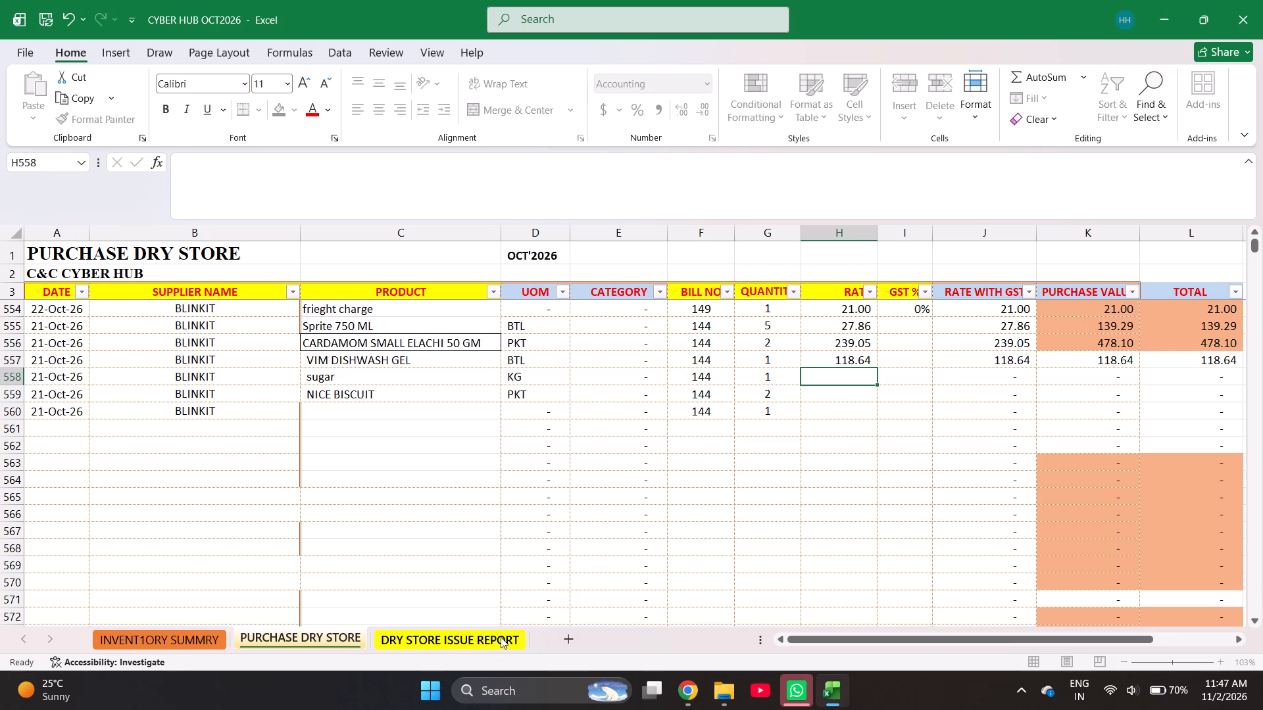
key(equal)
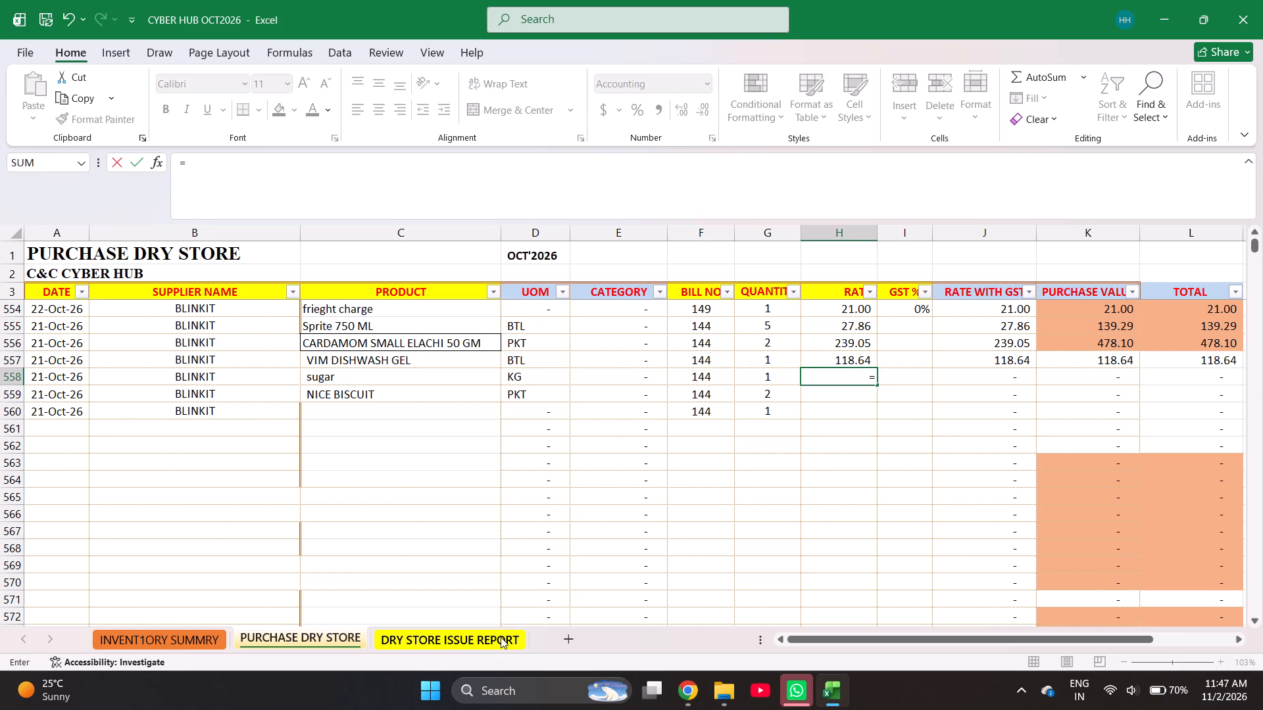
text(33)
text(2.)
text(38/5)
key(Left)
key(5)
key(Right)
key(Right)
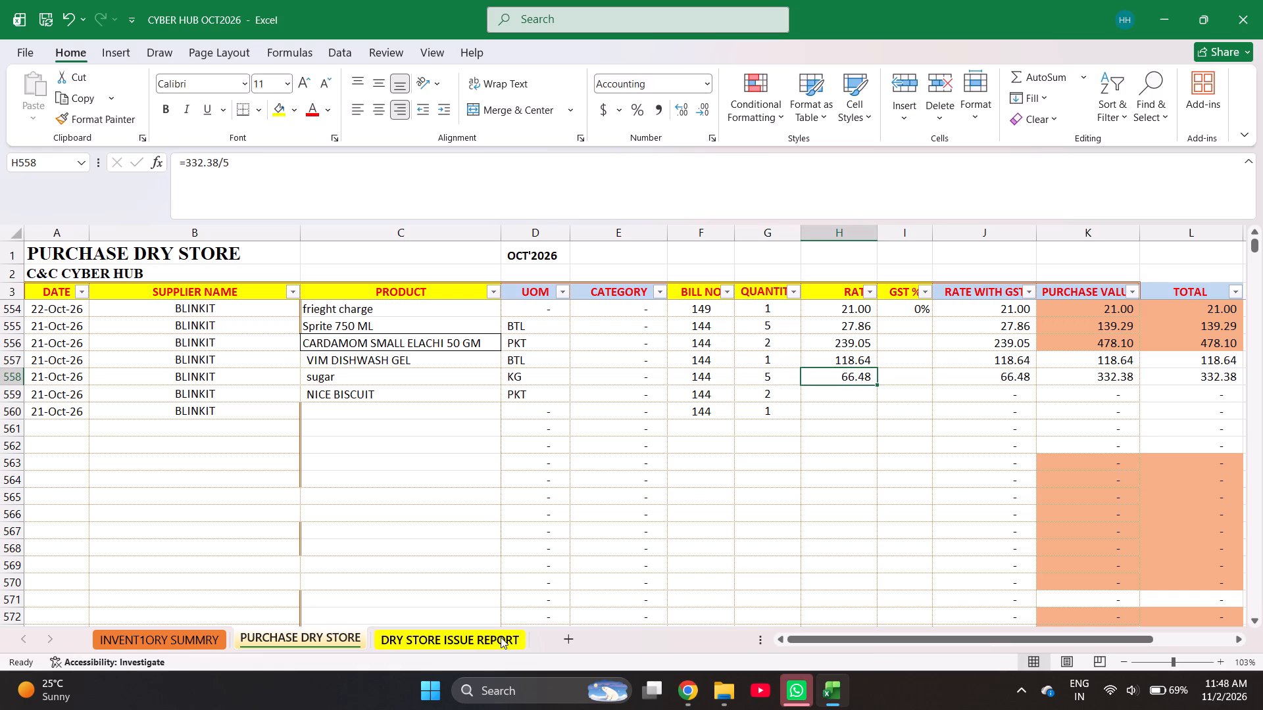
Enter the NICE BISCUIT rate in row 559 as the formula =47.62/2.
key(Down)
key(Left)
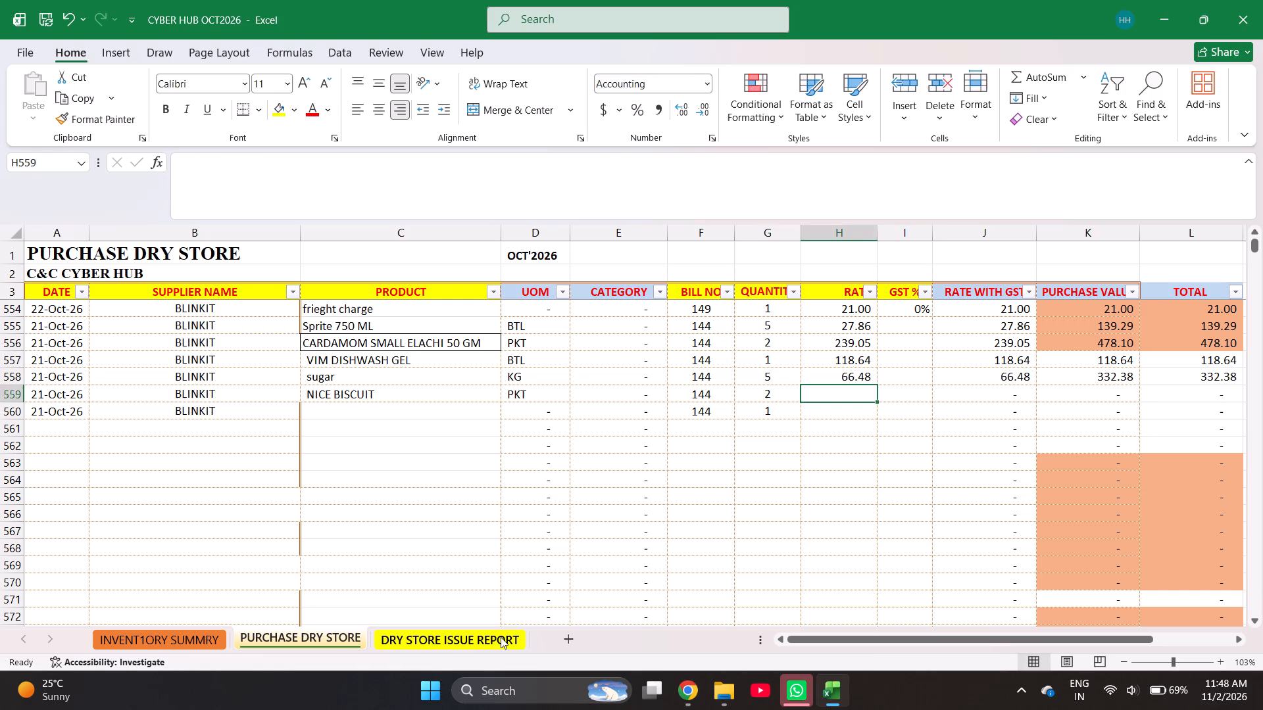
key(equal)
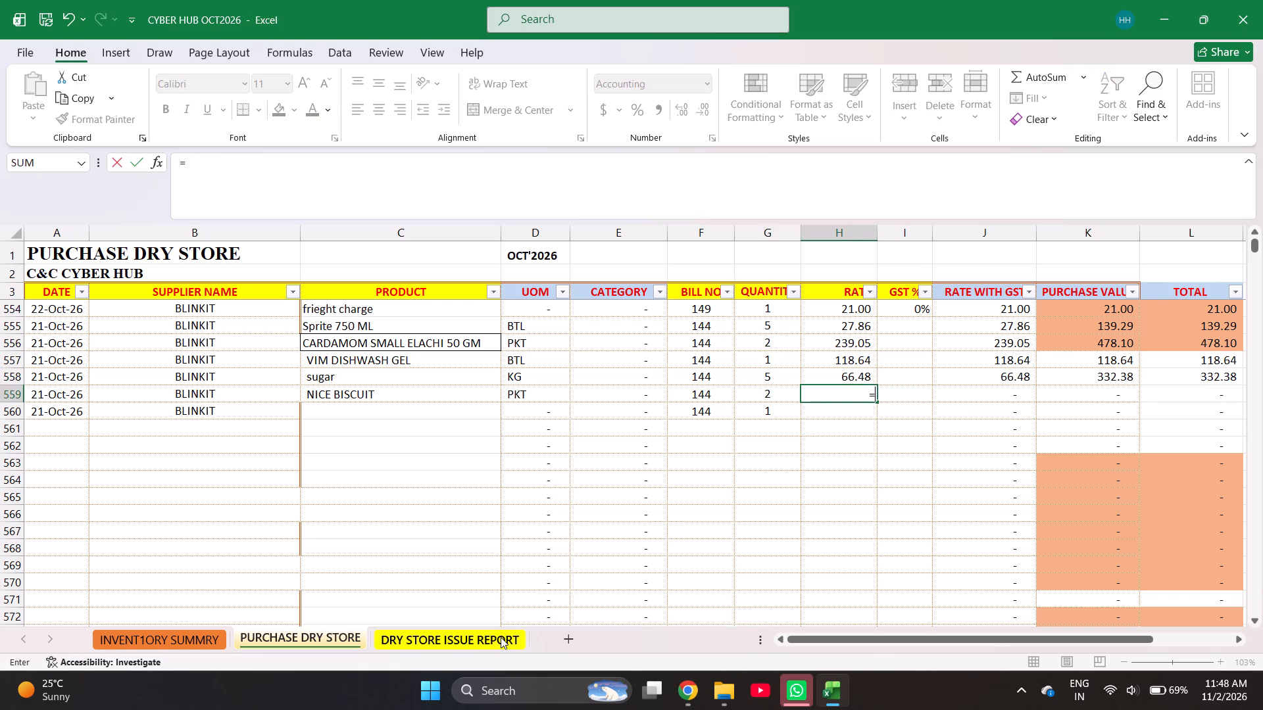
text(47)
text(.62/)
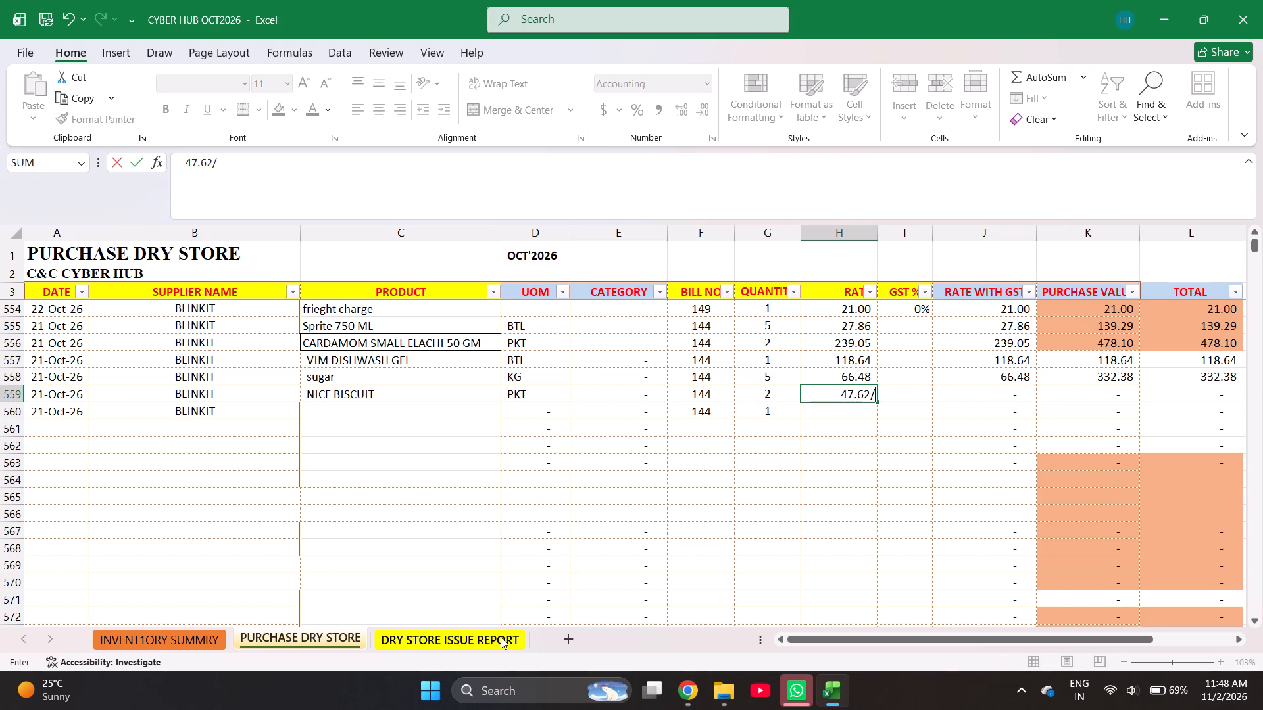
key(2)
key(Return)
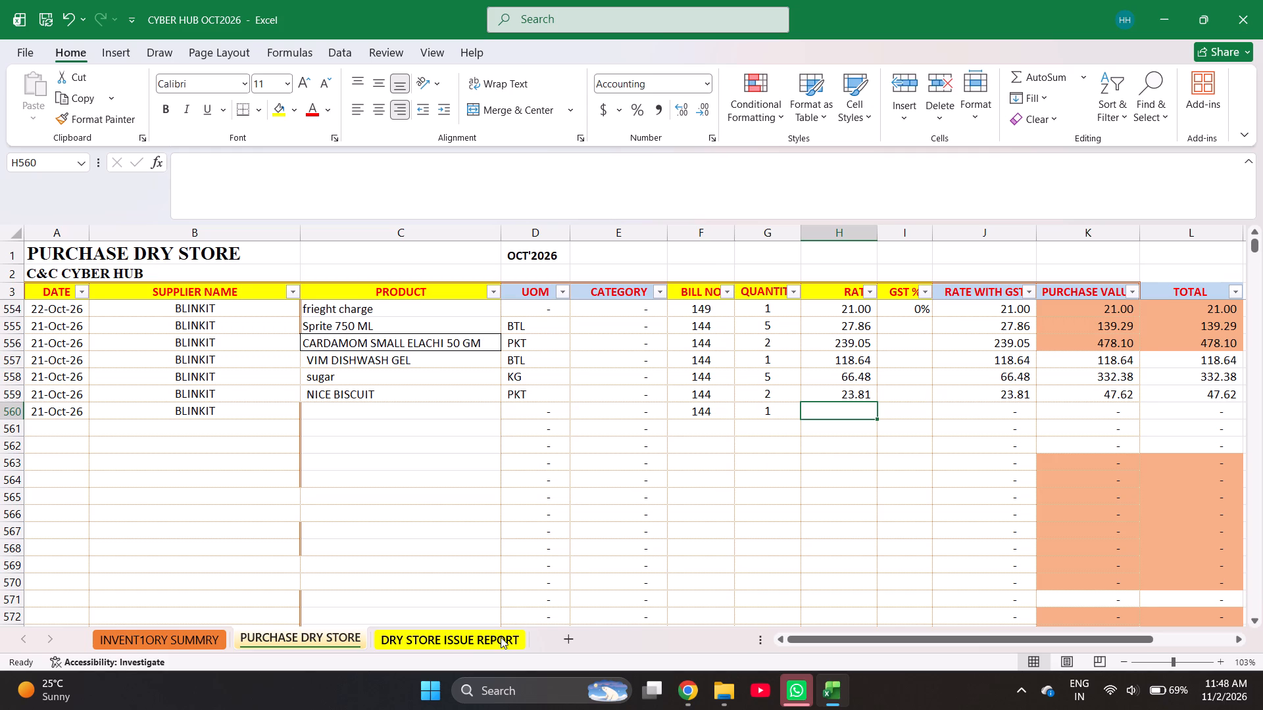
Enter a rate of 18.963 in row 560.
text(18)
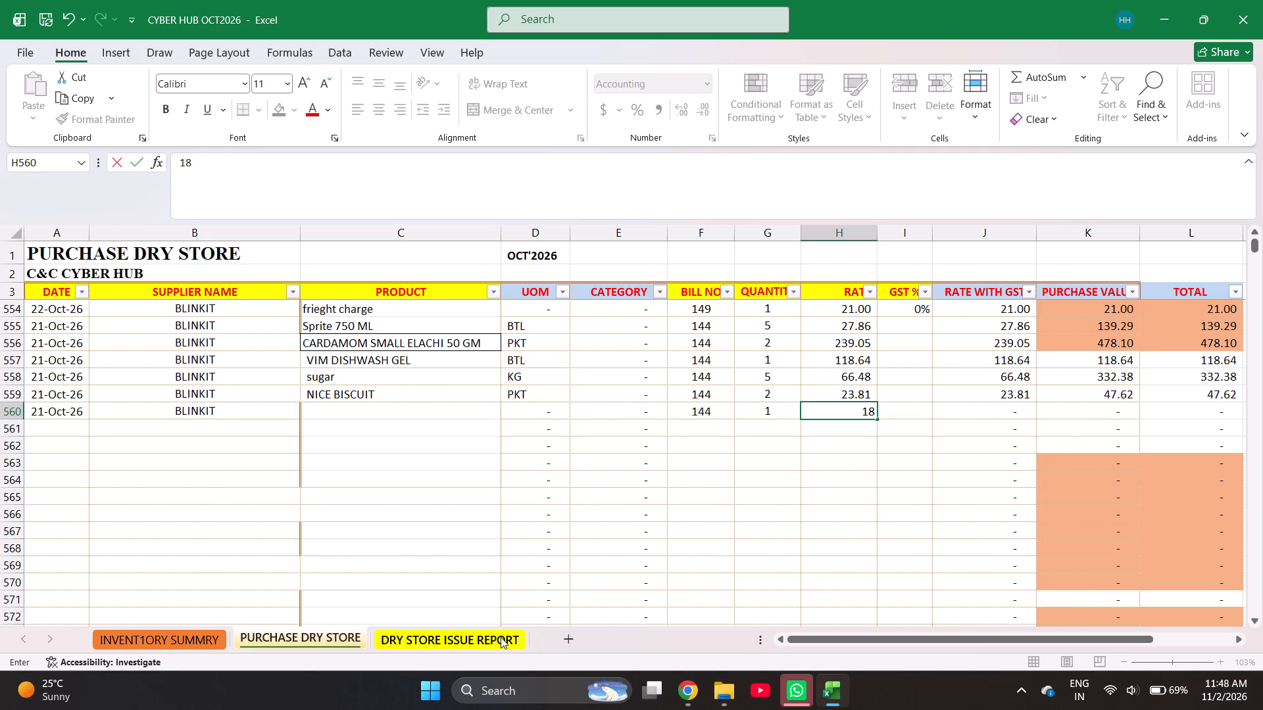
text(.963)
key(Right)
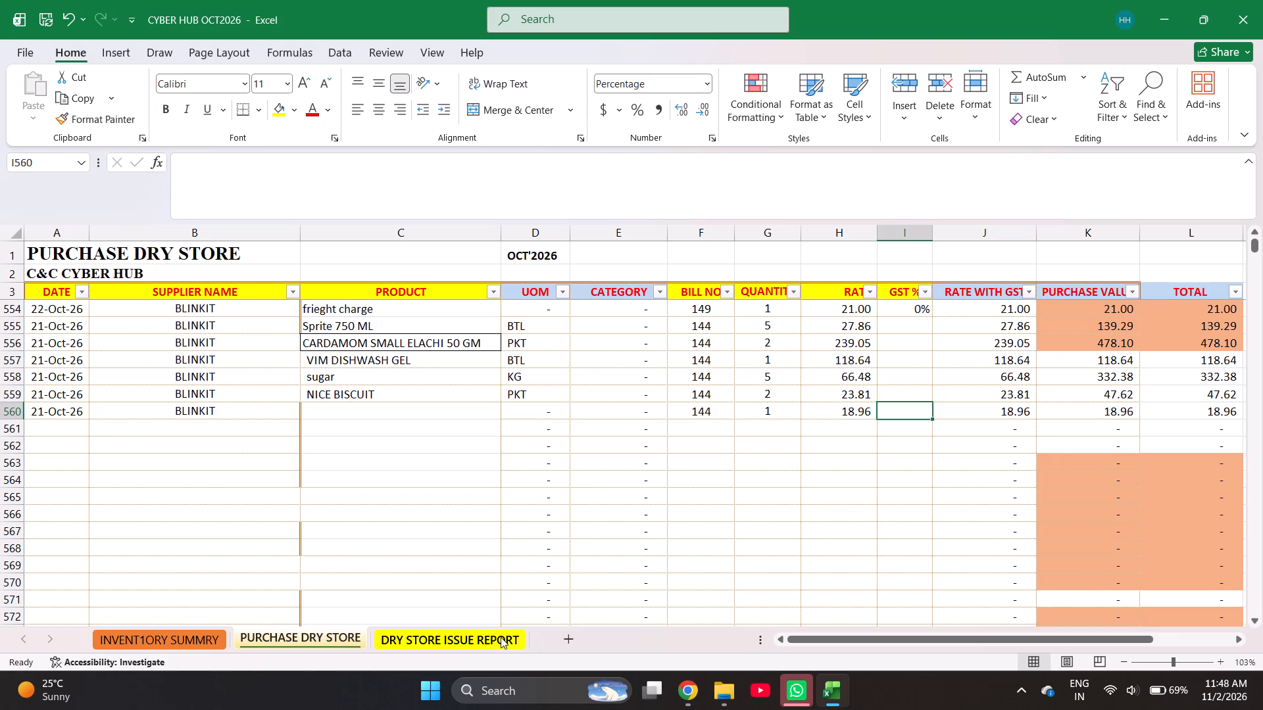
Enter GST of 40% for Sprite 750 ML and 5% for CARDAMOM SMALL ELACHI 50 GM.
key(ctrl+Up)
key(Down)
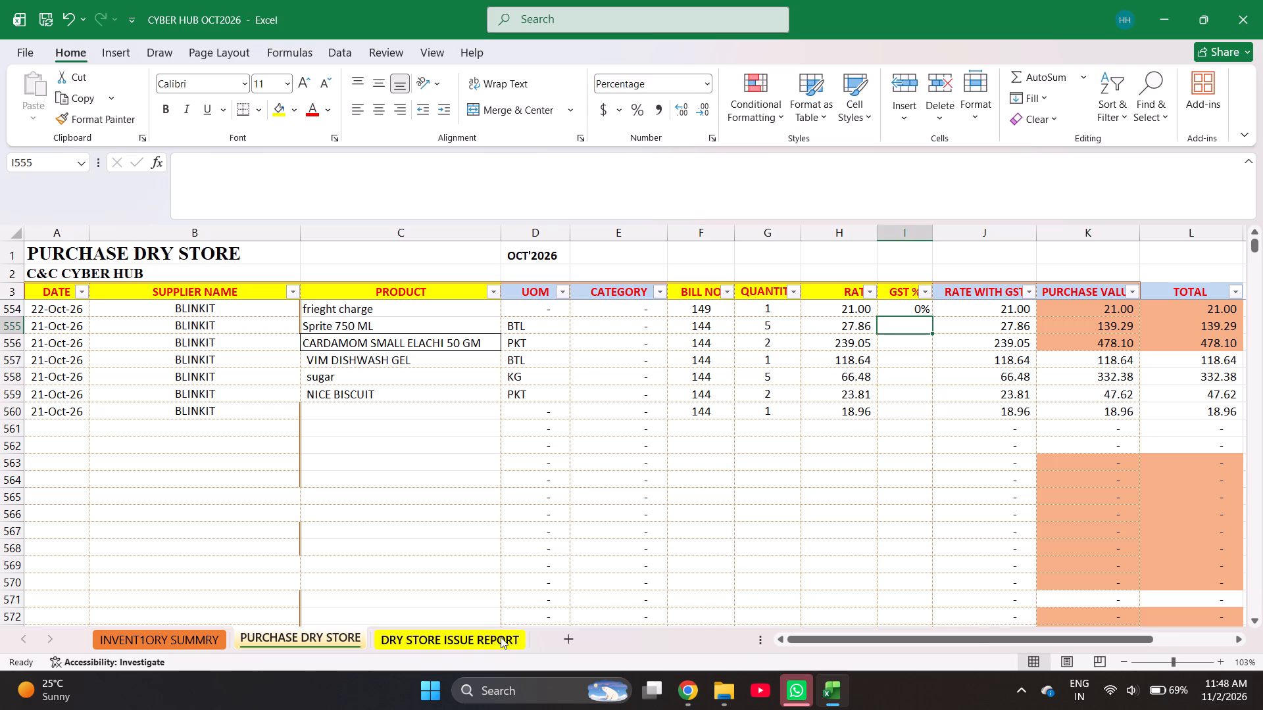
text(40)
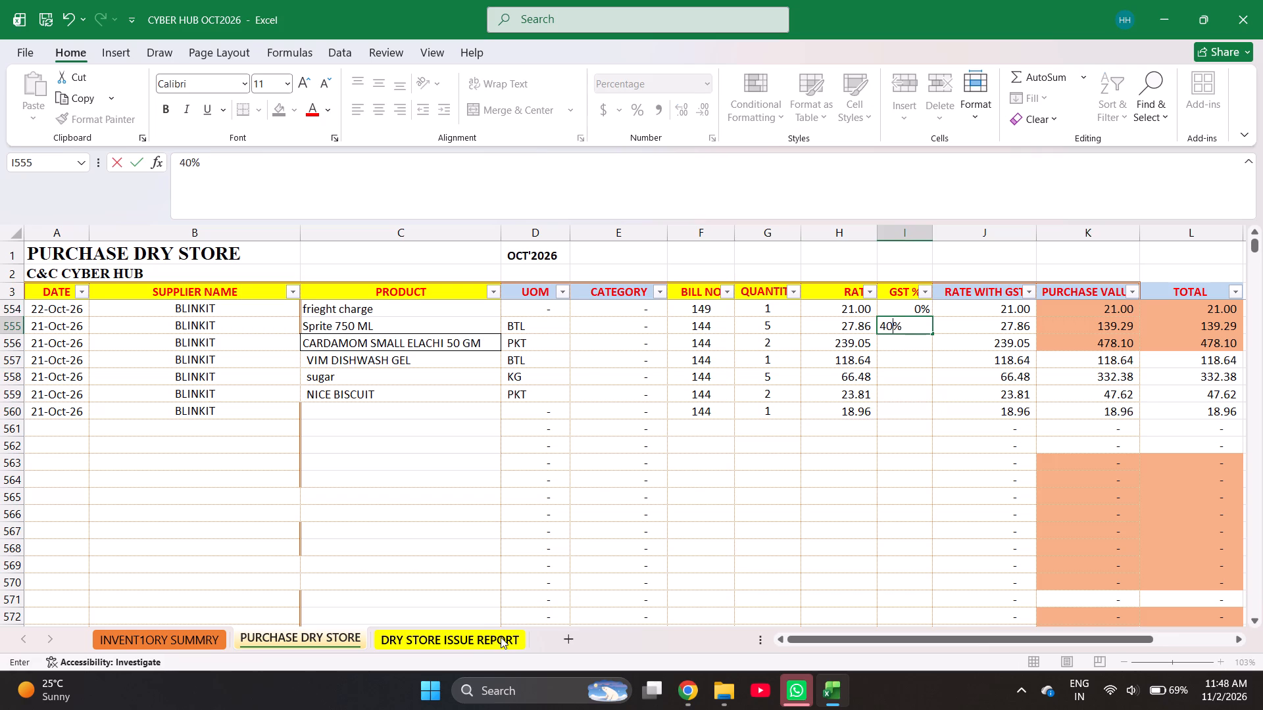
key(Return)
key(5)
key(Return)
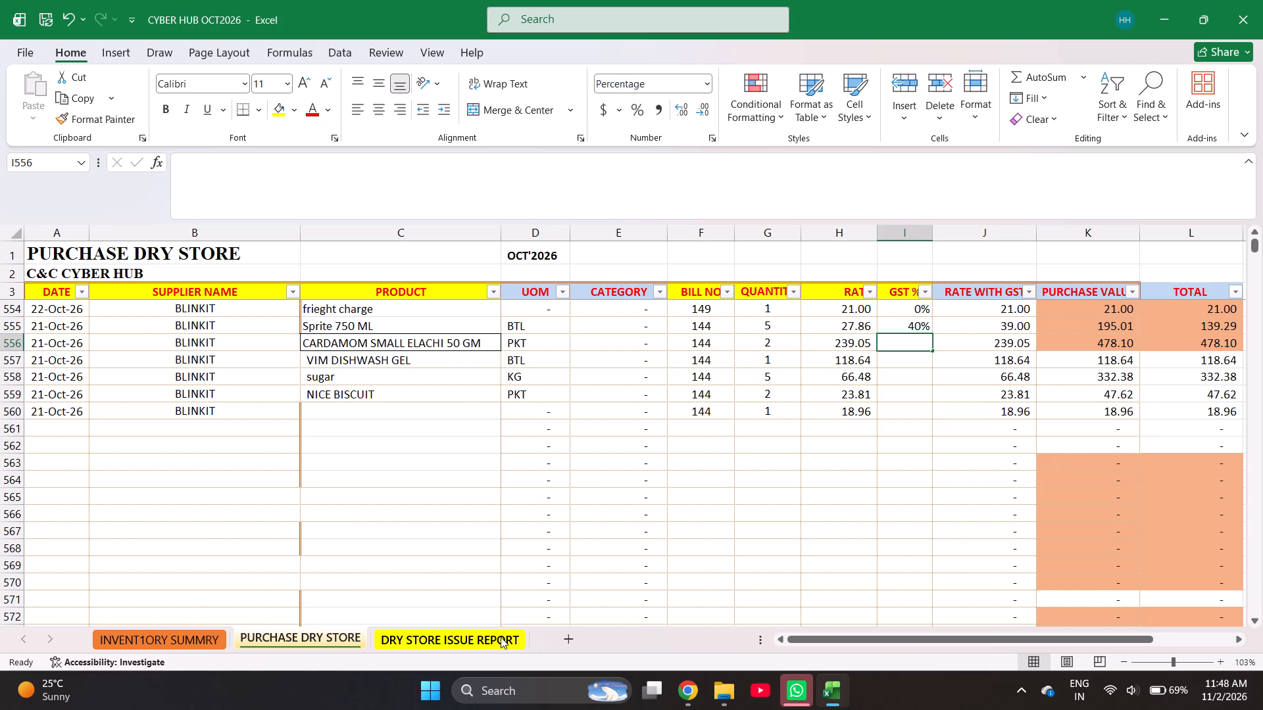
Enter GST of 18% for VIM DISHWASH GEL and 5% each for sugar and NICE BISCUIT.
key(5)
key(Escape)
key(Left)
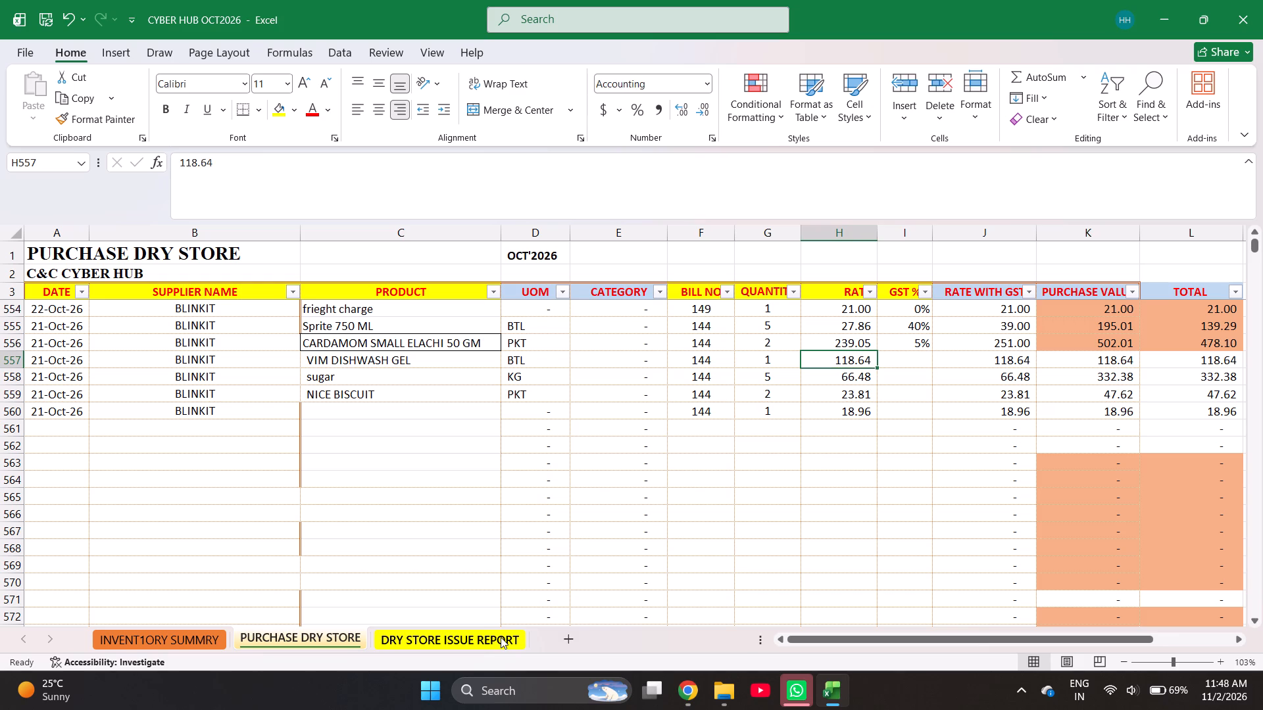
key(8)
key(Escape)
key(Right)
text(18)
key(Return)
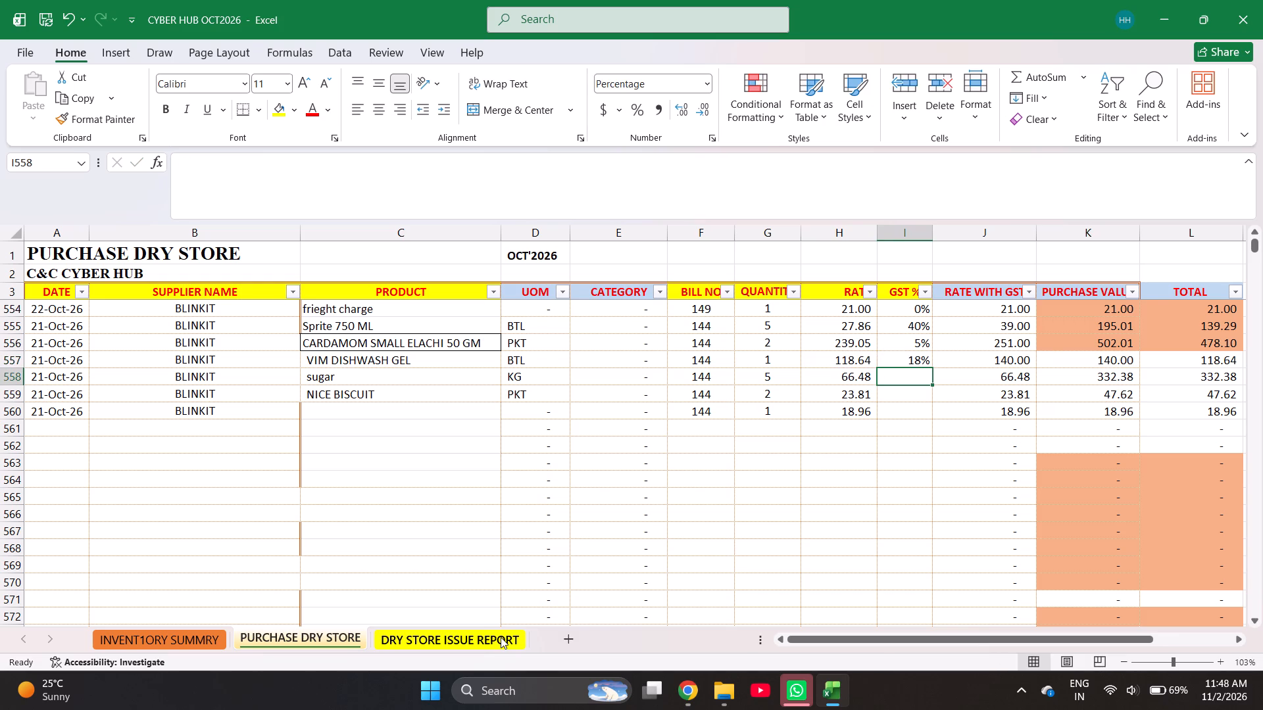
key(5)
key(Return)
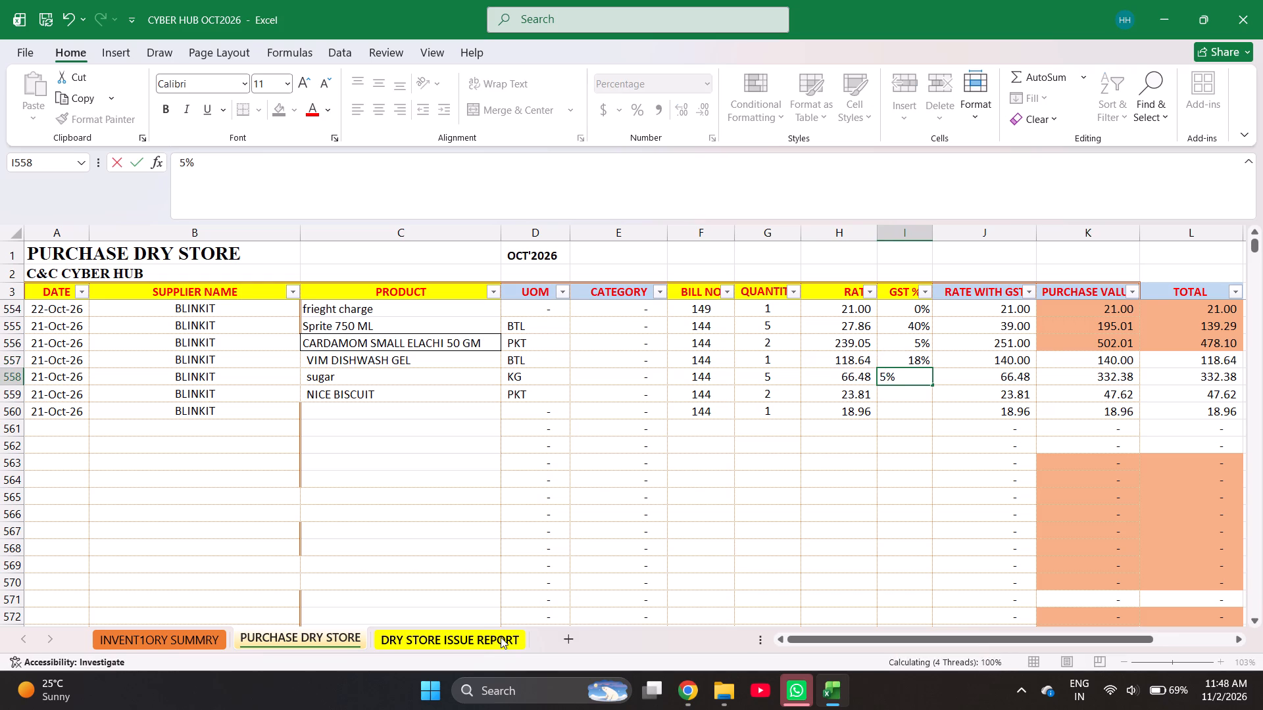
key(5)
key(Return)
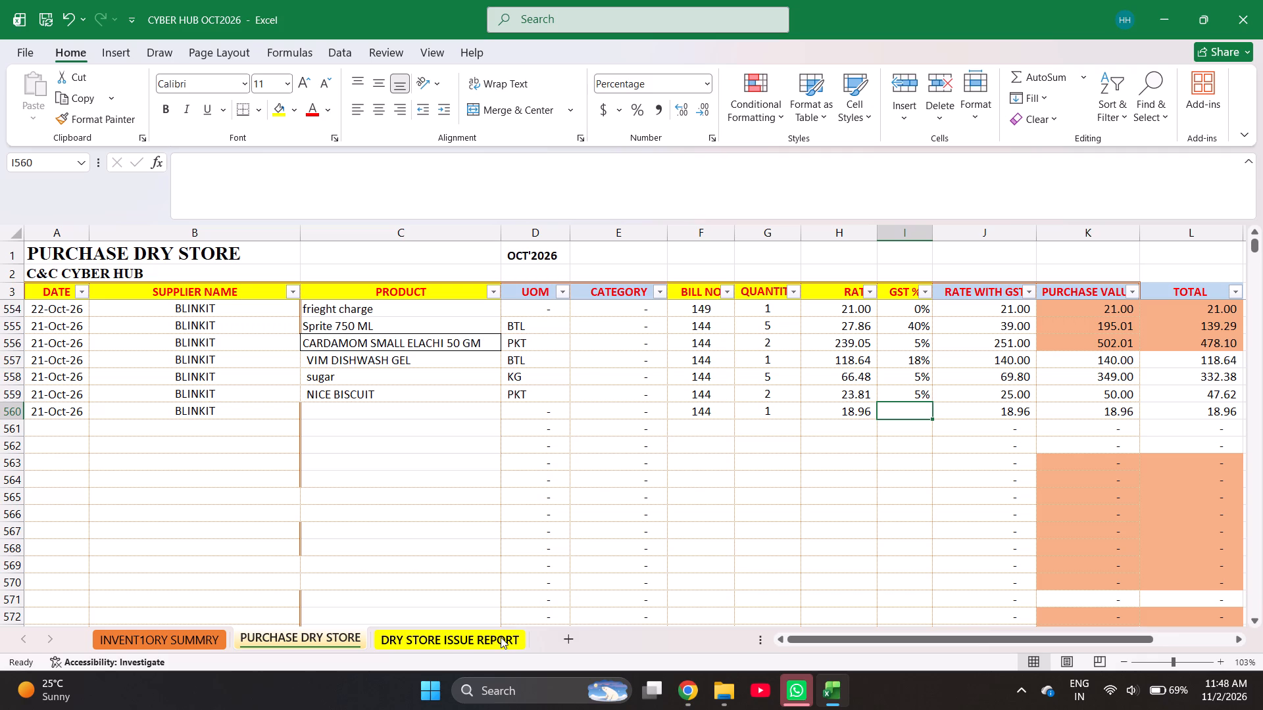
Set the rate in row 560 to 21 and its GST to 0%.
key(Left)
text(21)
key(Right)
key(0)
key(Right)
Check the sum of the purchase values for bill 144 across rows 555 to 560.
key(Right)
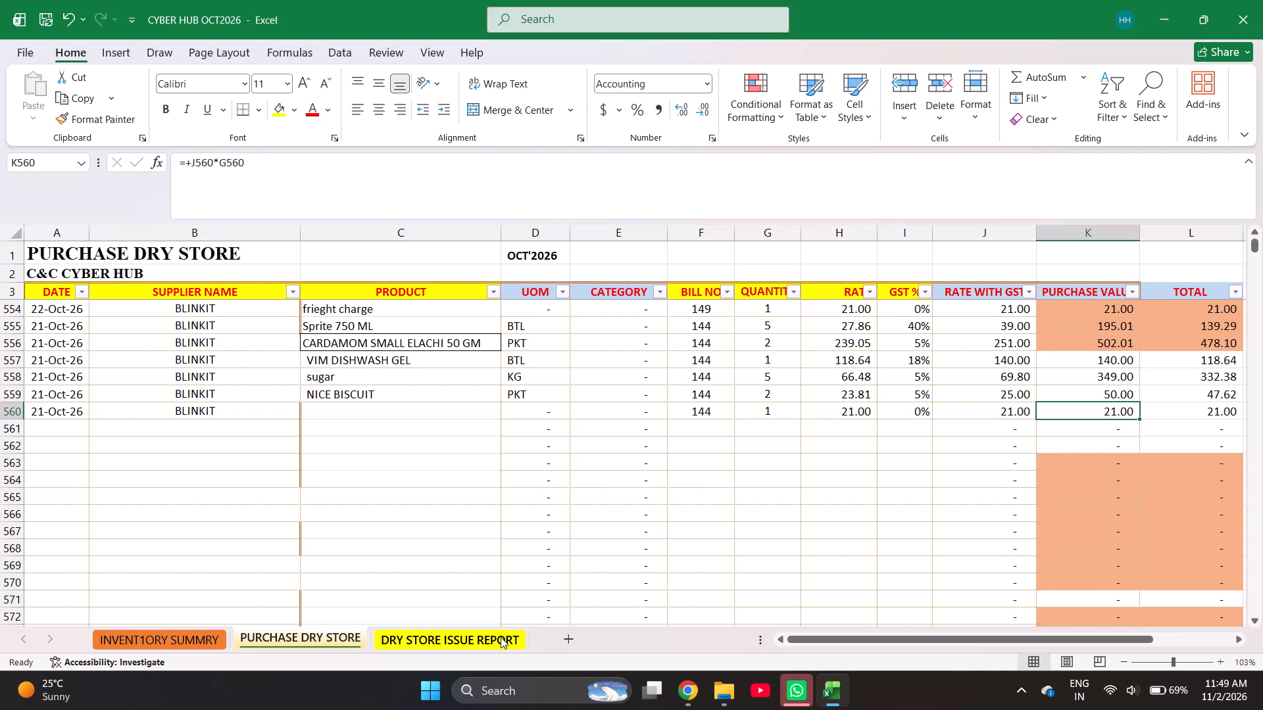
key(Up)
key(Up)
key(Up)
key(Up)
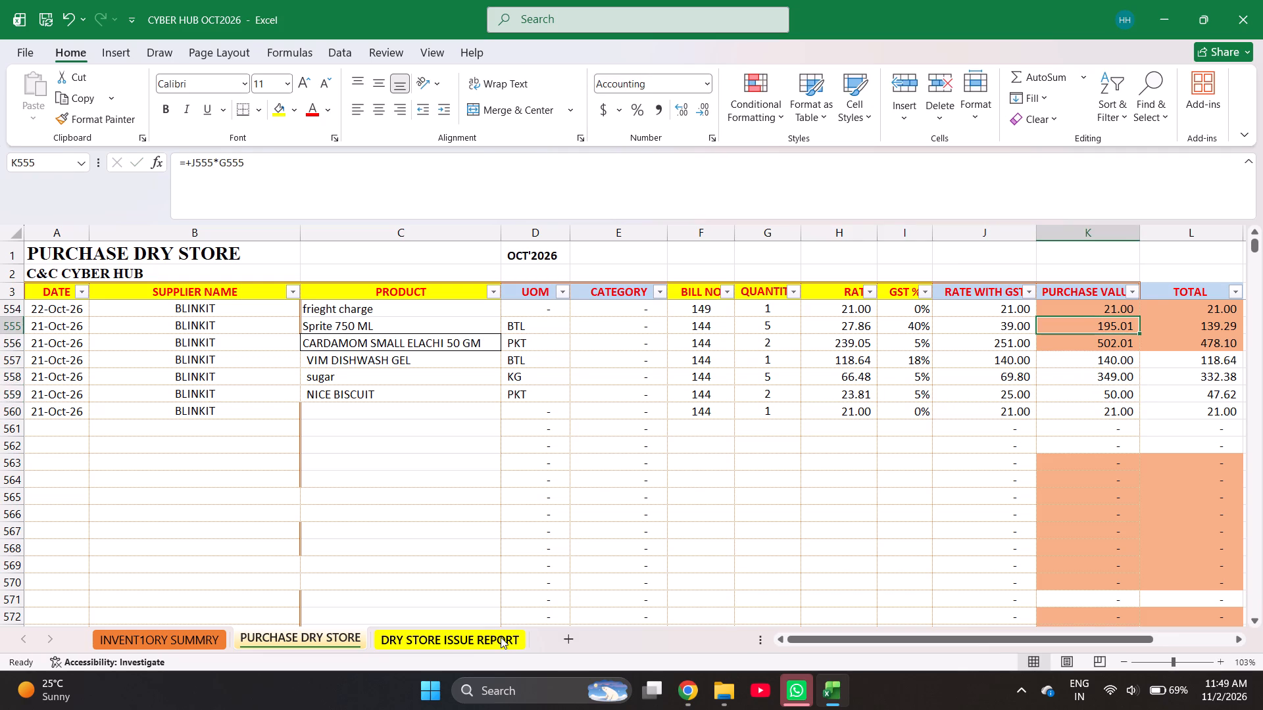
key(shift+Down)
key(shift+Down)
key(shift+Down)
key(shift+Down)
key(shift+Down)
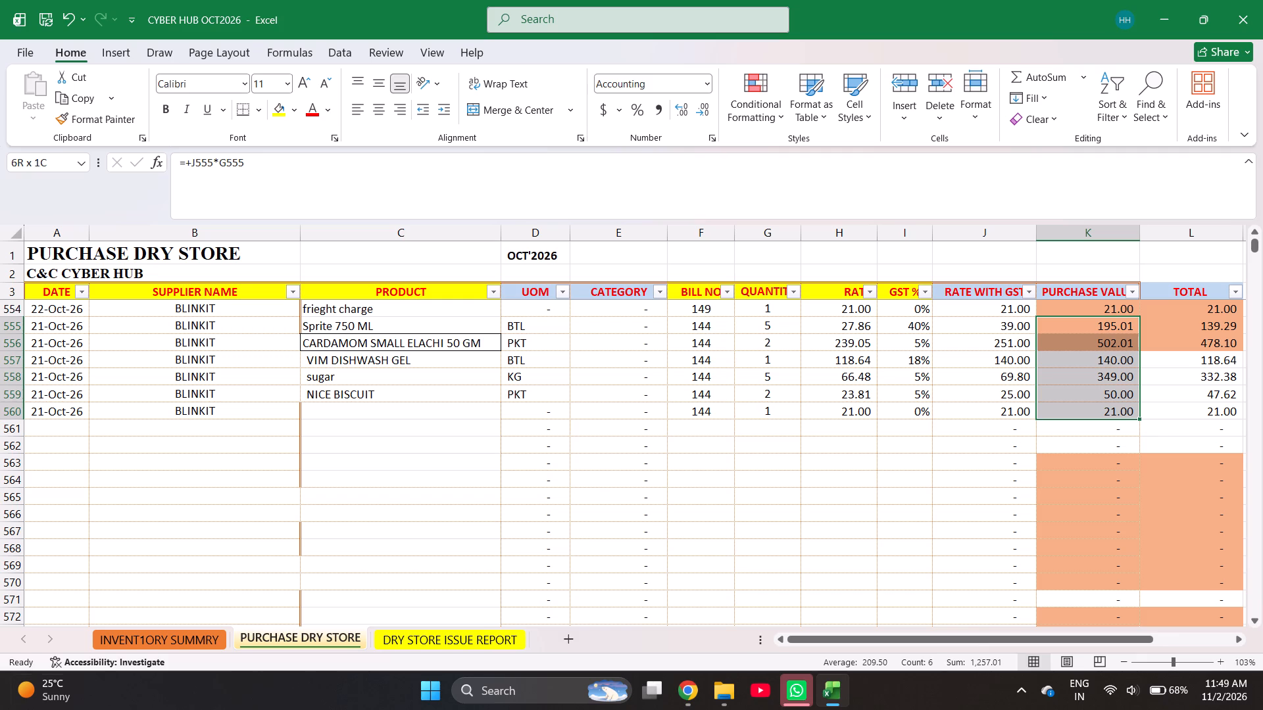
Start row 561 with the date 20-Oct-26 and fill the supplier BLINKIT down from the row above.
click(41, 423)
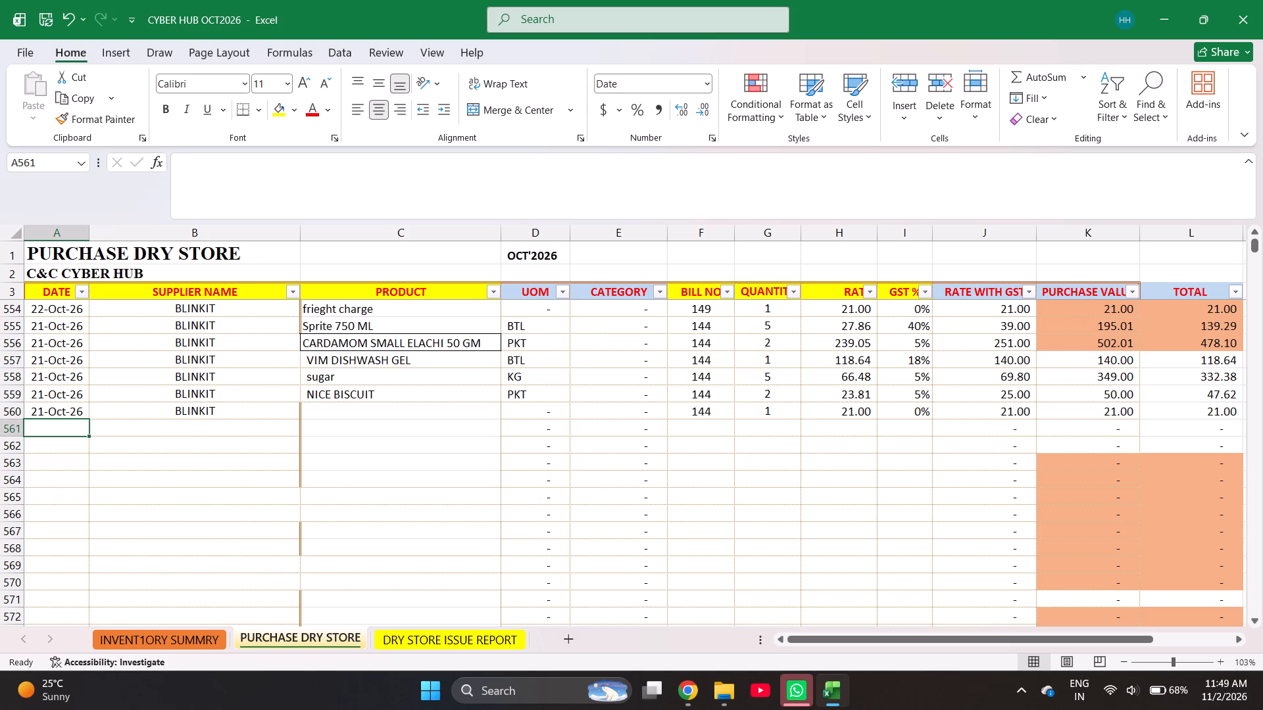
text(10-20-26)
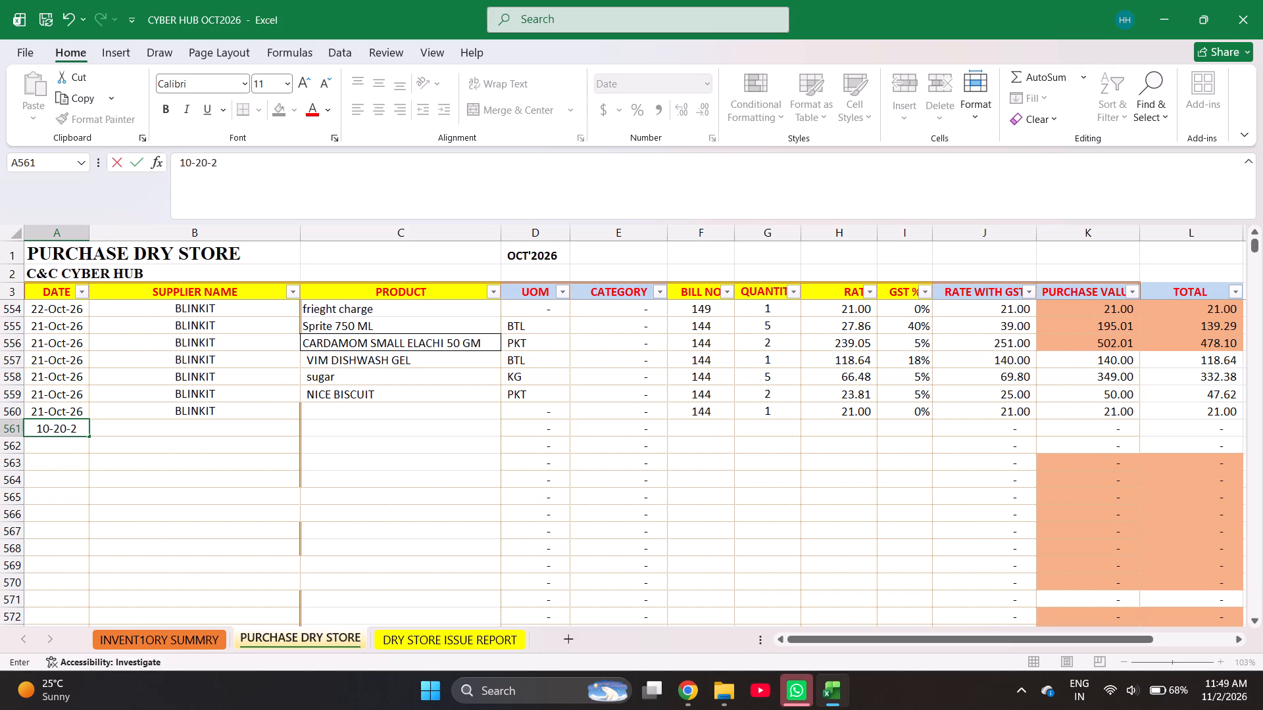
key(Right)
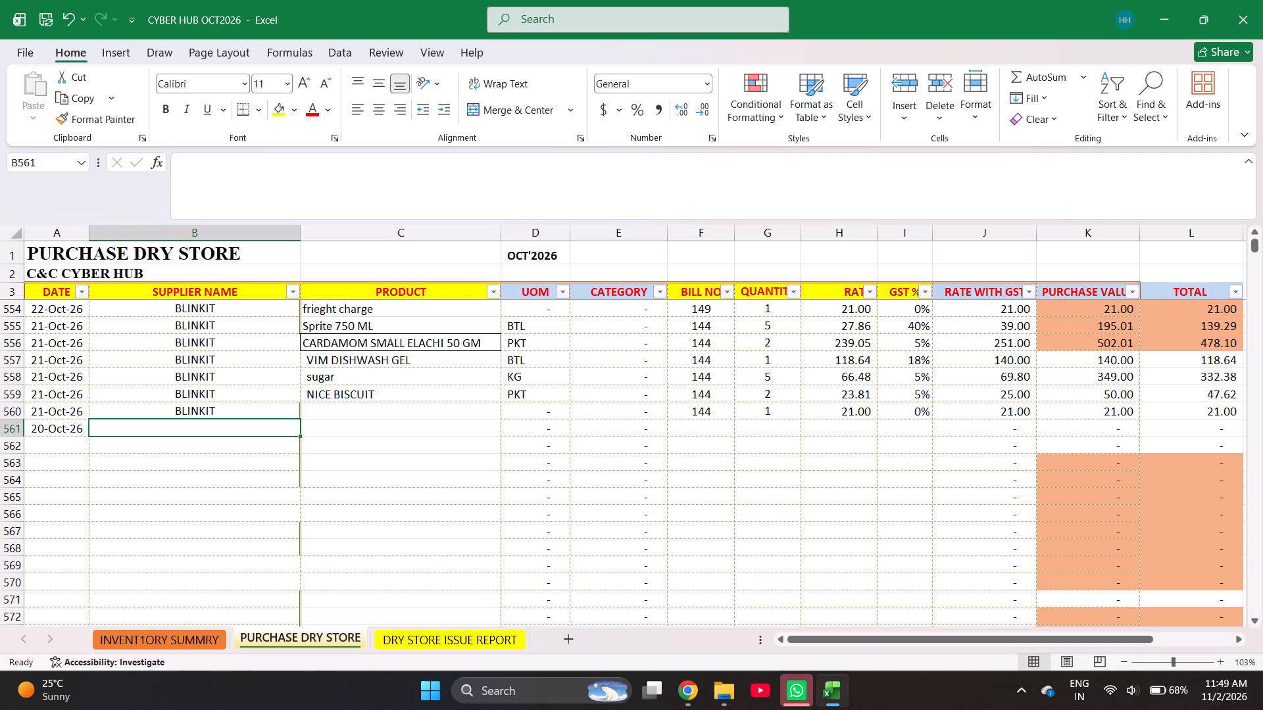
key(ctrl+d)
key(Right)
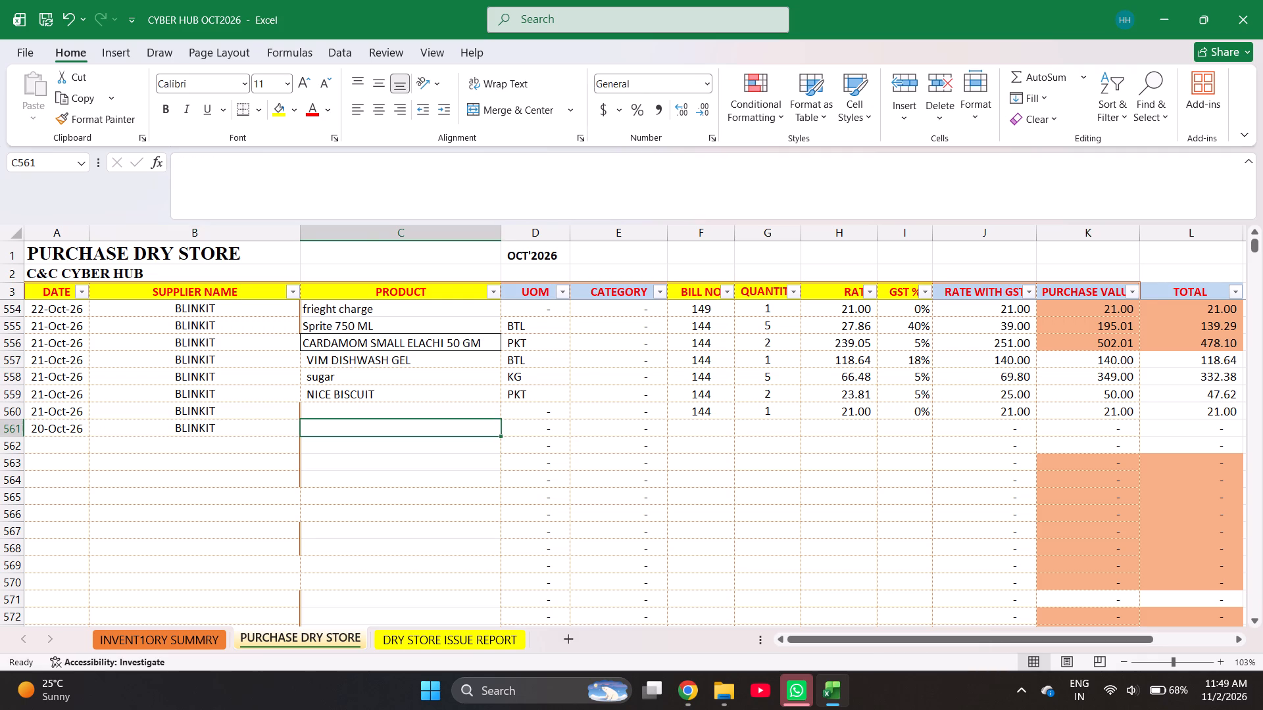
Enter frieght charge as the product in row 560.
key(Up)
key(f)
key(Down)
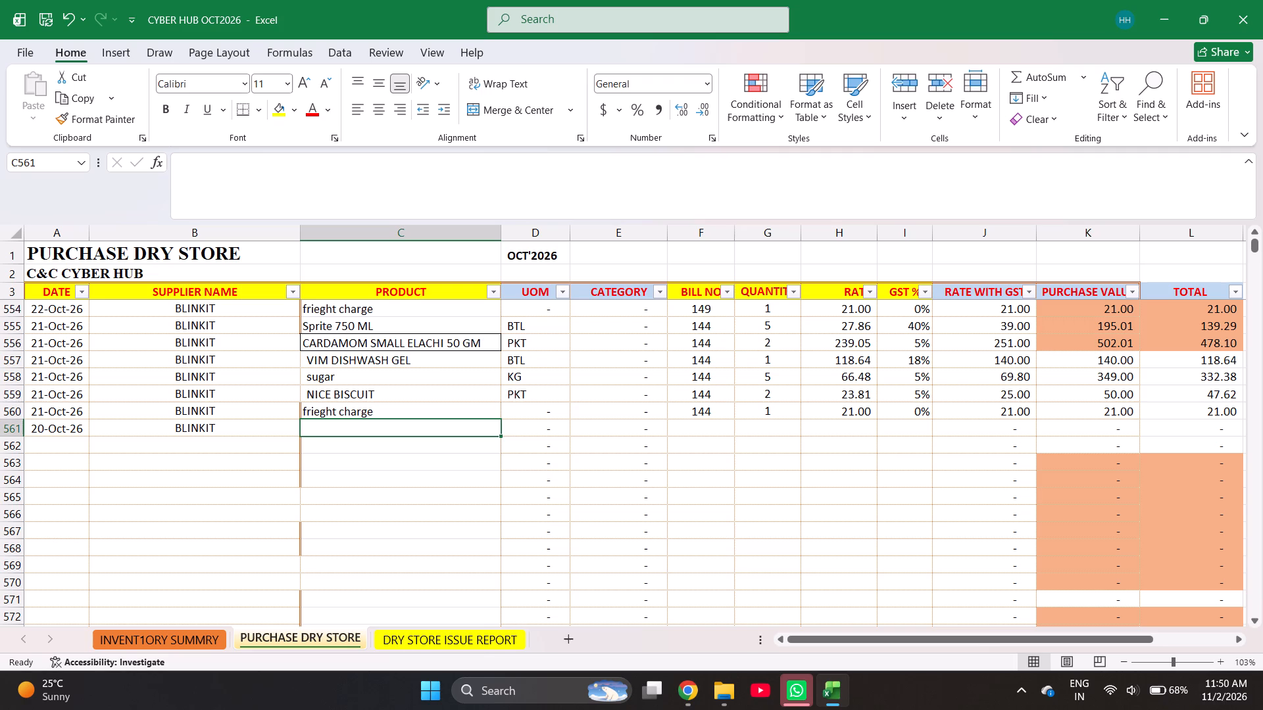
Enter Hit Spray as the product in row 561 with bill number 5 and quantity 1.
text(HI)
key(Return)
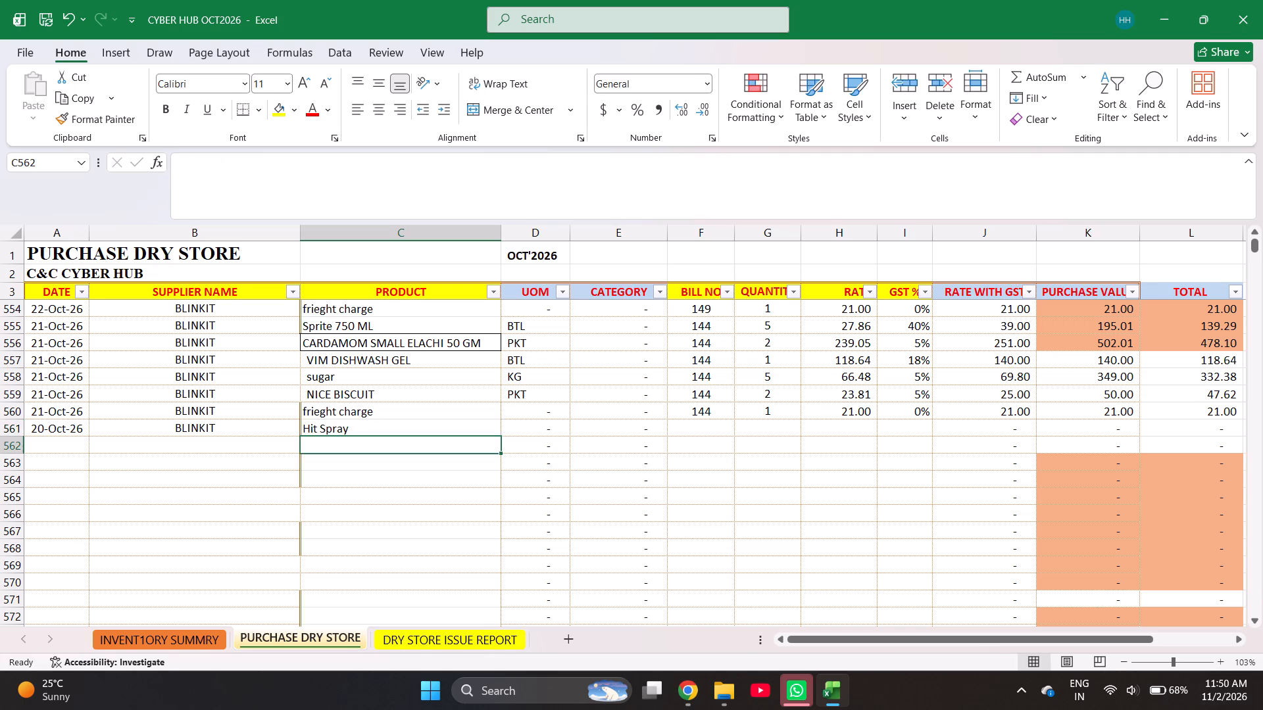
key(Up)
key(Right)
key(Right)
key(Right)
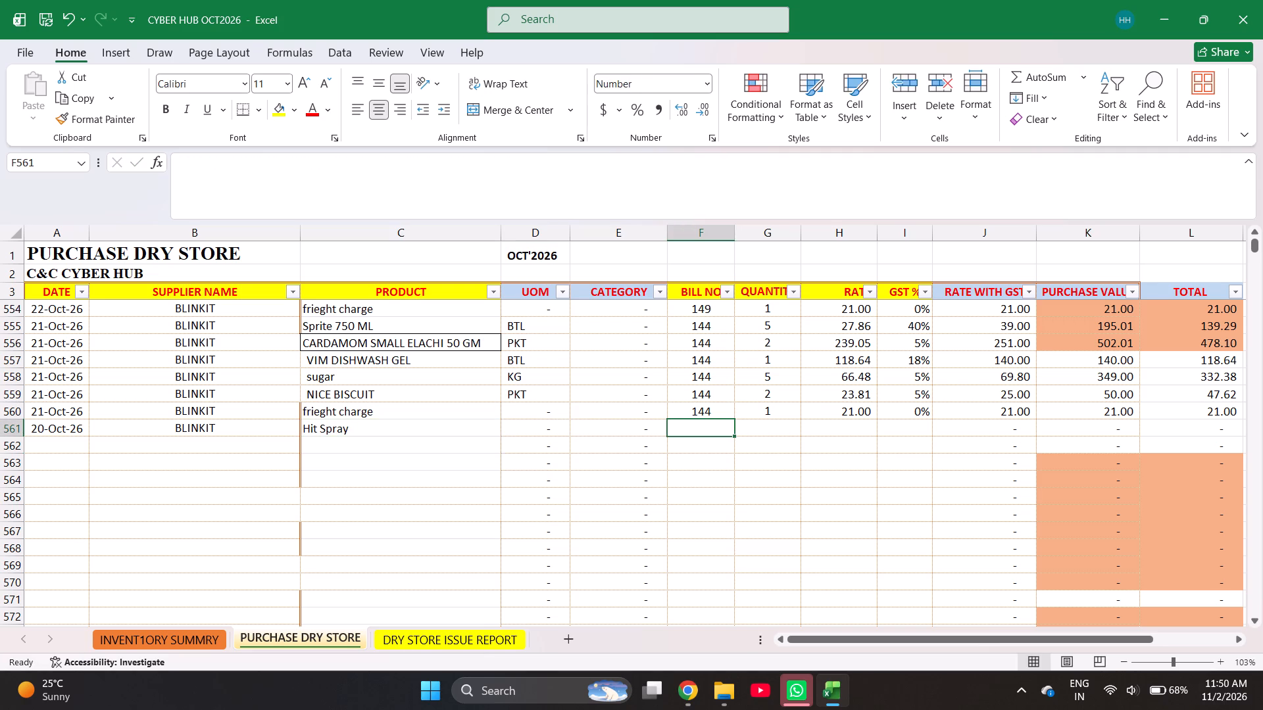
key(5)
key(Right)
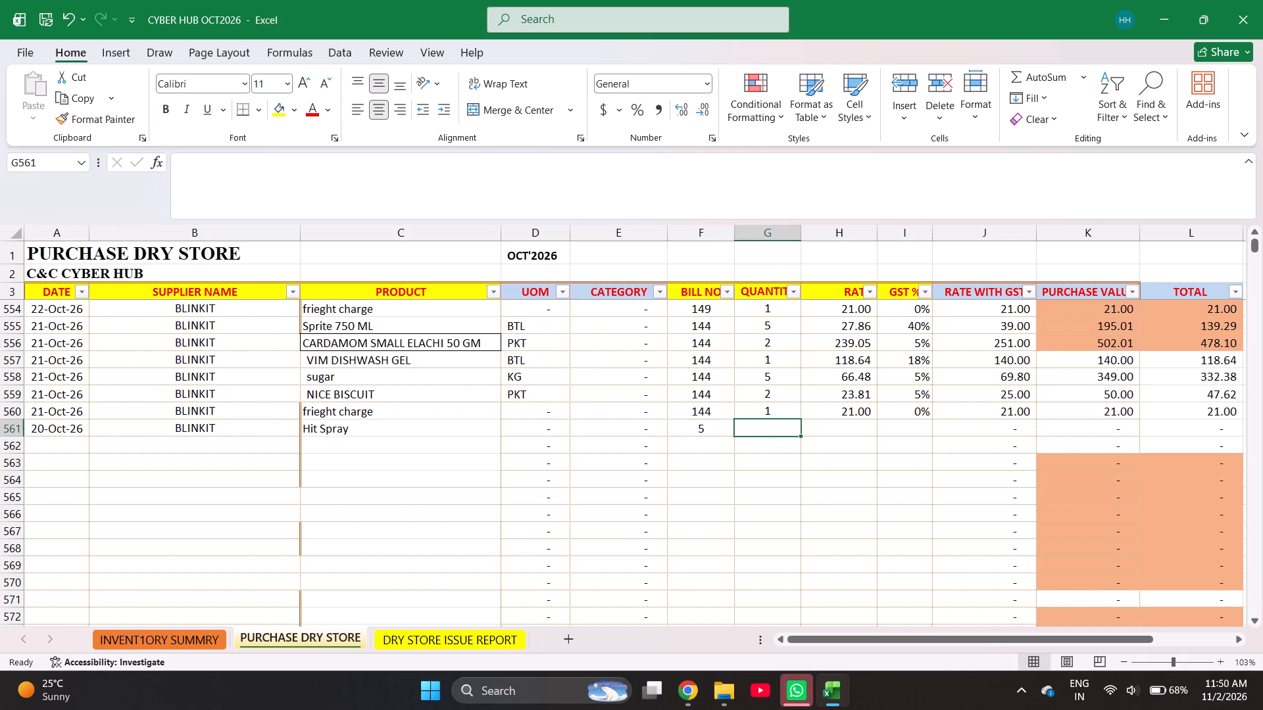
key(1)
key(Right)
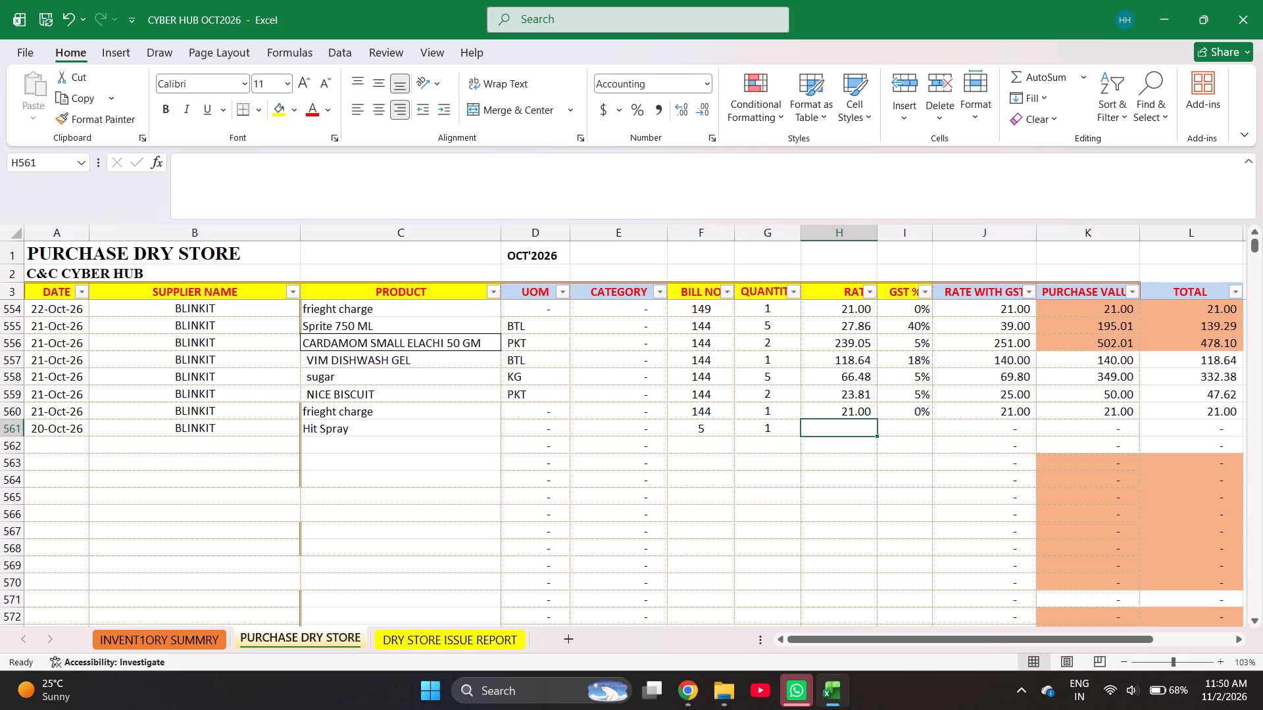
Enter a rate of 266.95 and GST of 18% for Hit Spray in row 561.
text(266.95)
key(Right)
text(18)
key(Return)
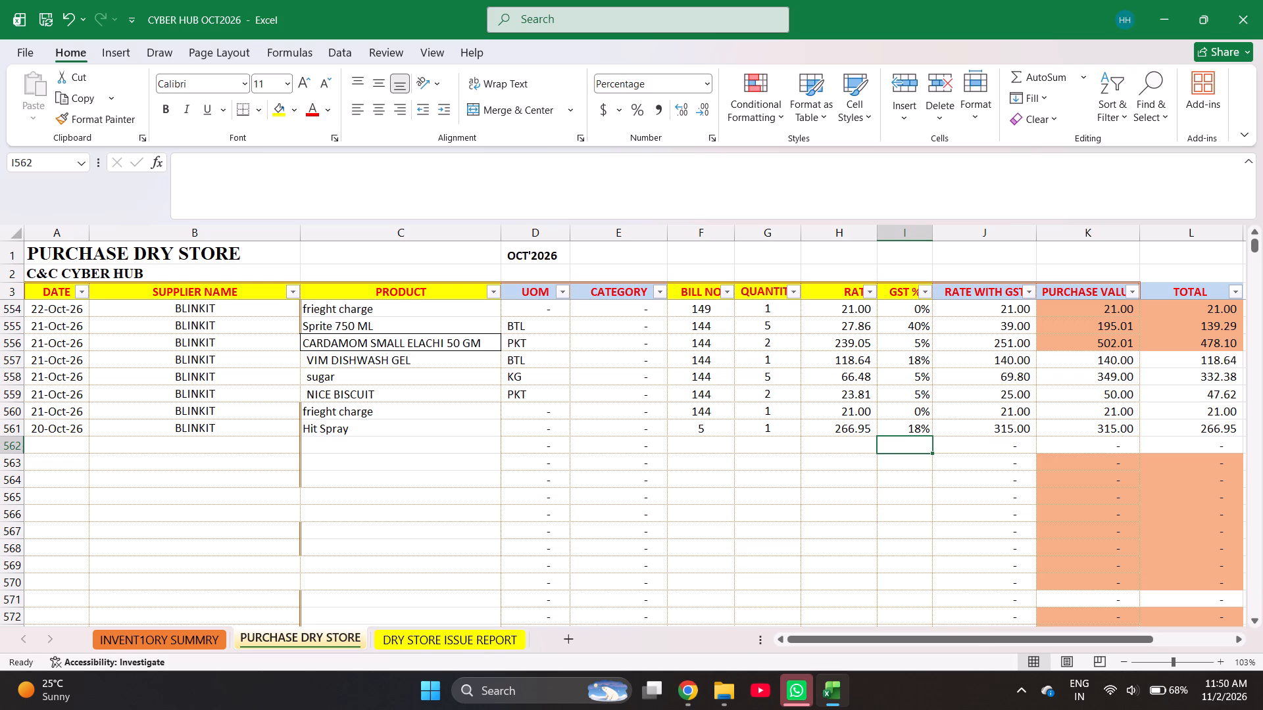
Fill the date 20-Oct-26 and the supplier BLINKIT down from row 561 into row 562.
key(ctrl+Left)
key(ctrl+Left)
key(ctrl+Left)
key(ctrl+Left)
key(ctrl+Left)
key(ctrl+Left)
key(ctrl+Left)
key(ctrl+Left)
key(ctrl+Left)
key(ctrl+Left)
key(ctrl+Left)
key(ctrl+Left)
key(ctrl+Left)
key(ctrl+Left)
key(ctrl+Left)
key(ctrl+Left)
key(ctrl+Left)
key(ctrl+Left)
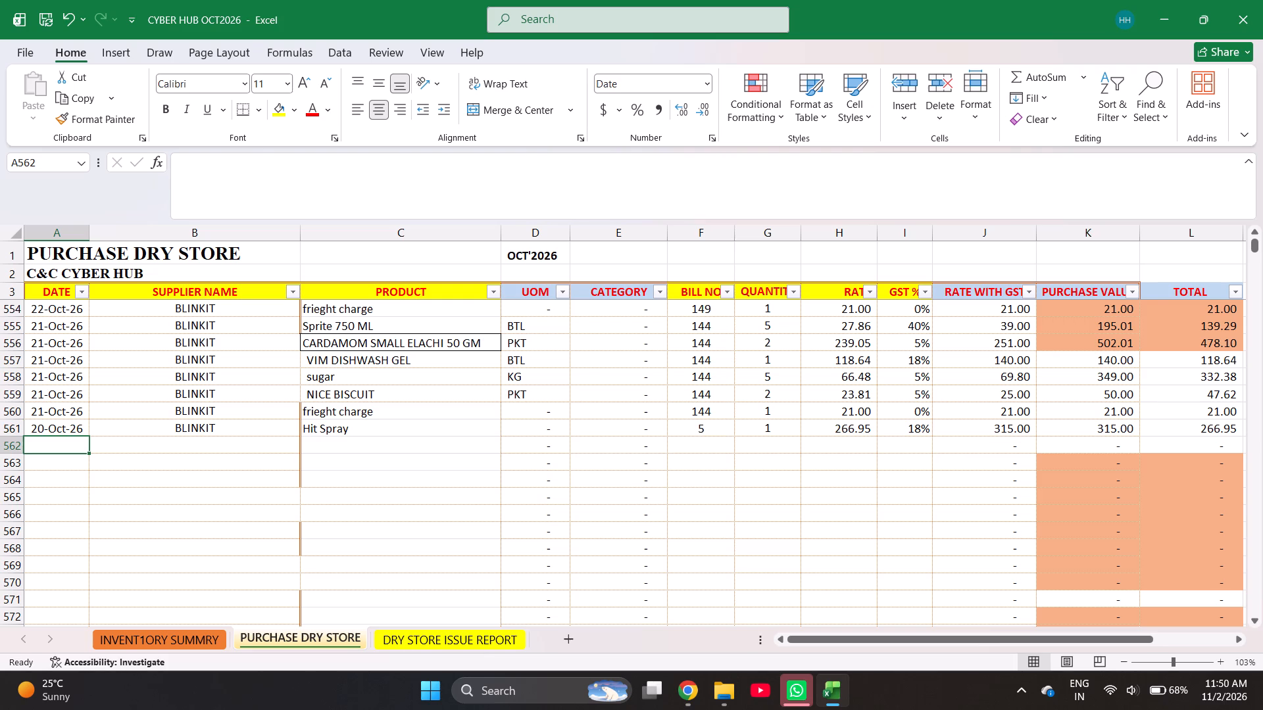
key(ctrl+d)
key(Right)
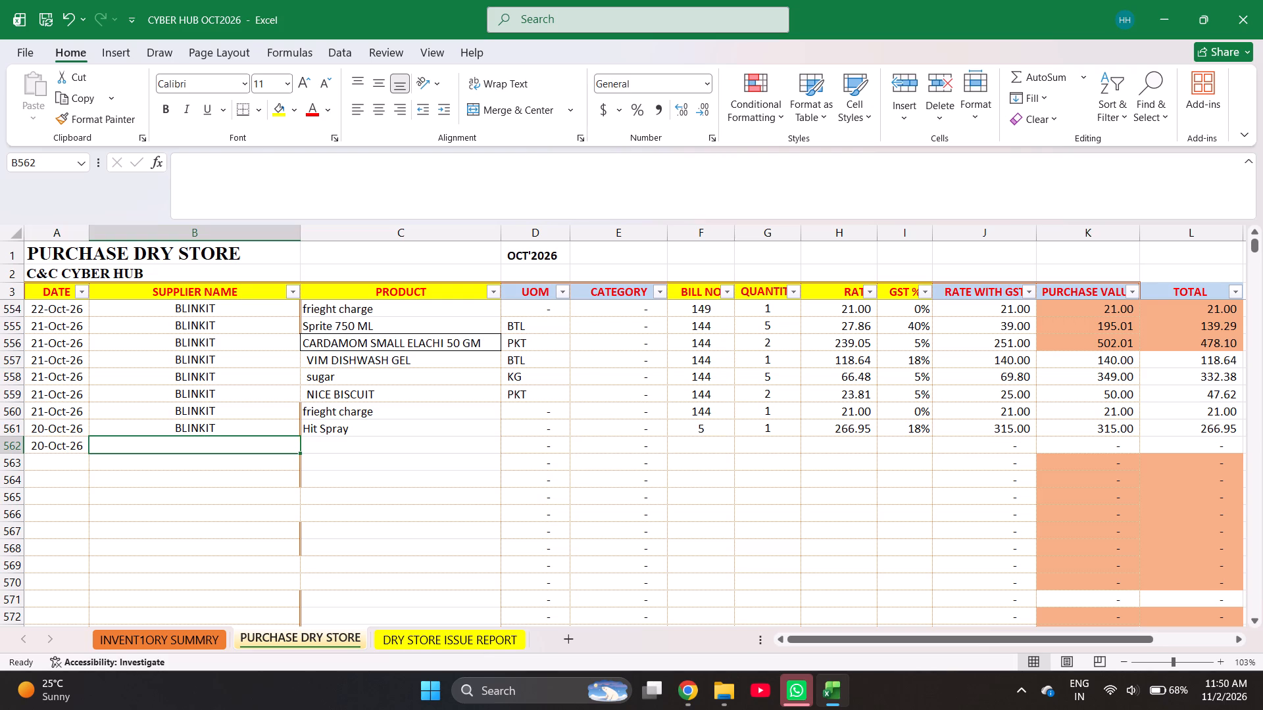
key(ctrl+d)
key(Right)
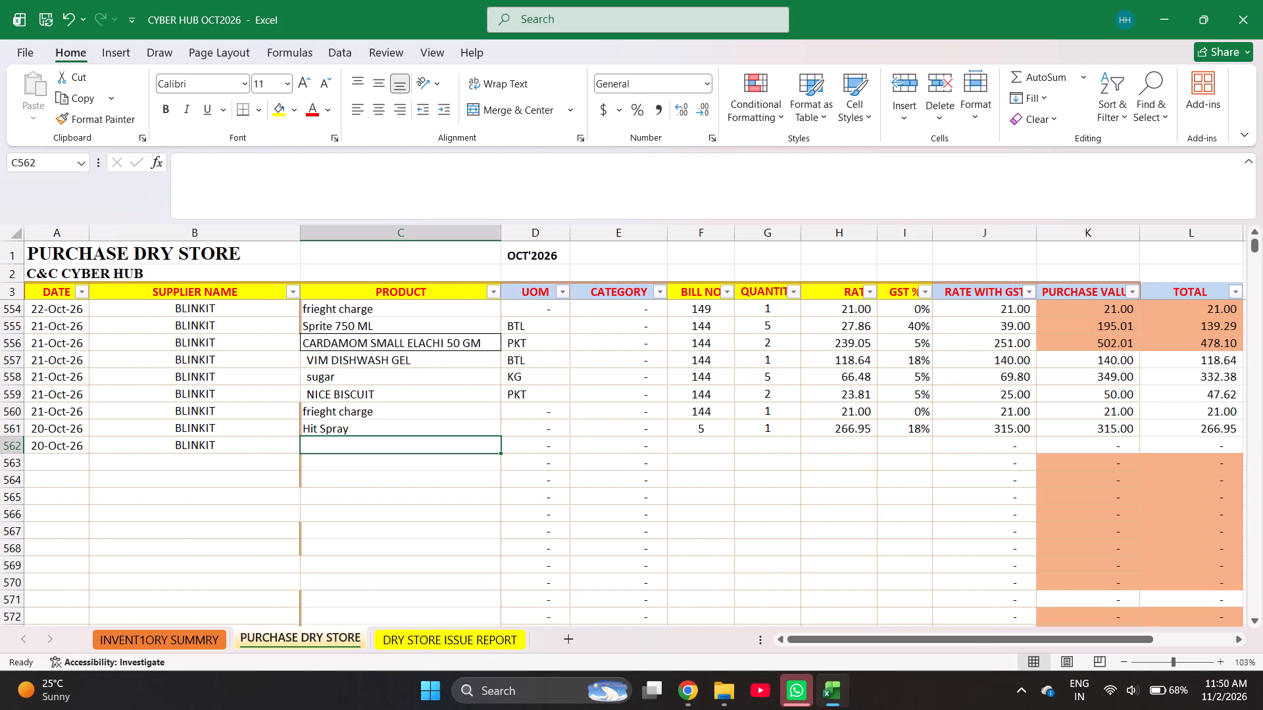
Enter Pineapple Juice as the product in row 562 and salt as the product in row 563.
text(PI)
key(Return)
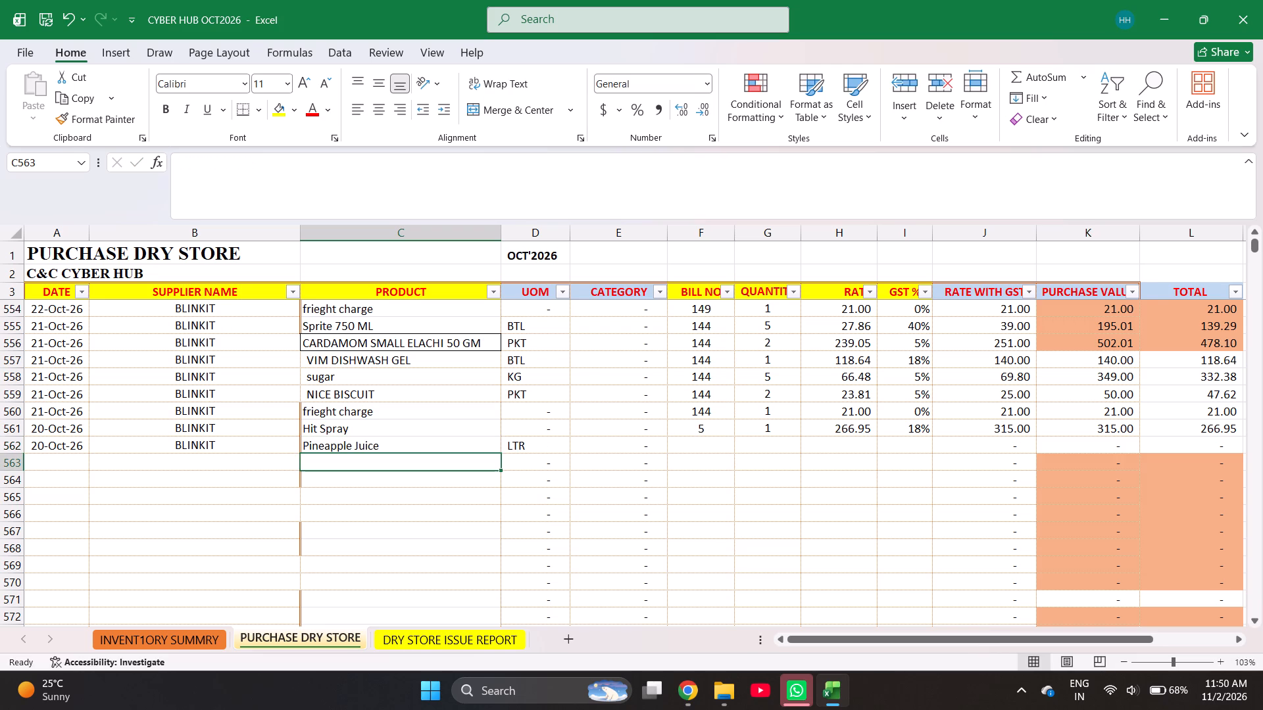
text(SAL)
key(Return)
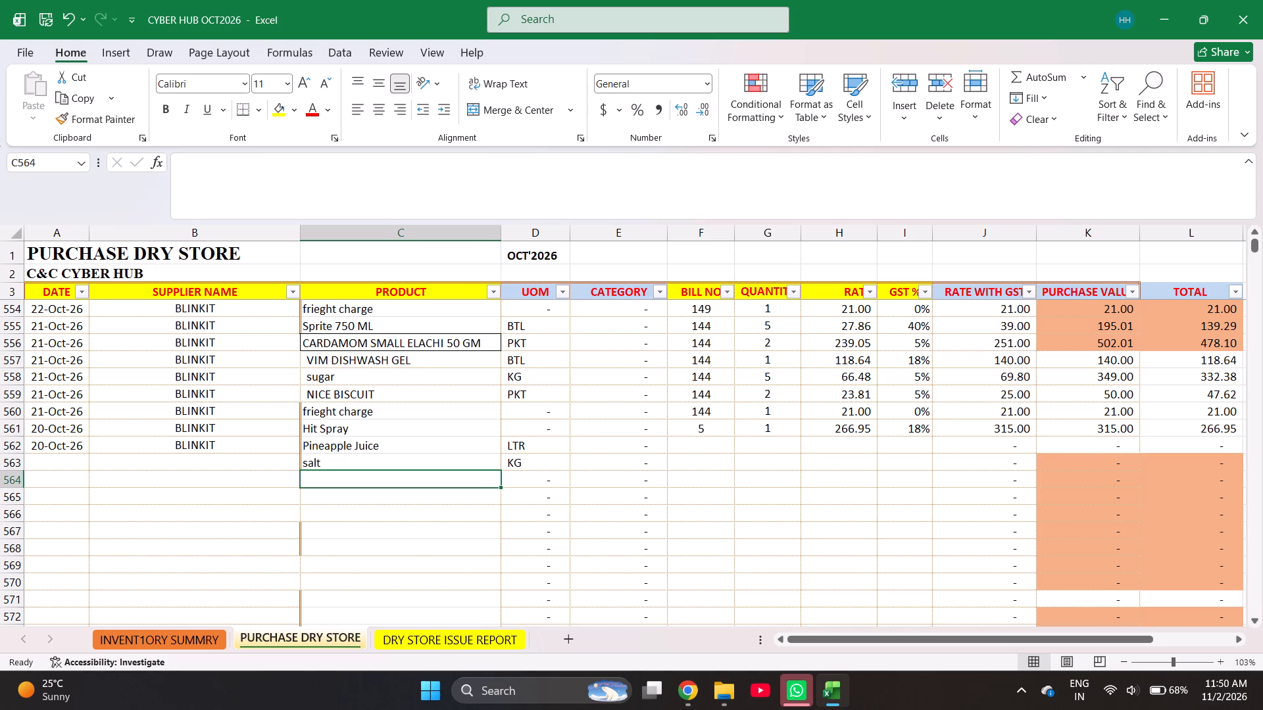
Enter Cocoa Powder (Unsweetened) as the product in row 564.
text(COCOA)
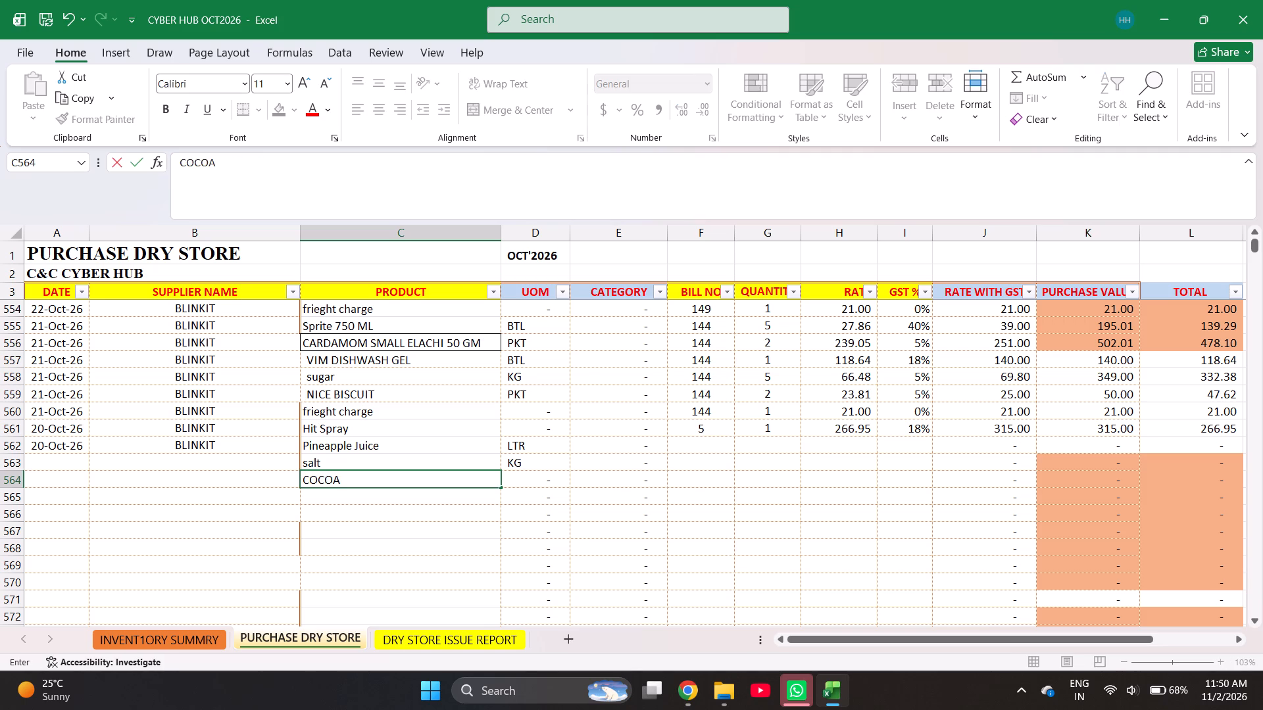
key(BackSpace)
key(BackSpace)
key(BackSpace)
key(BackSpace)
key(BackSpace)
key(BackSpace)
key(BackSpace)
key(BackSpace)
key(BackSpace)
key(BackSpace)
key(BackSpace)
key(BackSpace)
key(BackSpace)
key(BackSpace)
text(COCO)
key(Return)
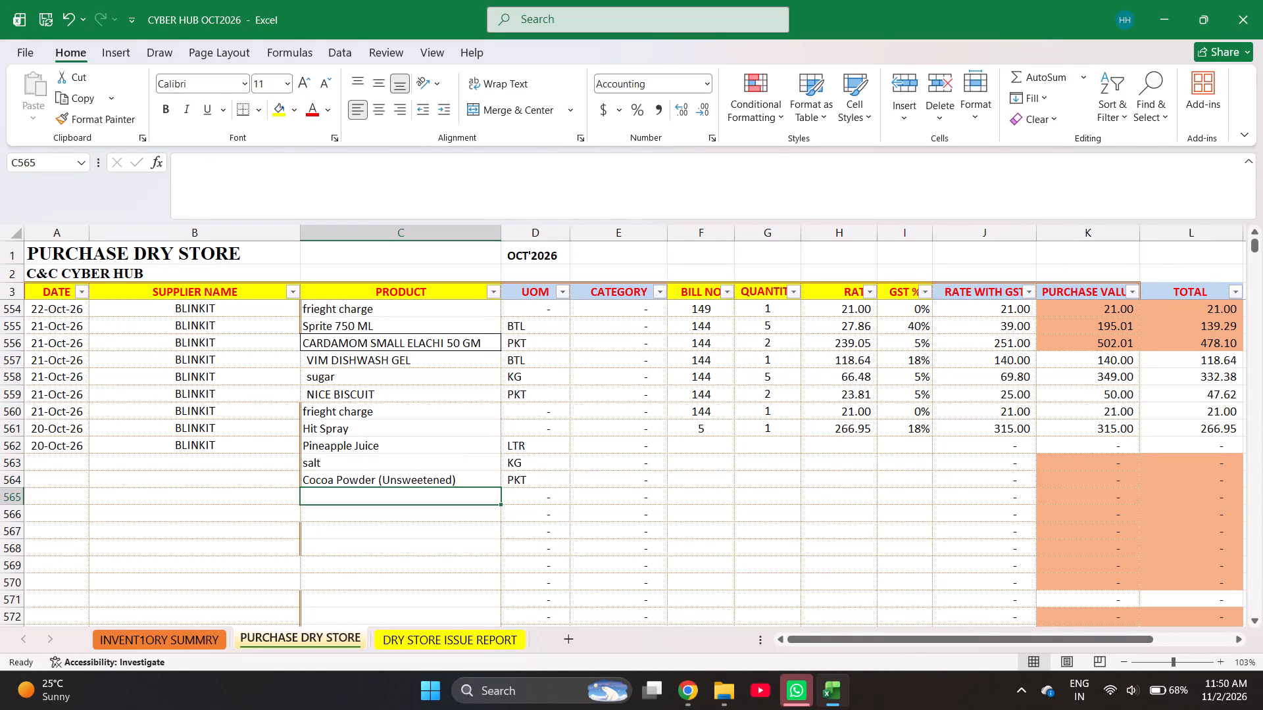
Enter VIM DISHWASH GEL as the product in row 565 and sugar as the product in row 566.
text(VI)
key(Return)
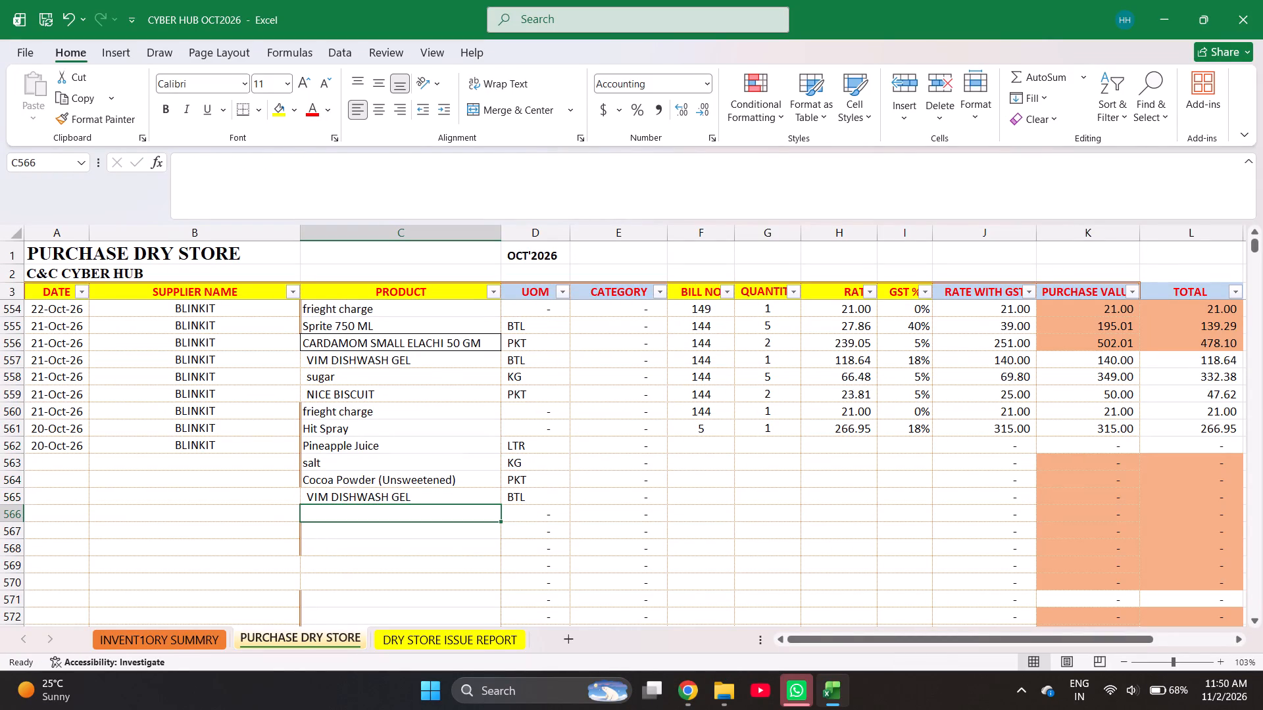
text(SU)
key(Return)
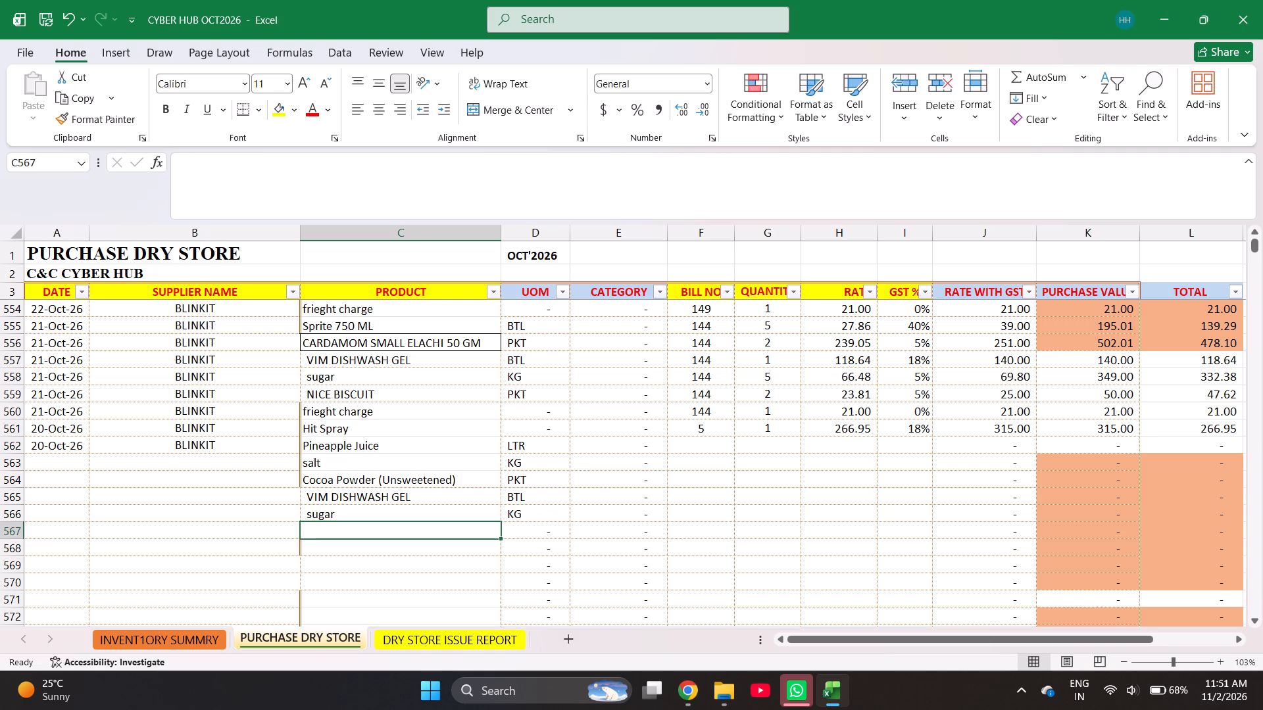
Enter a product name beginning with COCONU in row 567.
text(COC)
key(o)
text(NU)
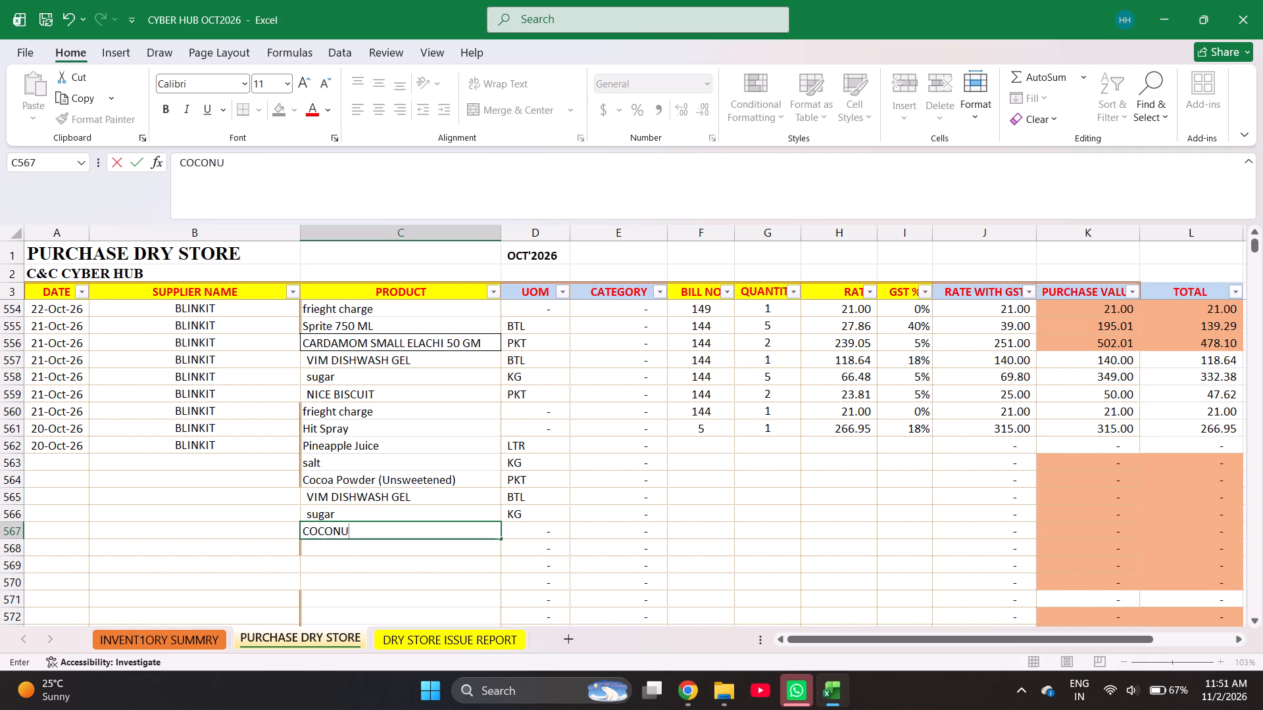
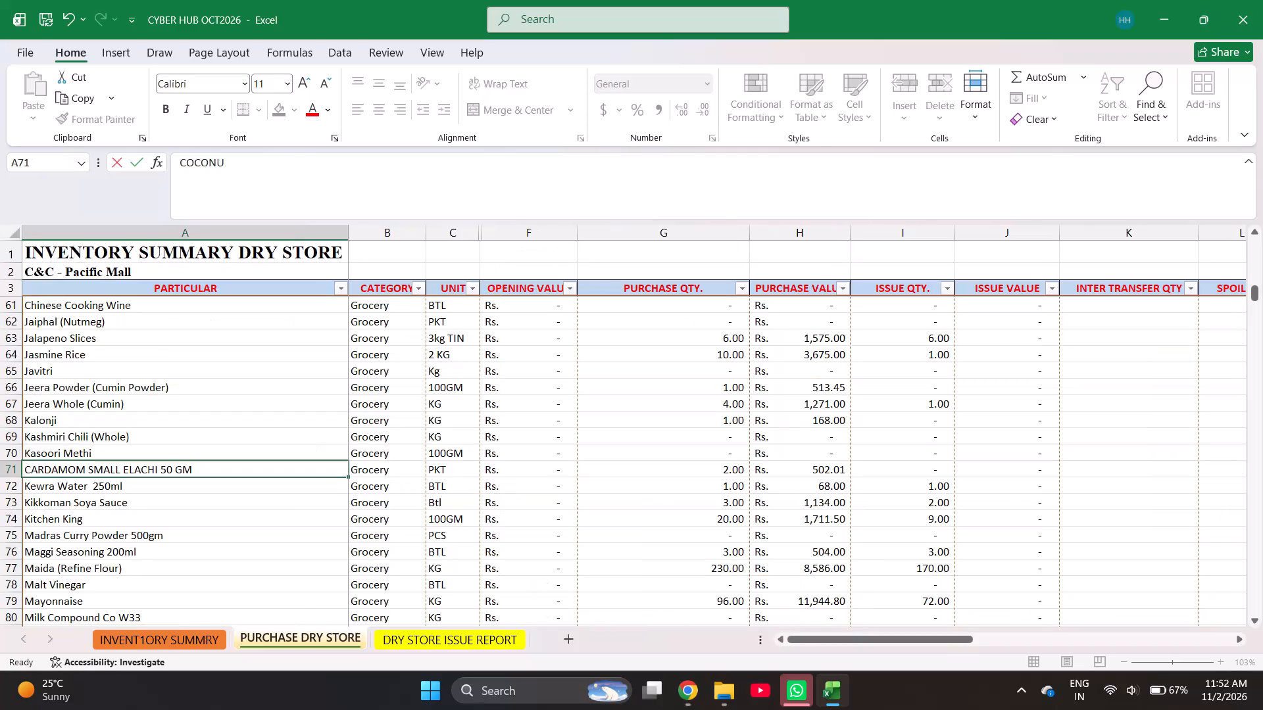
Search the inventory summary's item list for COCO to look up the coconut product name, going through two matches.
text(COCO)
key(Return)
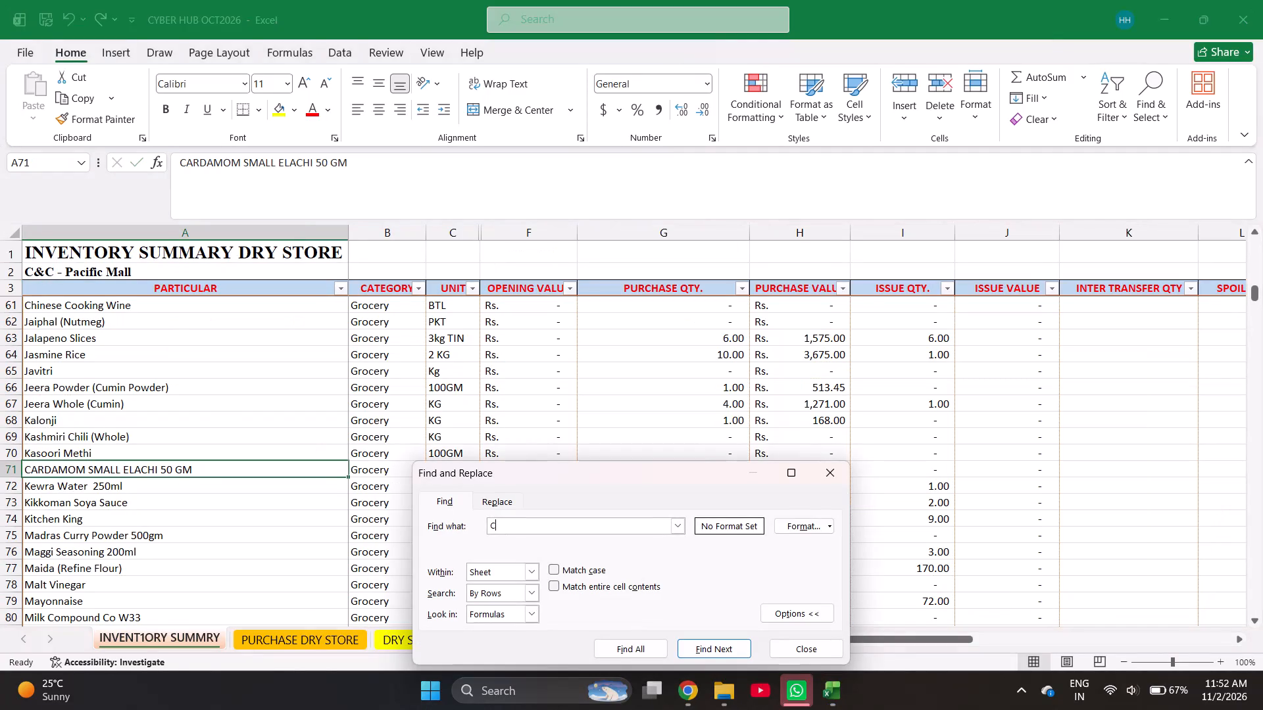
text(OC)
key(Escape)
key(ctrl+Page_Down)
key(ctrl+Page_Up)
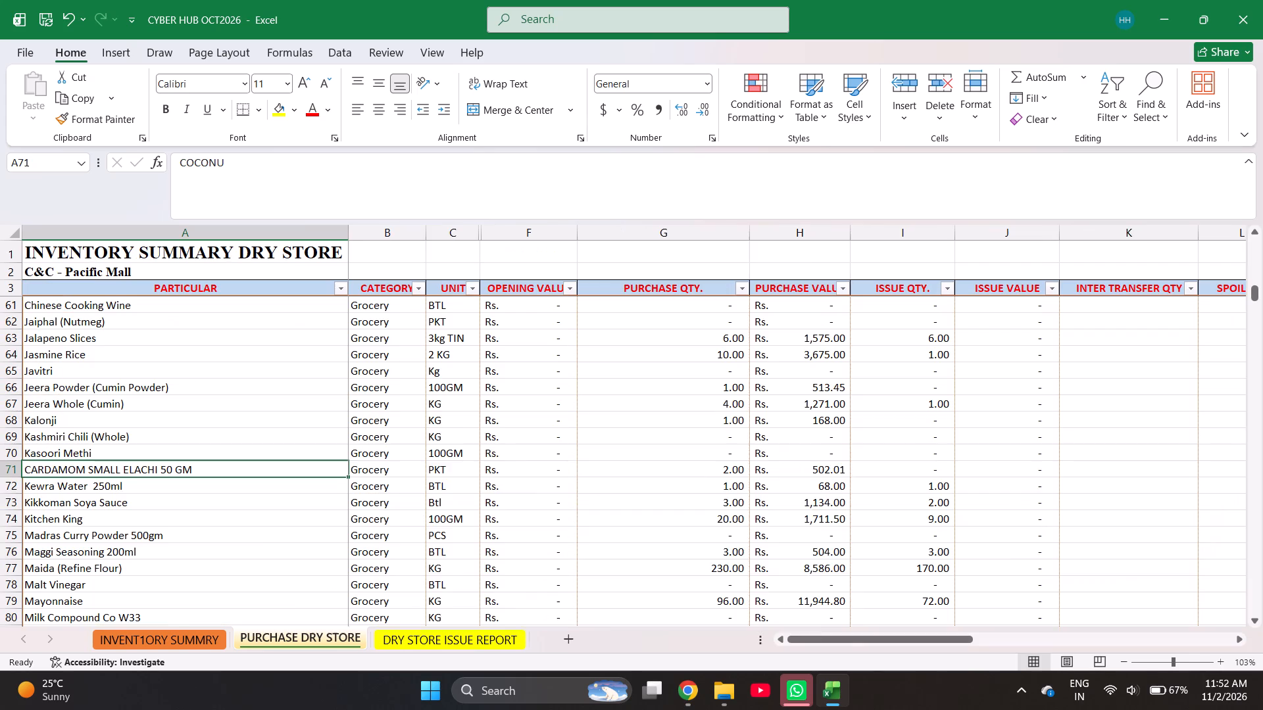
key(ctrl+f)
text(COCO)
key(Return)
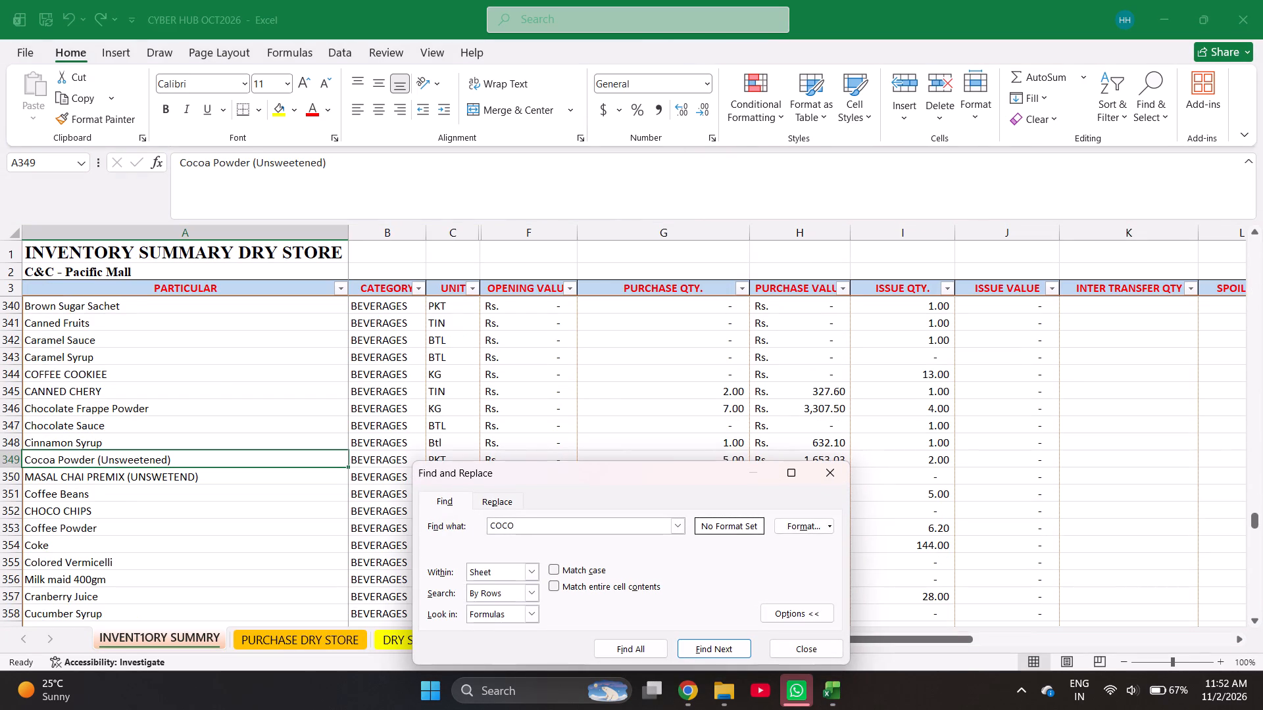
key(Return)
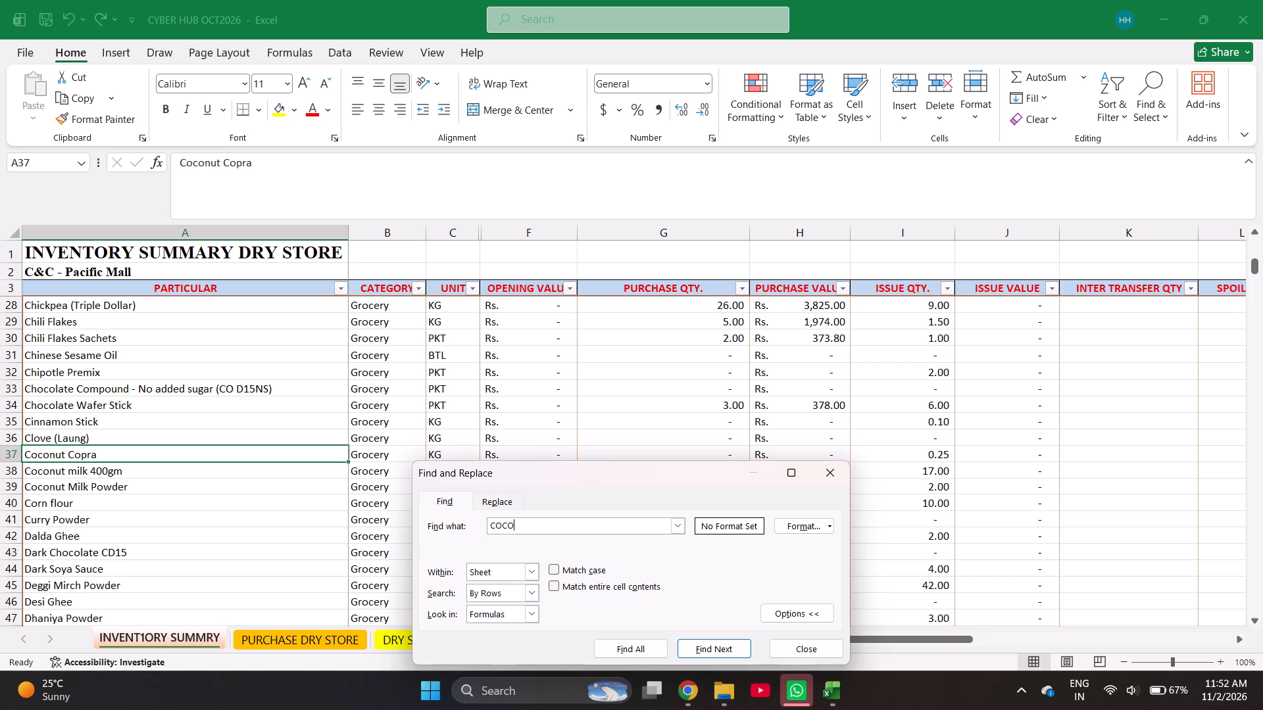
key(Escape)
key(ctrl+Page_Down)
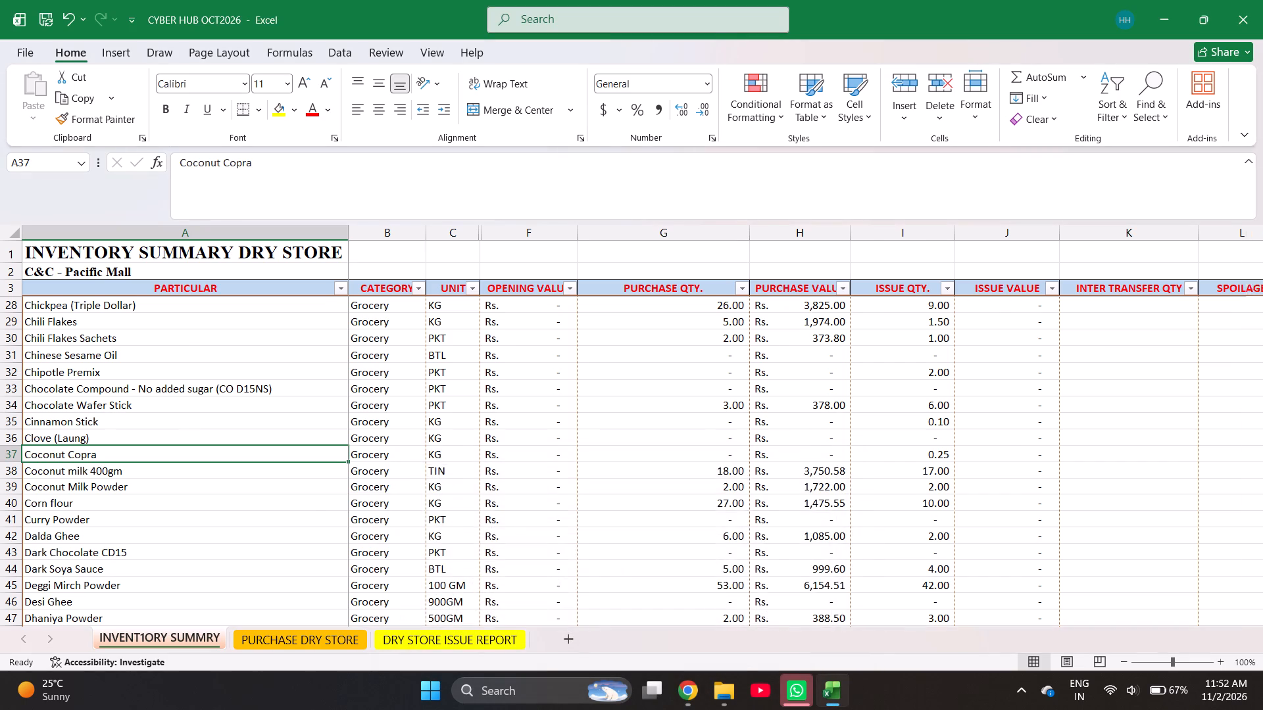
Enter NICE BISCUIT as the product in row 567 and Cranberry Juice as the product in row 568.
text(NI)
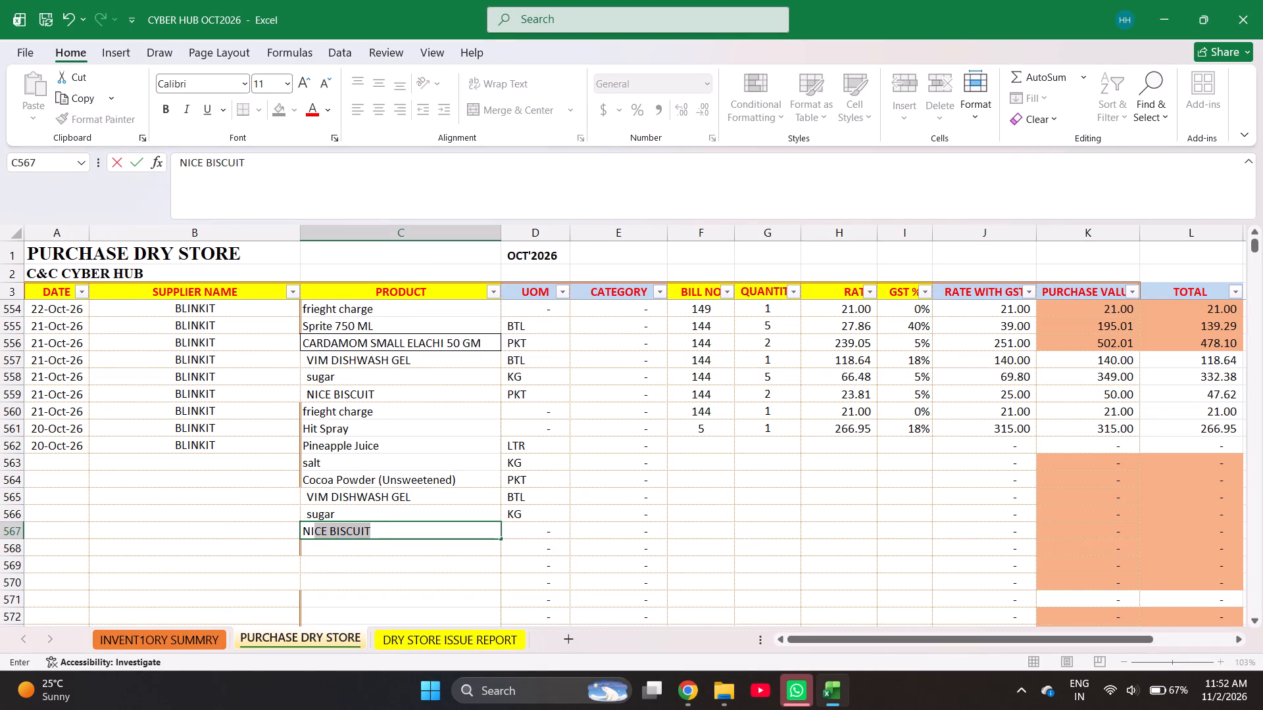
key(Return)
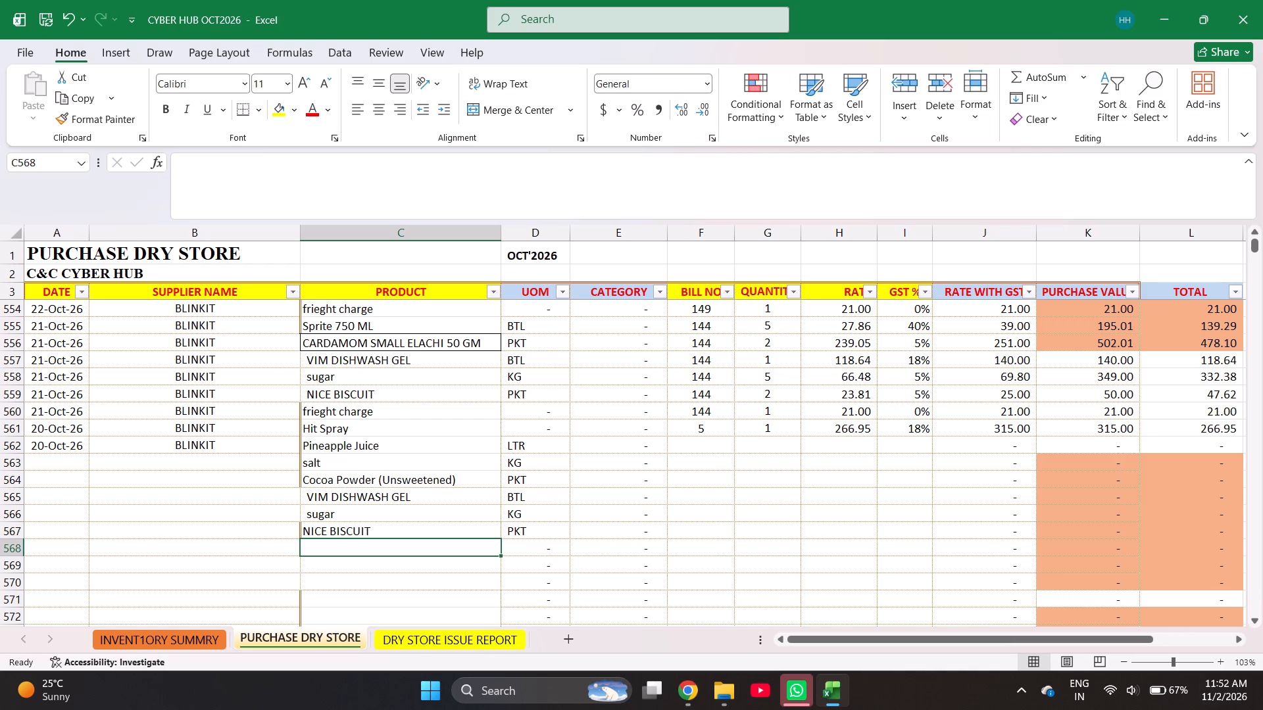
text(CR)
key(Return)
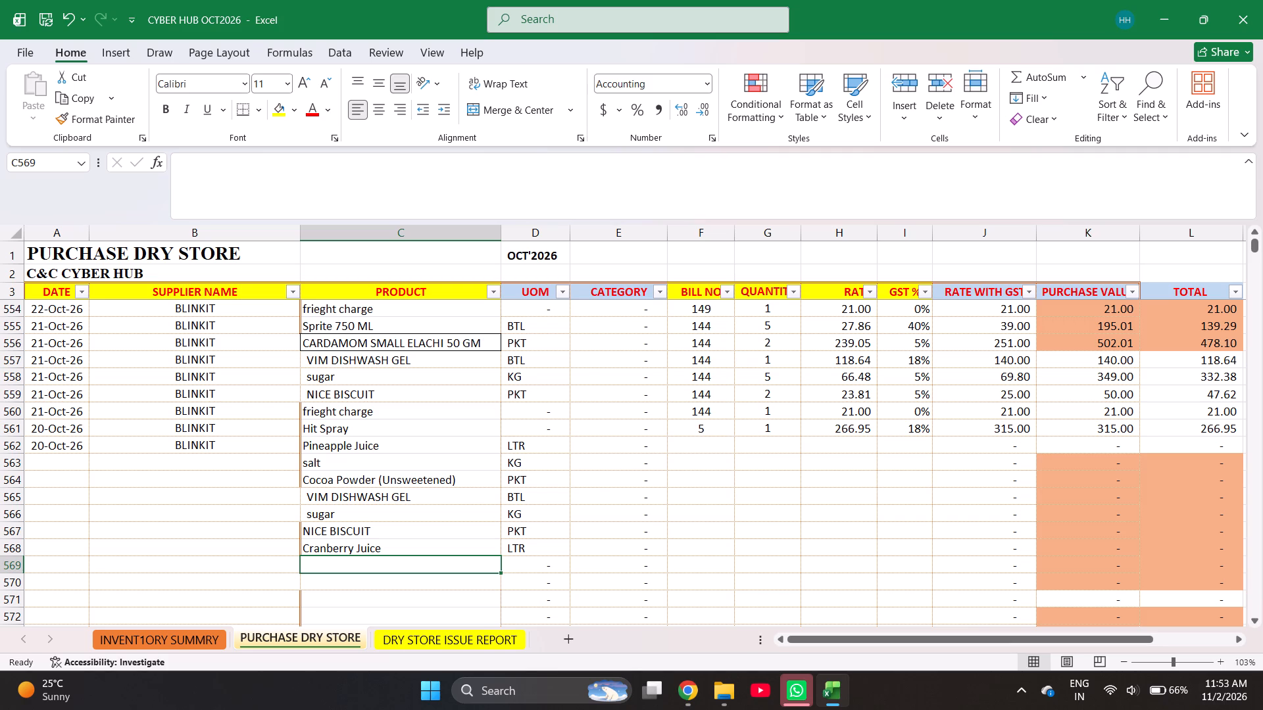
Enter CONDENSED MILK as the product in row 569 and ORANGE JUICE as the product in row 570.
text(CO)
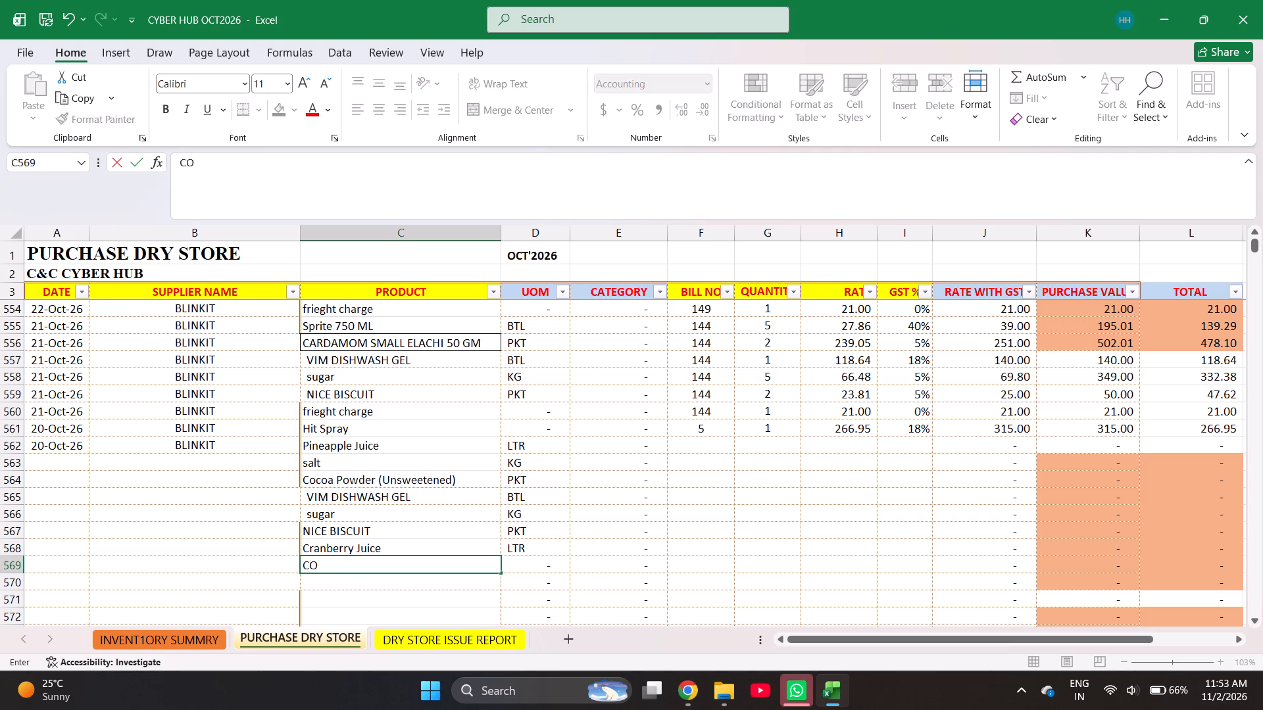
text(NM)
key(BackSpace)
text(DE)
key(Return)
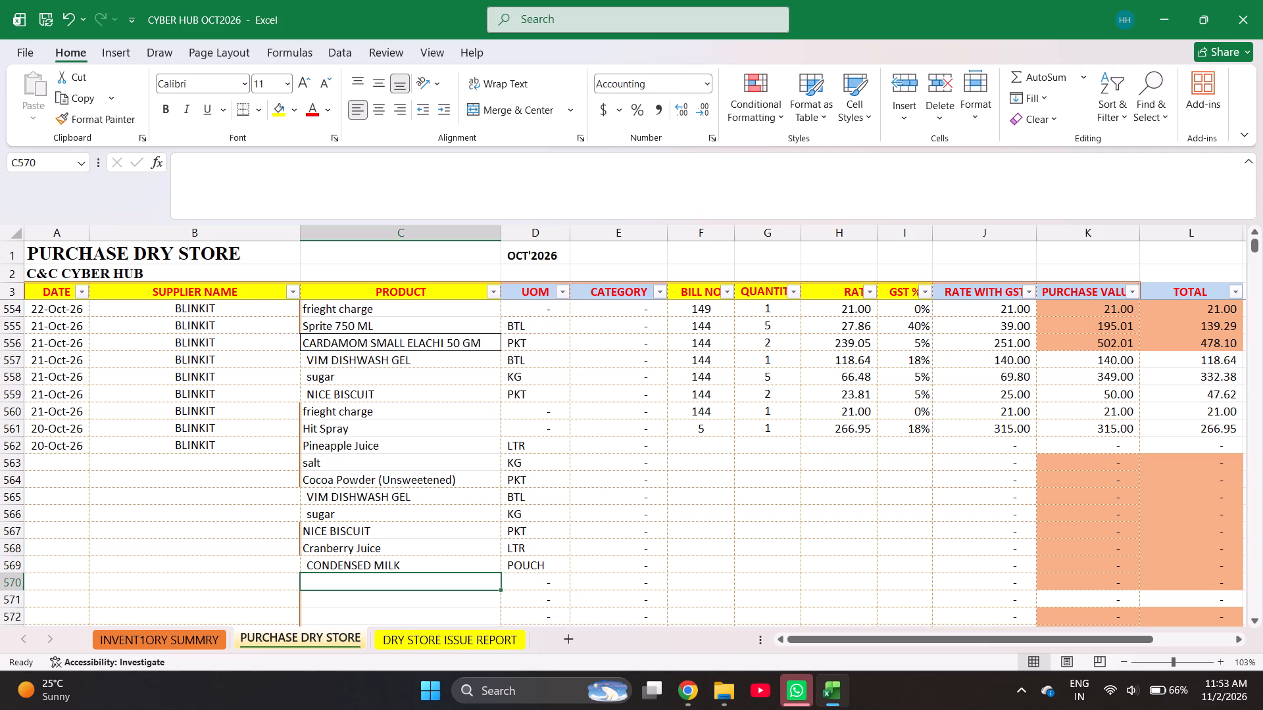
text(OR)
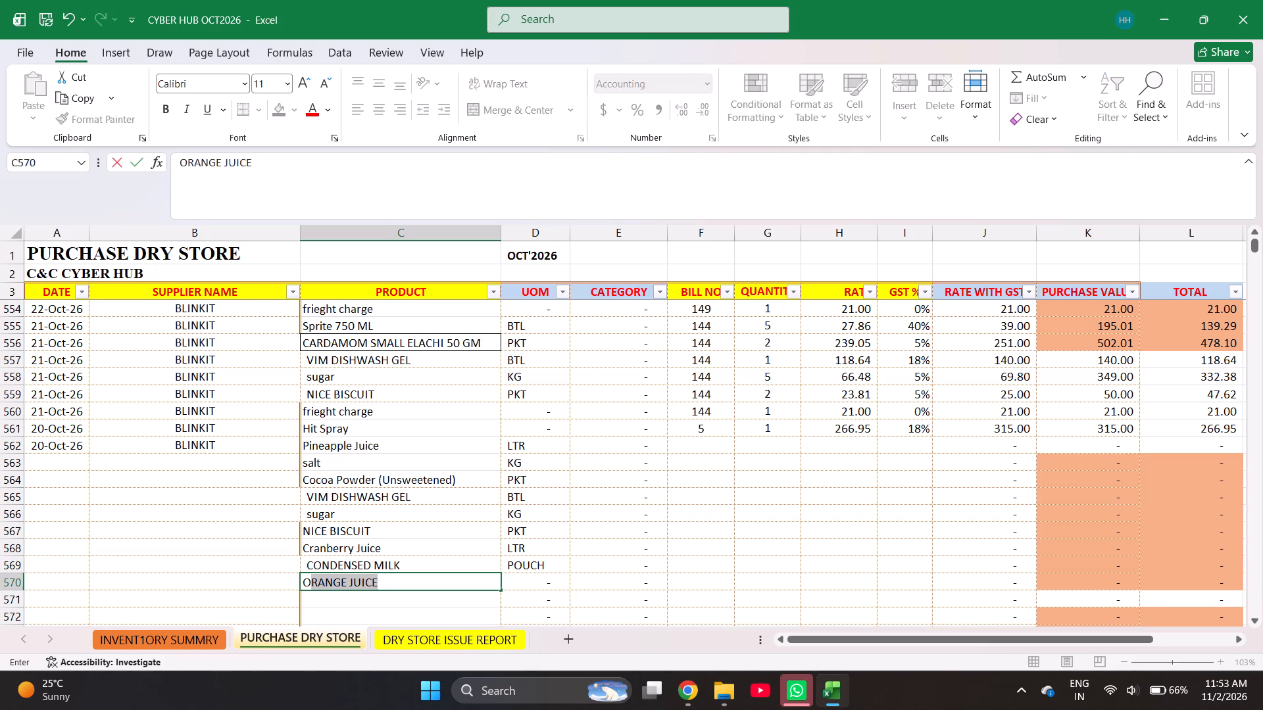
key(Return)
Enter bill number 137 for the Pineapple Juice line in row 562.
key(Left)
key(ctrl+Up)
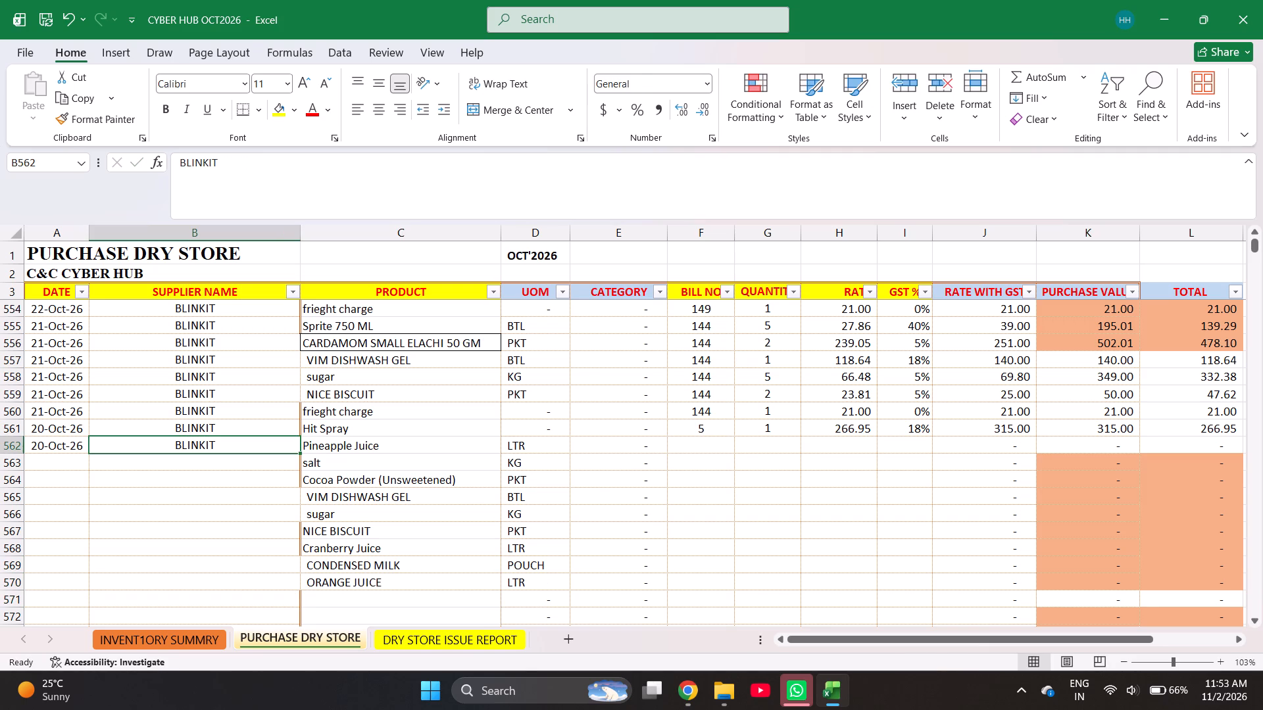
key(Right)
key(ctrl+shift+Down)
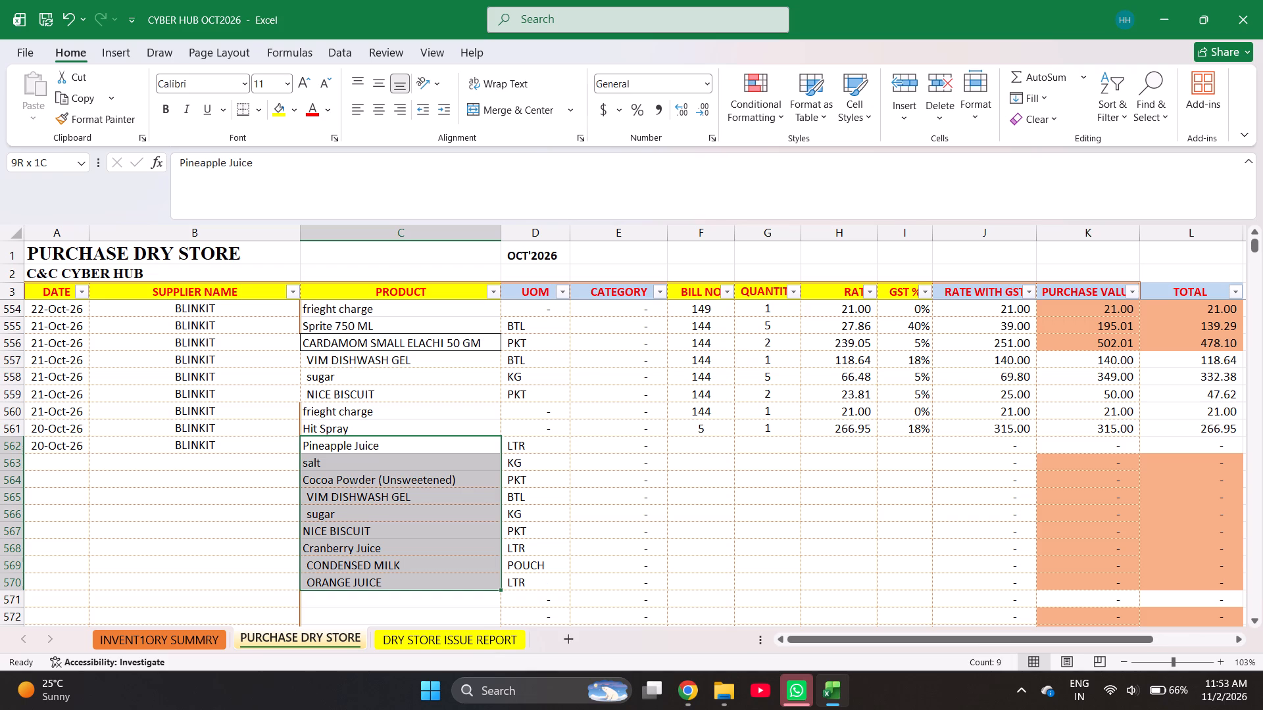
key(Right)
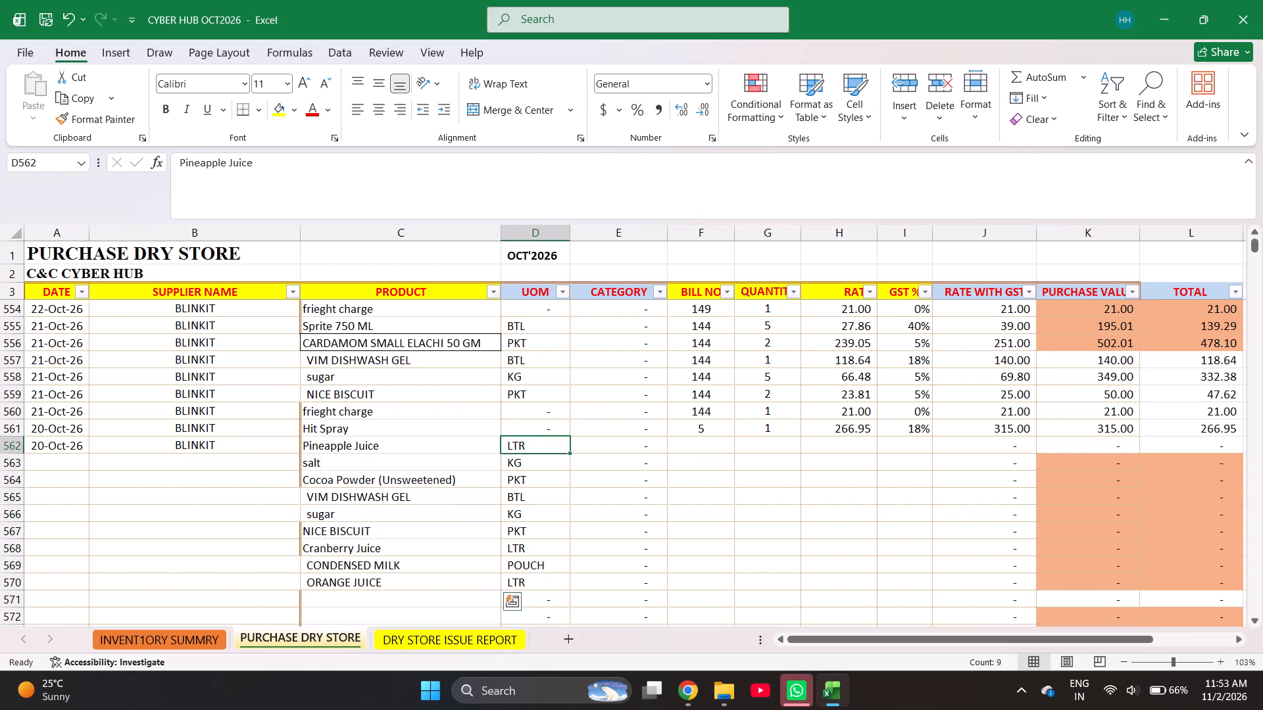
key(Right)
key(Right)
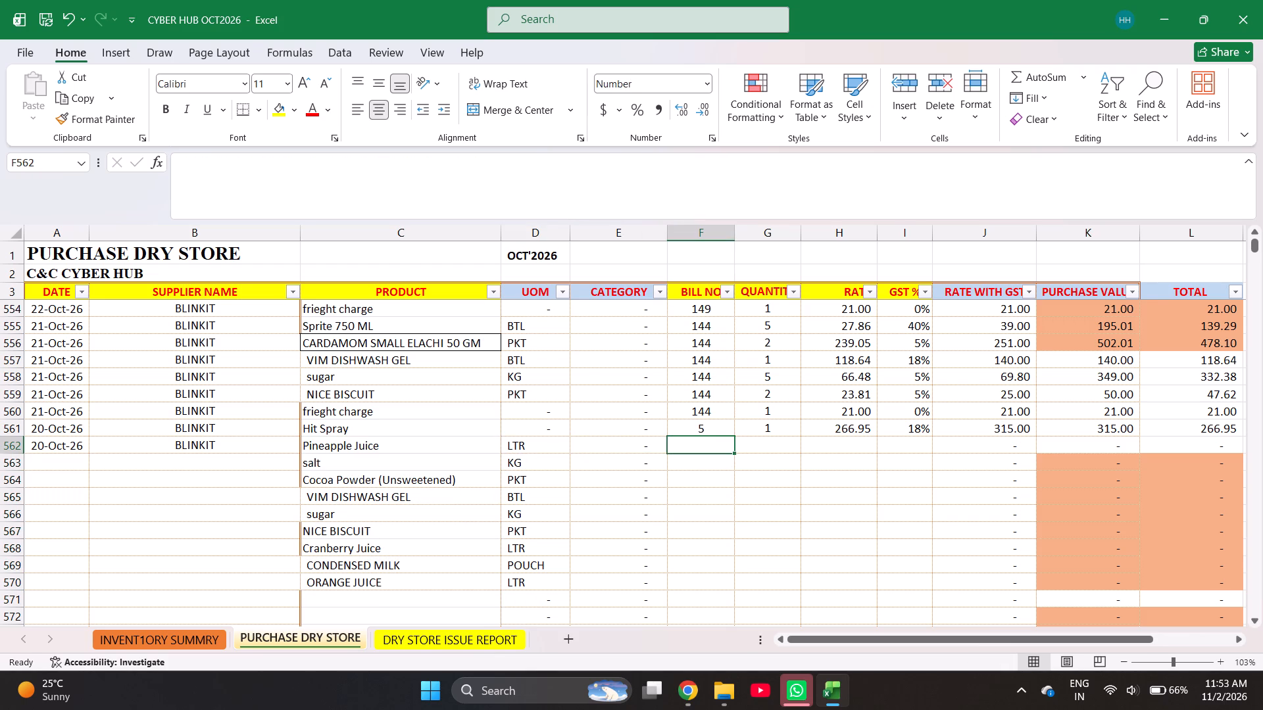
text(137)
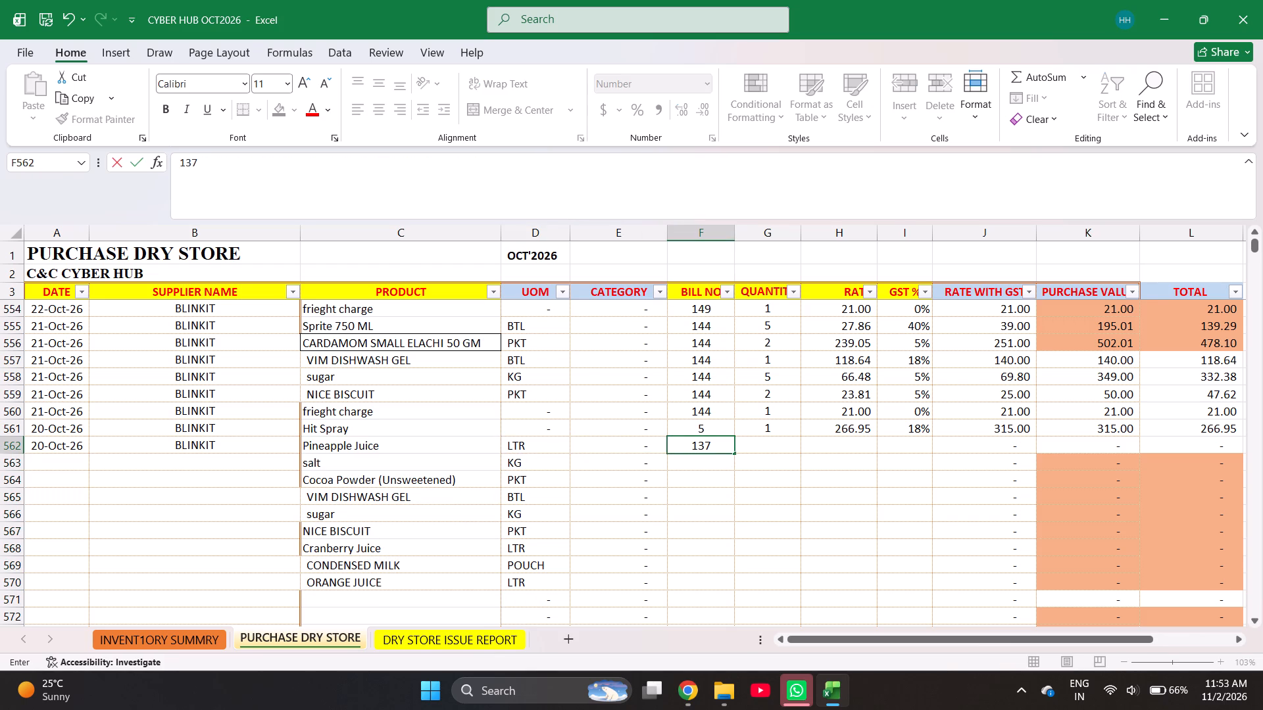
key(Right)
Enter quantities 2 for Pineapple Juice, 3 for salt, 1 for Cocoa Powder and 1 for VIM DISHWASH GEL in rows 562 to 565.
key(2)
key(Return)
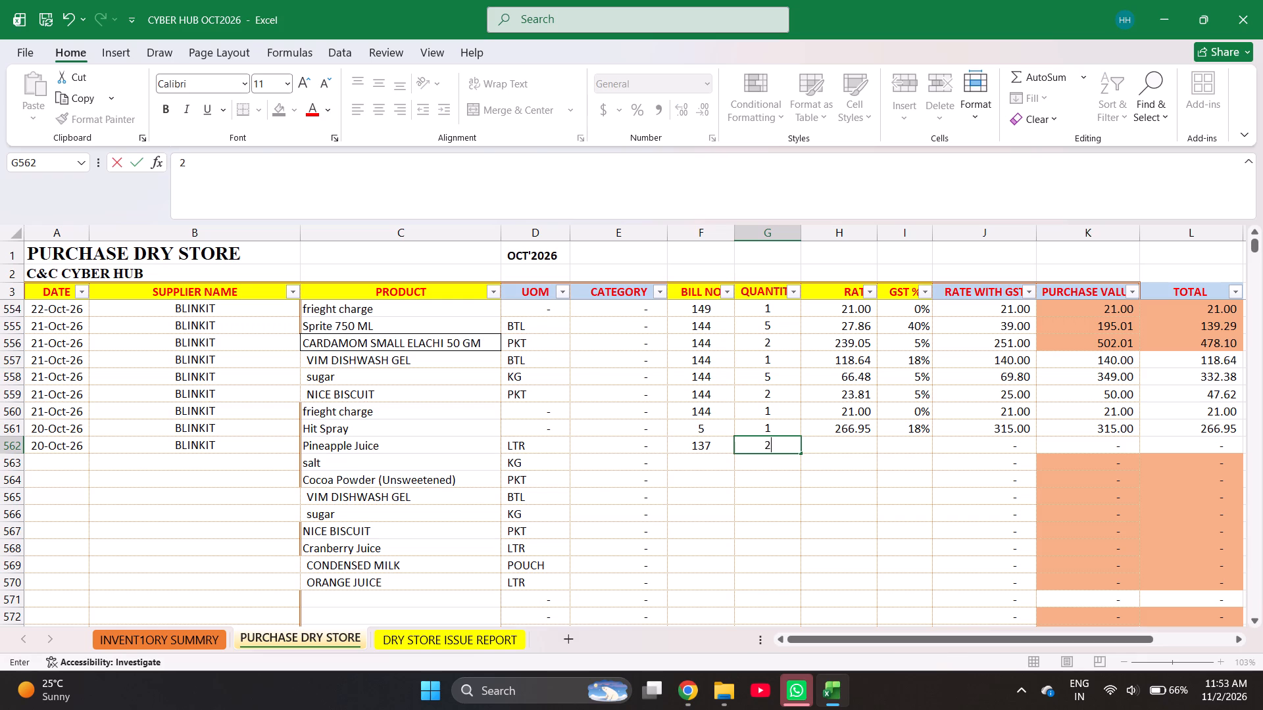
key(3)
key(Return)
key(1)
key(Return)
key(1)
key(Return)
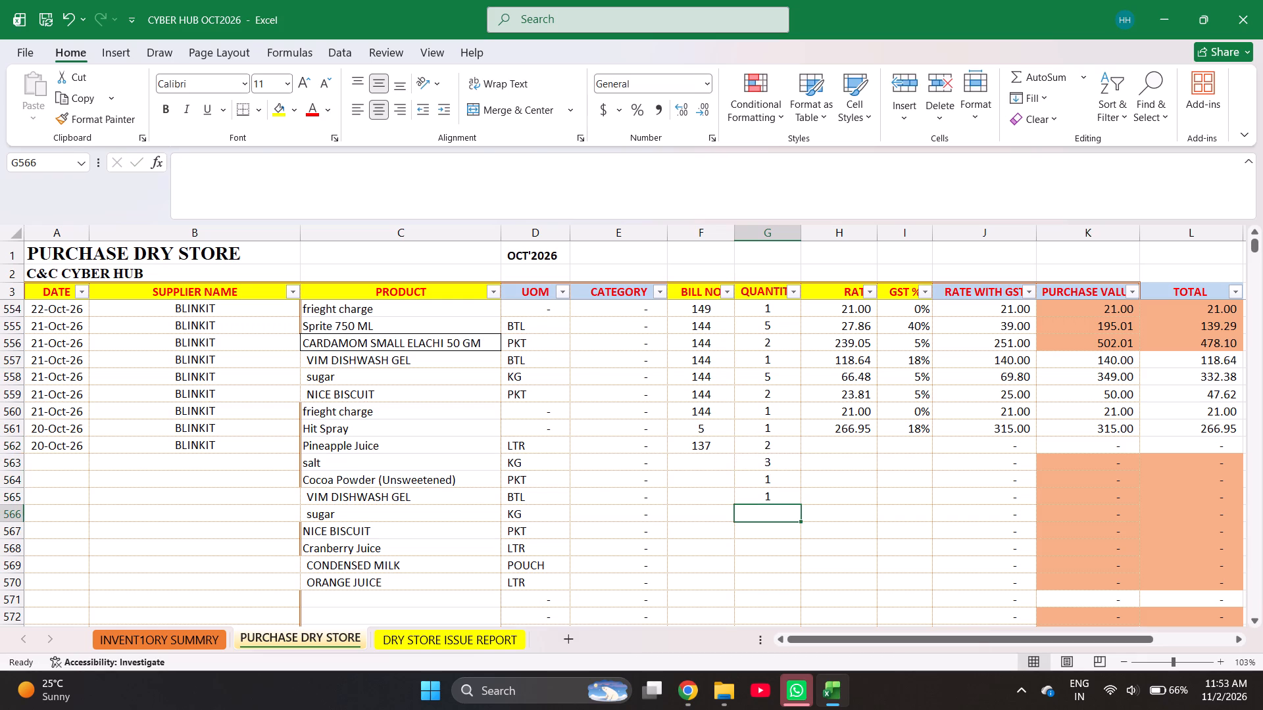
Enter quantities 1, 2, 2, 1 and 4 for sugar, NICE BISCUIT, Cranberry Juice, CONDENSED MILK and ORANGE JUICE in rows 566 to 570.
key(1)
key(Return)
key(2)
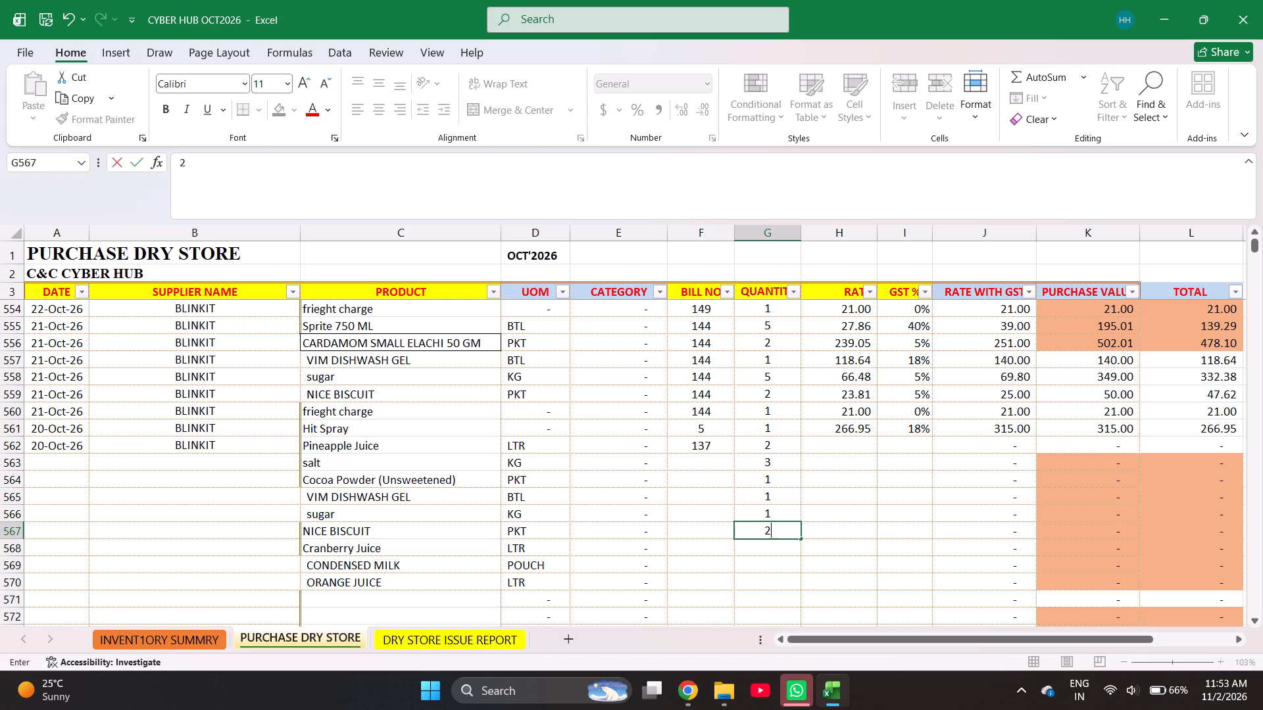
key(Return)
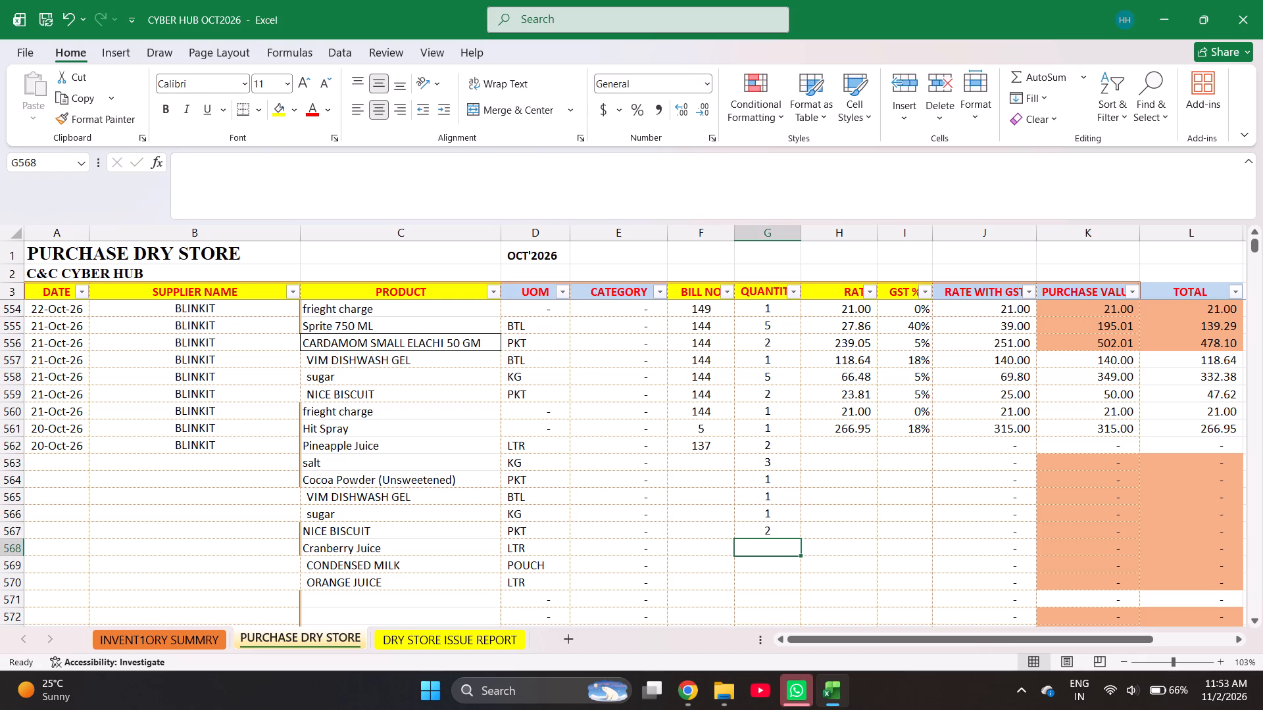
key(2)
key(Return)
key(1)
key(Return)
key(4)
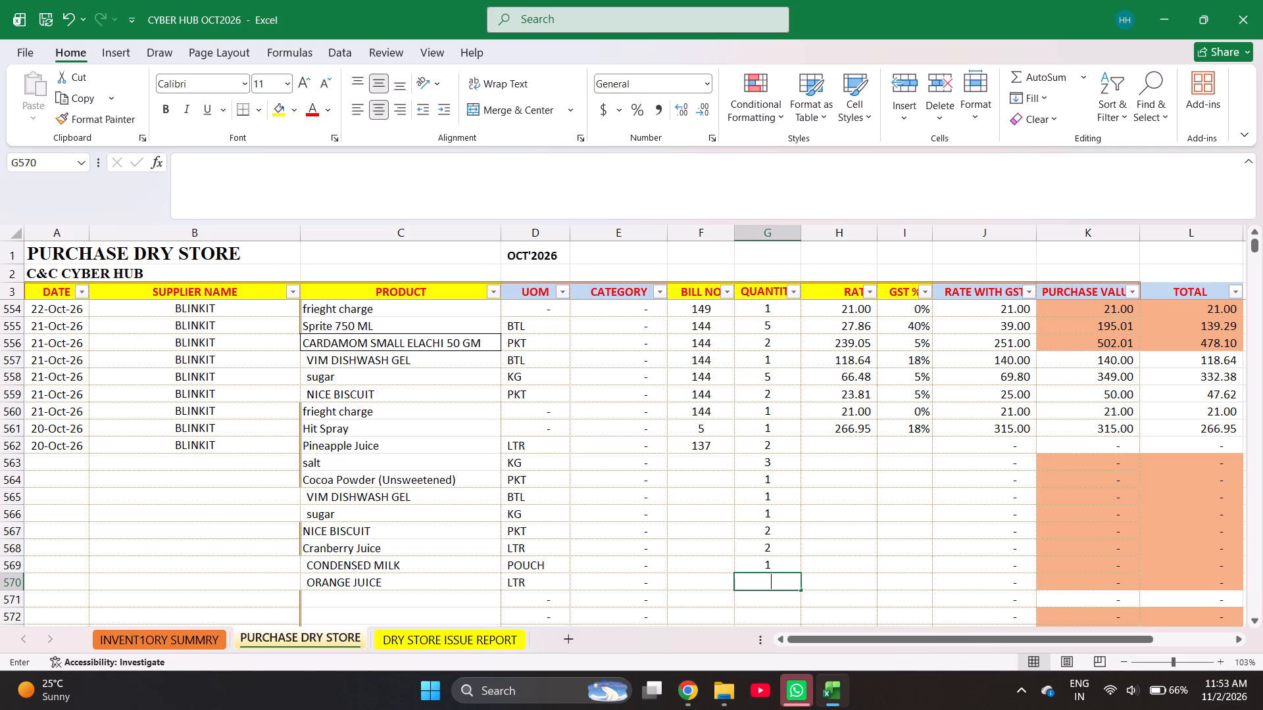
key(Return)
Enter rates of =245.71/2 for Pineapple Juice, =90/3 for salt and 339.05 for Cocoa Powder in rows 562 to 564.
key(Right)
key(Up)
key(Up)
key(Up)
key(Up)
key(Up)
key(Up)
key(Up)
key(Up)
key(Up)
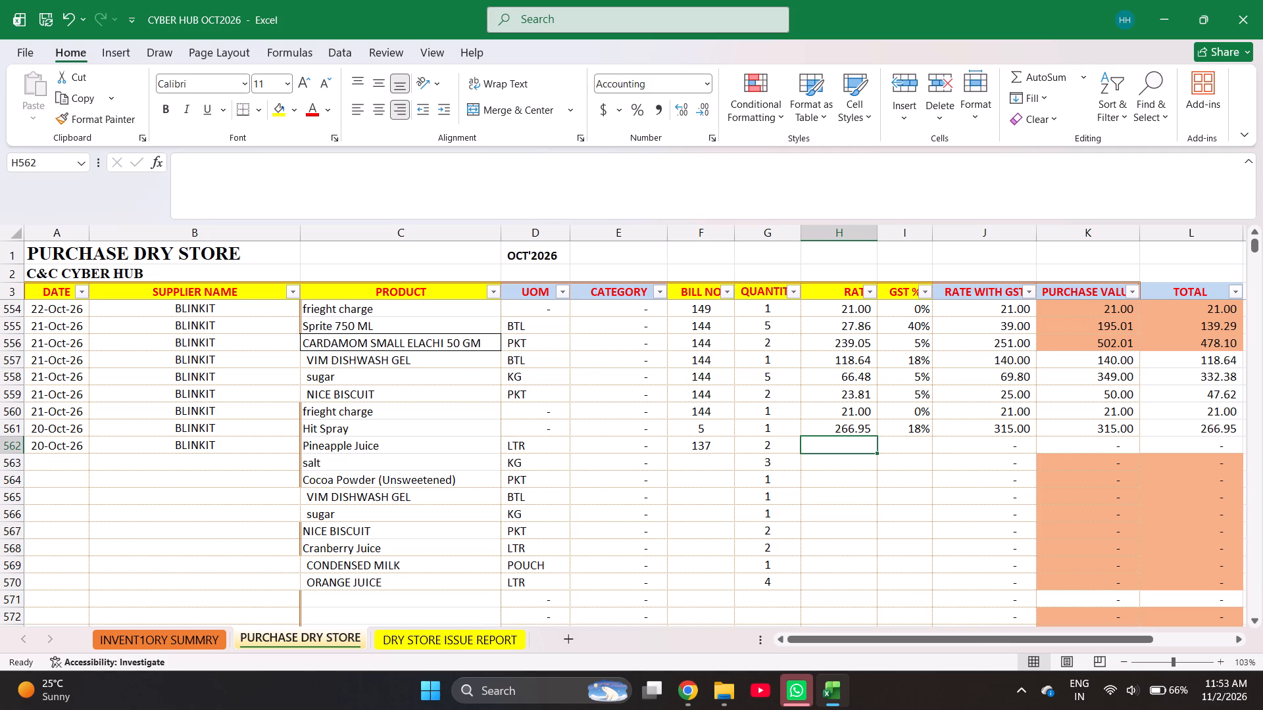
text(=245.71/2)
key(Return)
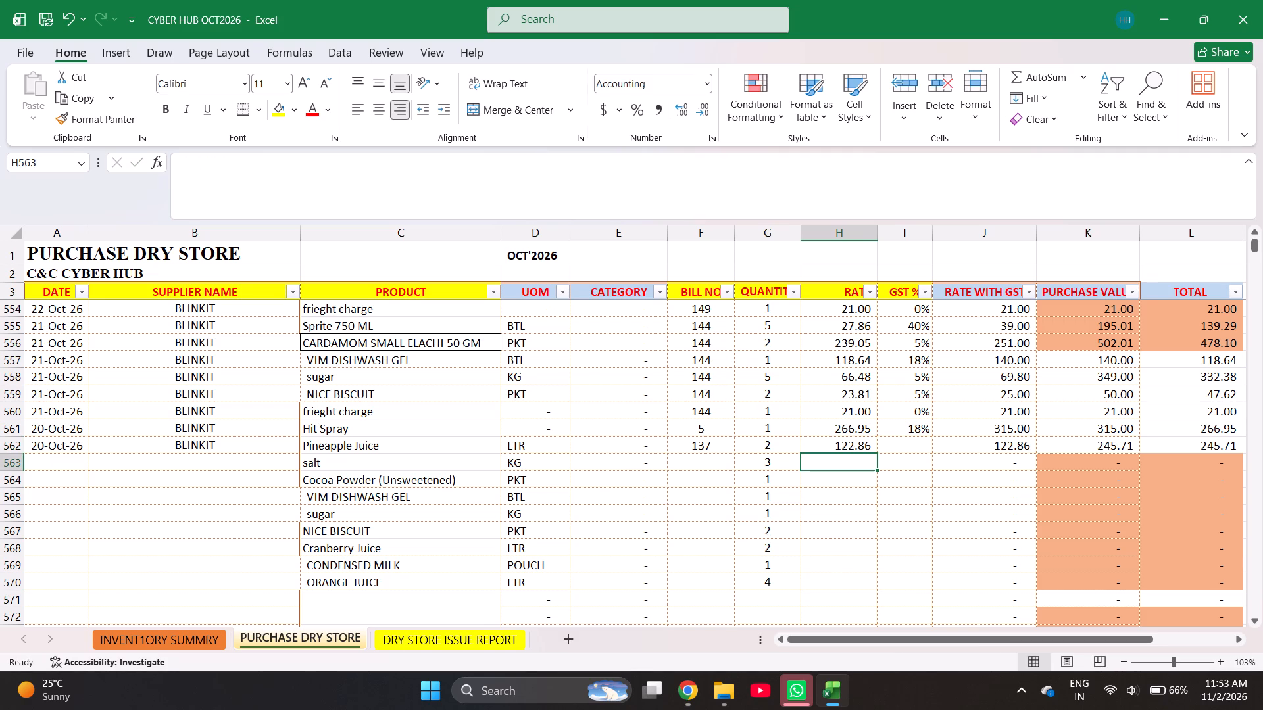
text(=90/3)
key(Return)
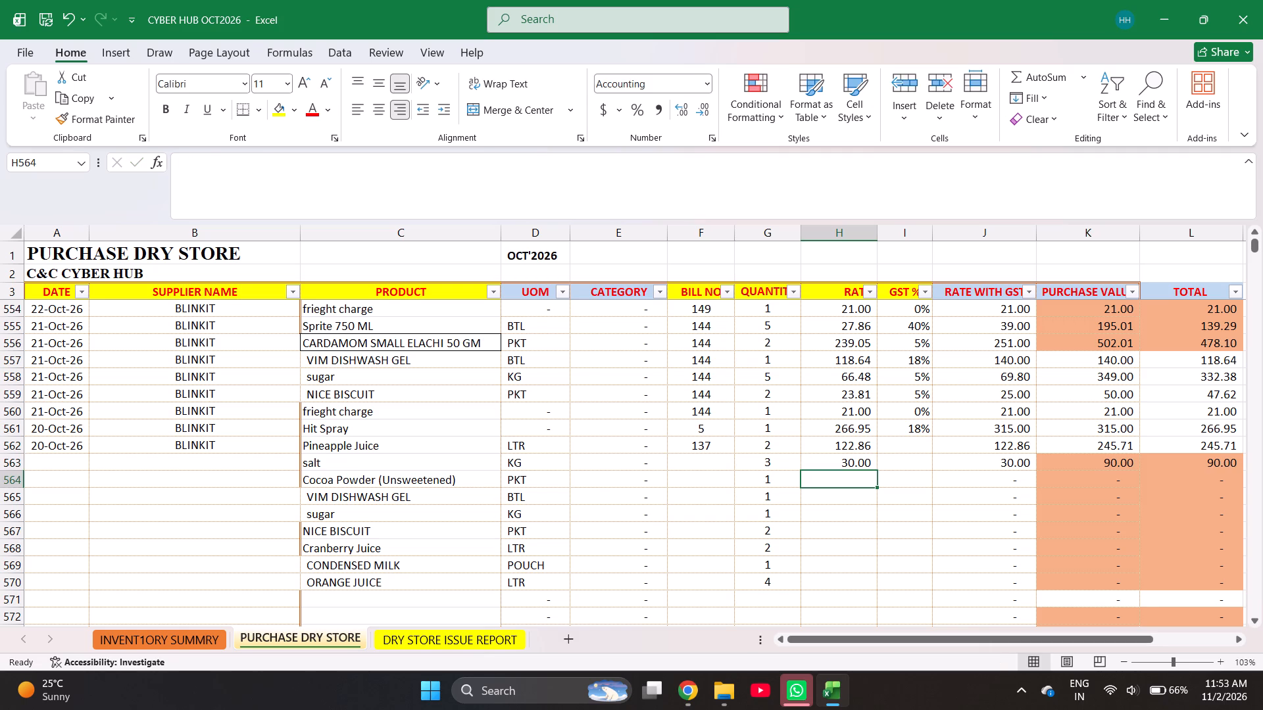
text(339.05)
key(Return)
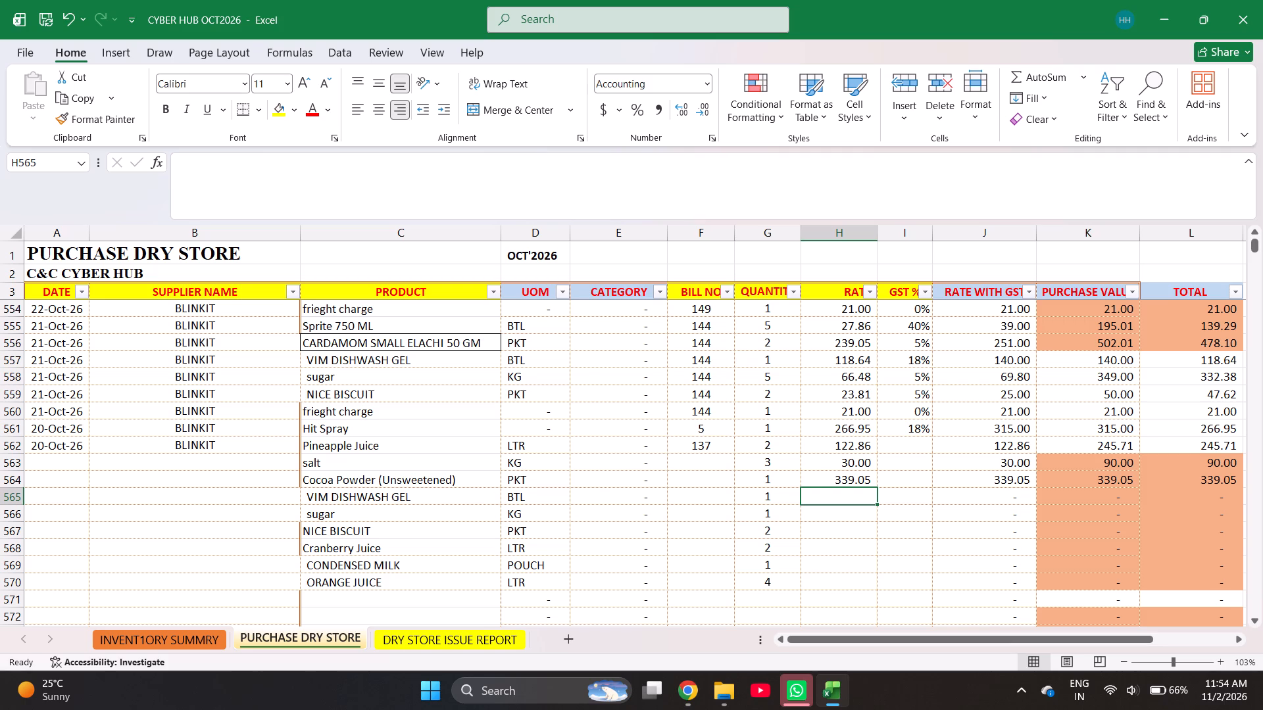
Enter rates of 118.64 for VIM DISHWASH GEL in row 565 and =332.38/5 for sugar in row 566.
text(118)
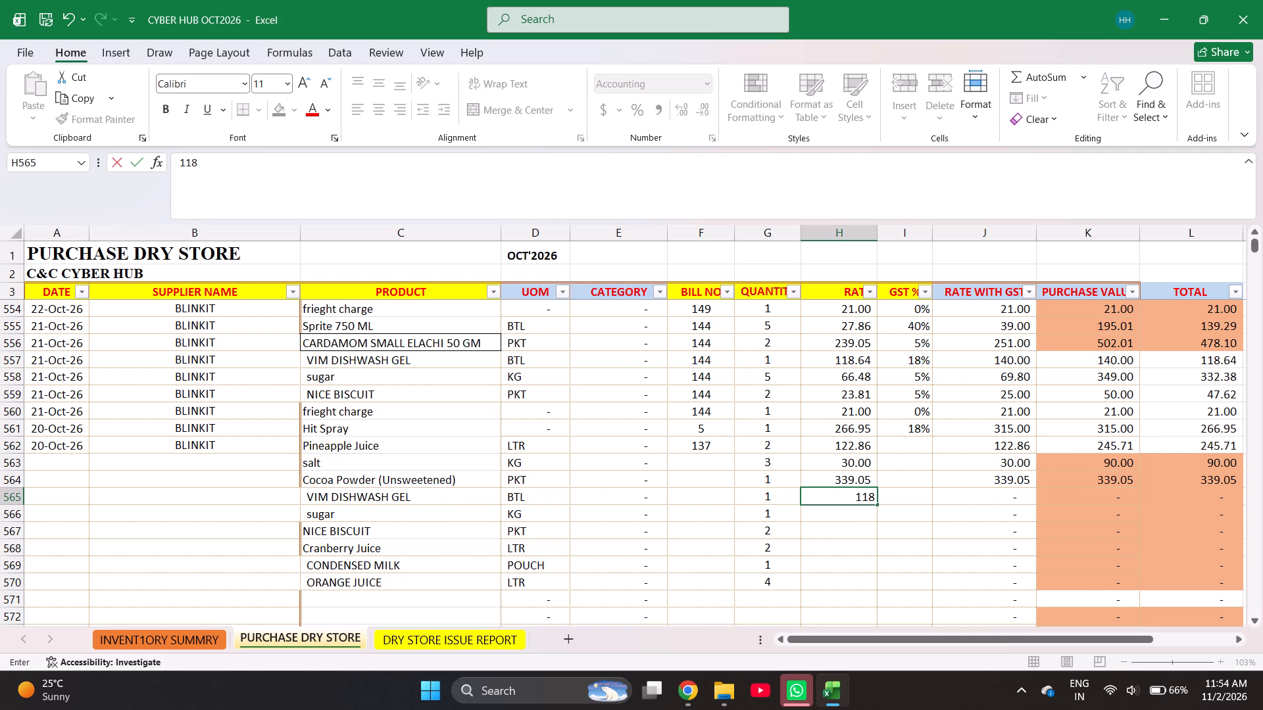
text(.64/)
key(BackSpace)
key(Return)
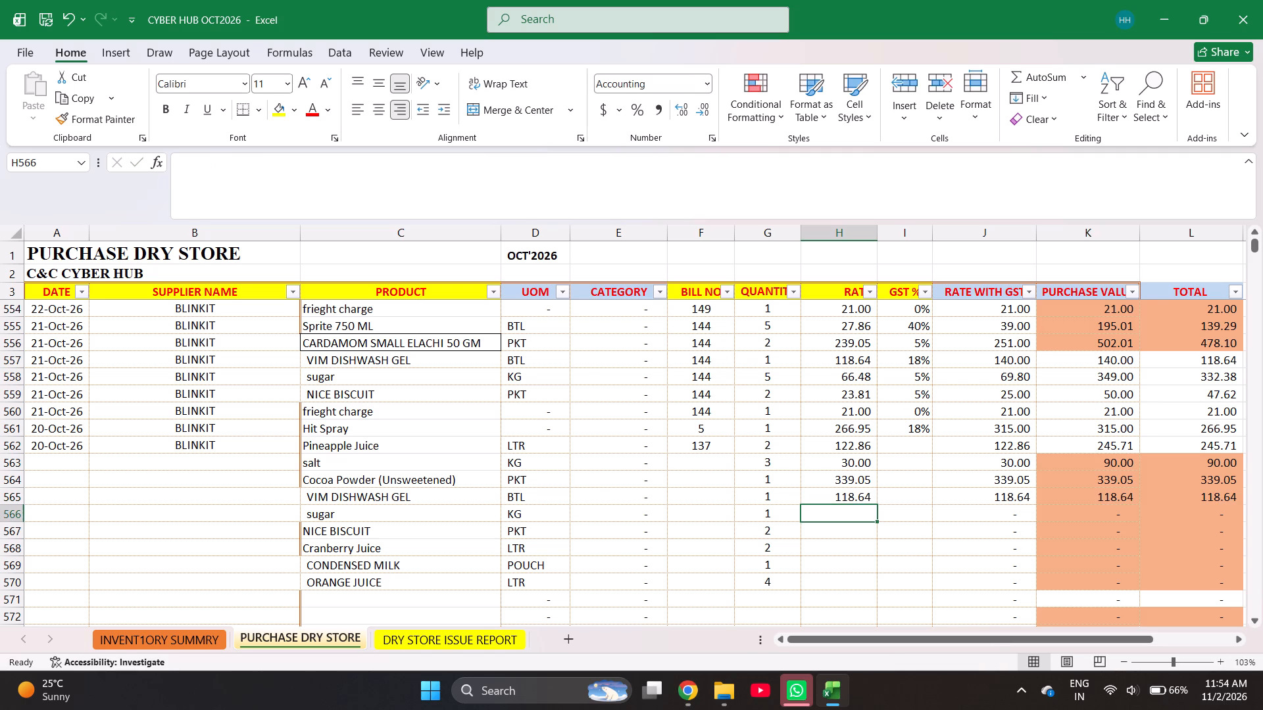
key(equal)
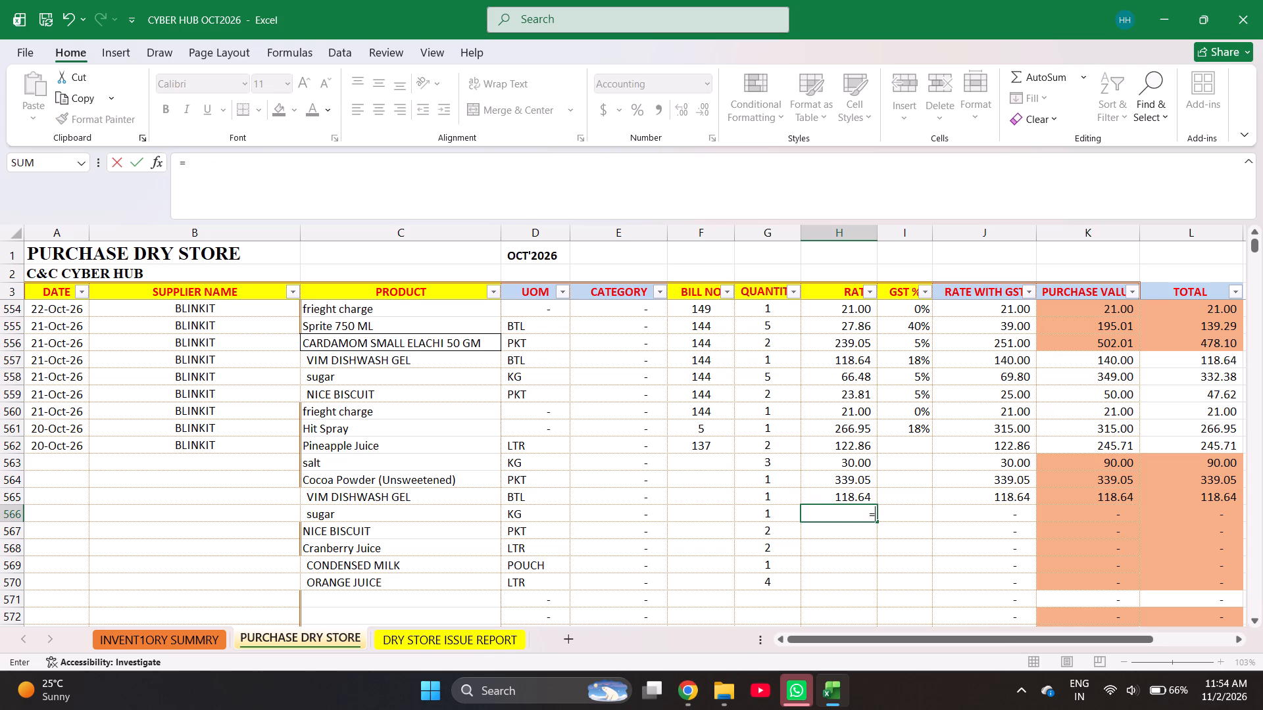
text(332.38/5)
key(Return)
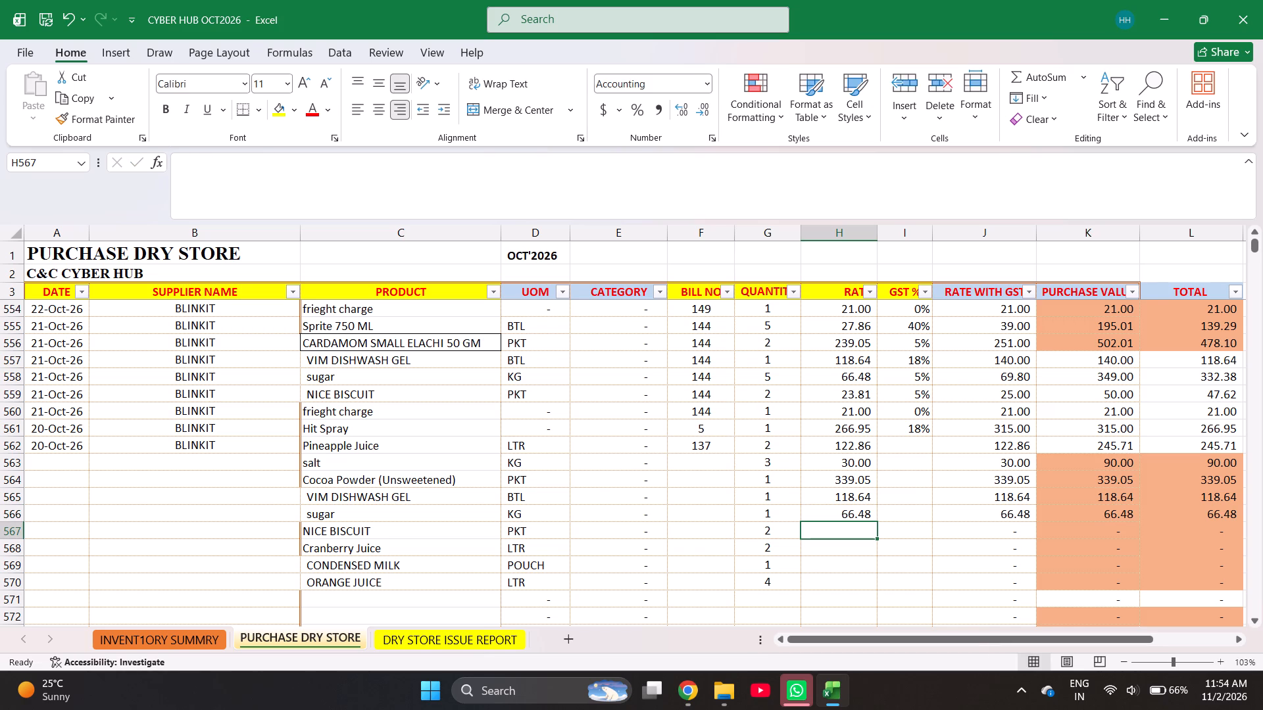
Enter rates of =47.62/2 for NICE BISCUIT in row 567 and 120 for Cranberry Juice in row 568.
key(equal)
text(47.6)
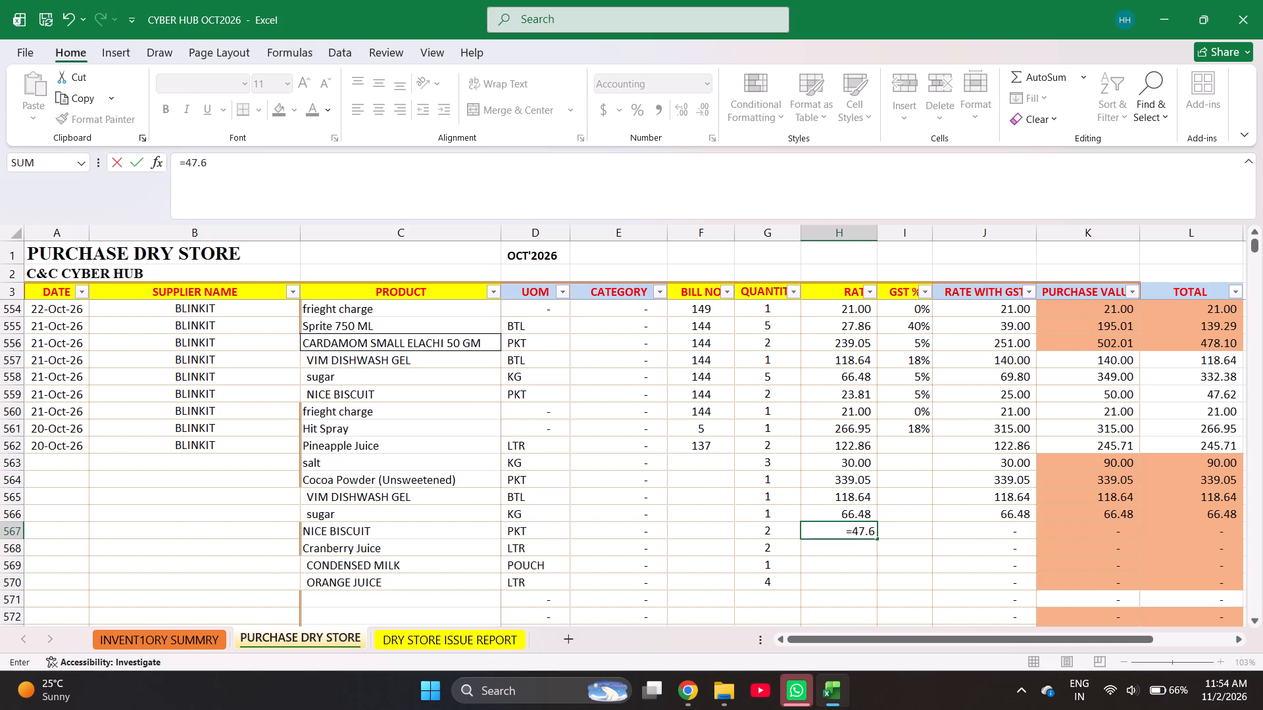
text(2/2)
key(Return)
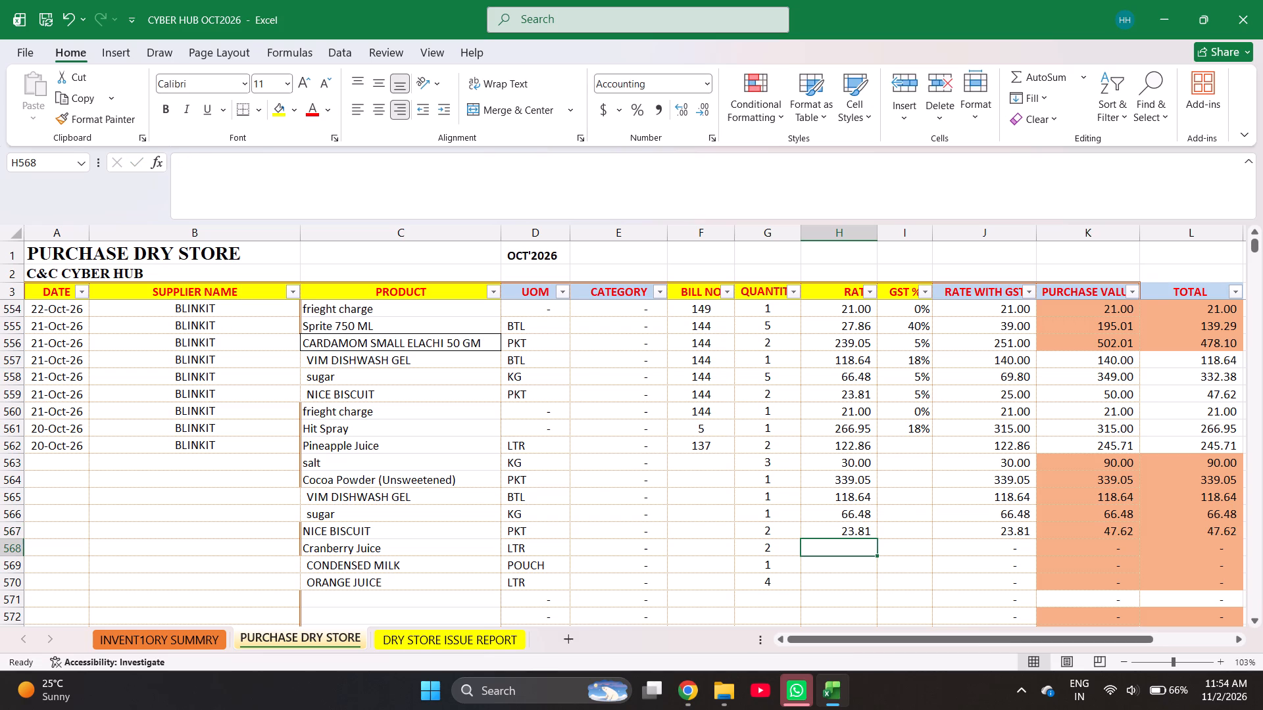
key(equal)
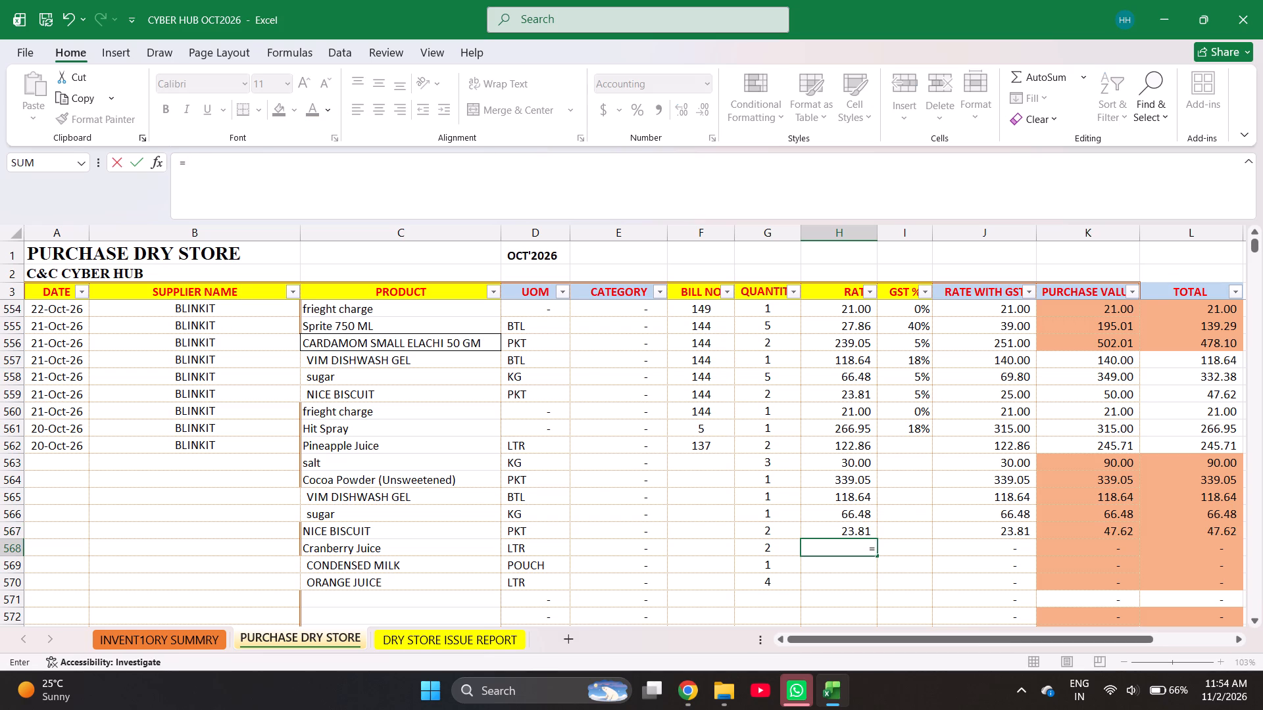
key(BackSpace)
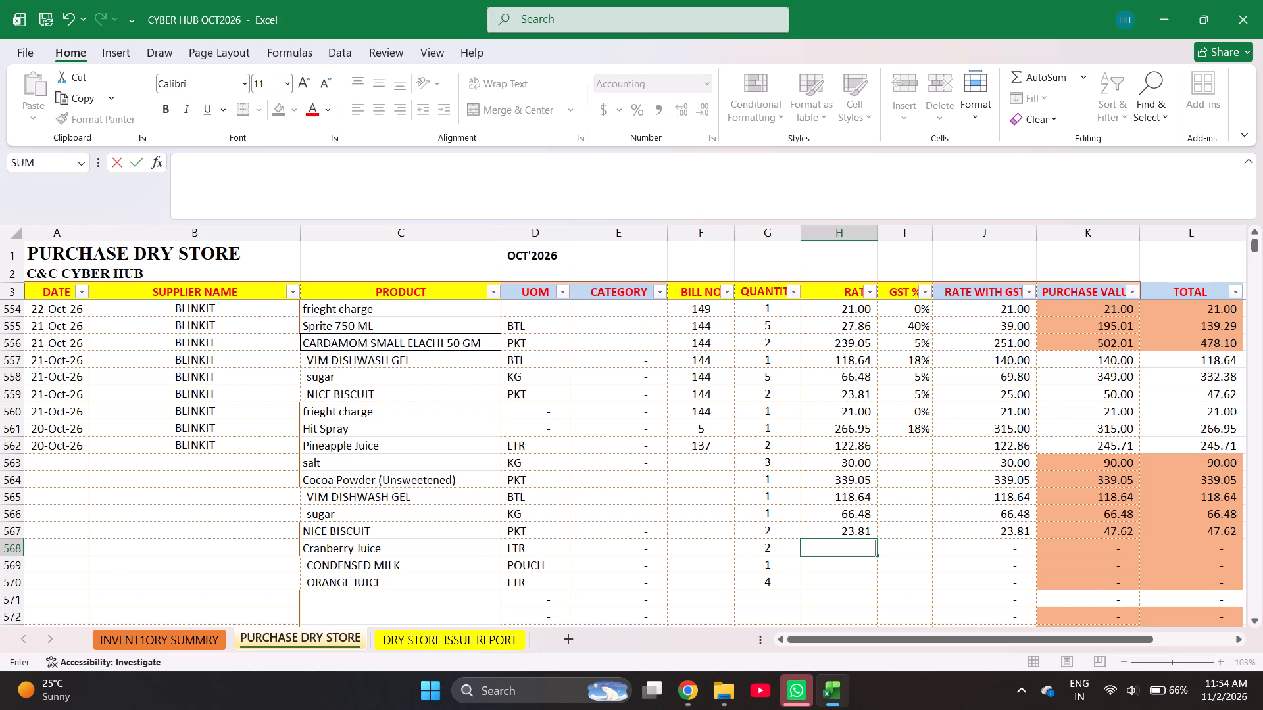
text(120)
key(Return)
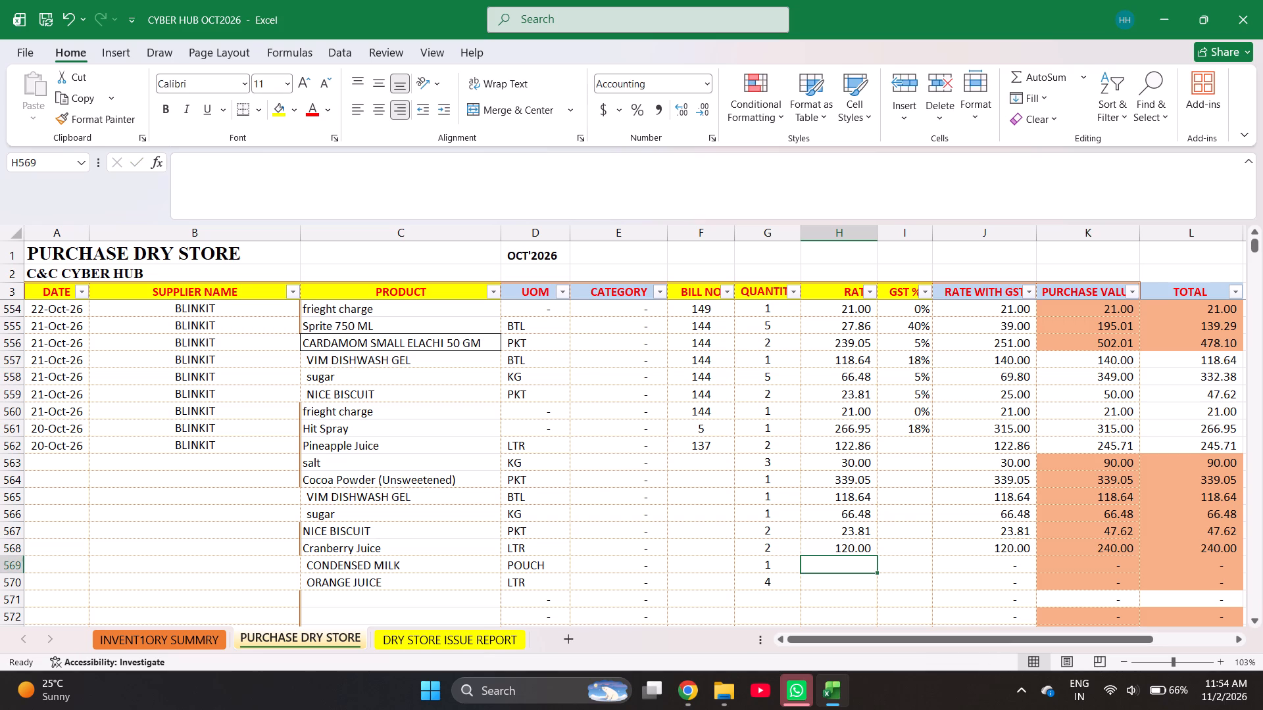
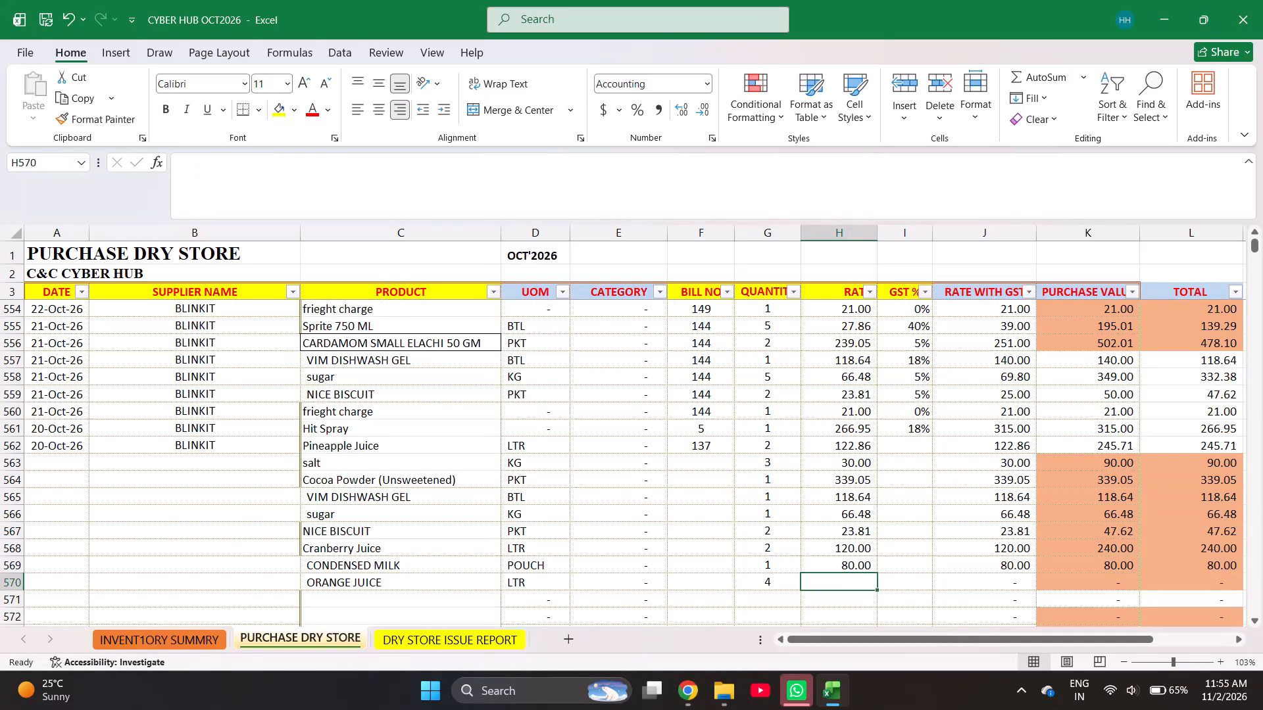
Enter the rate =438.10/4 for ORANGE JUICE in row 570.
text(=438.10/4)
key(Return)
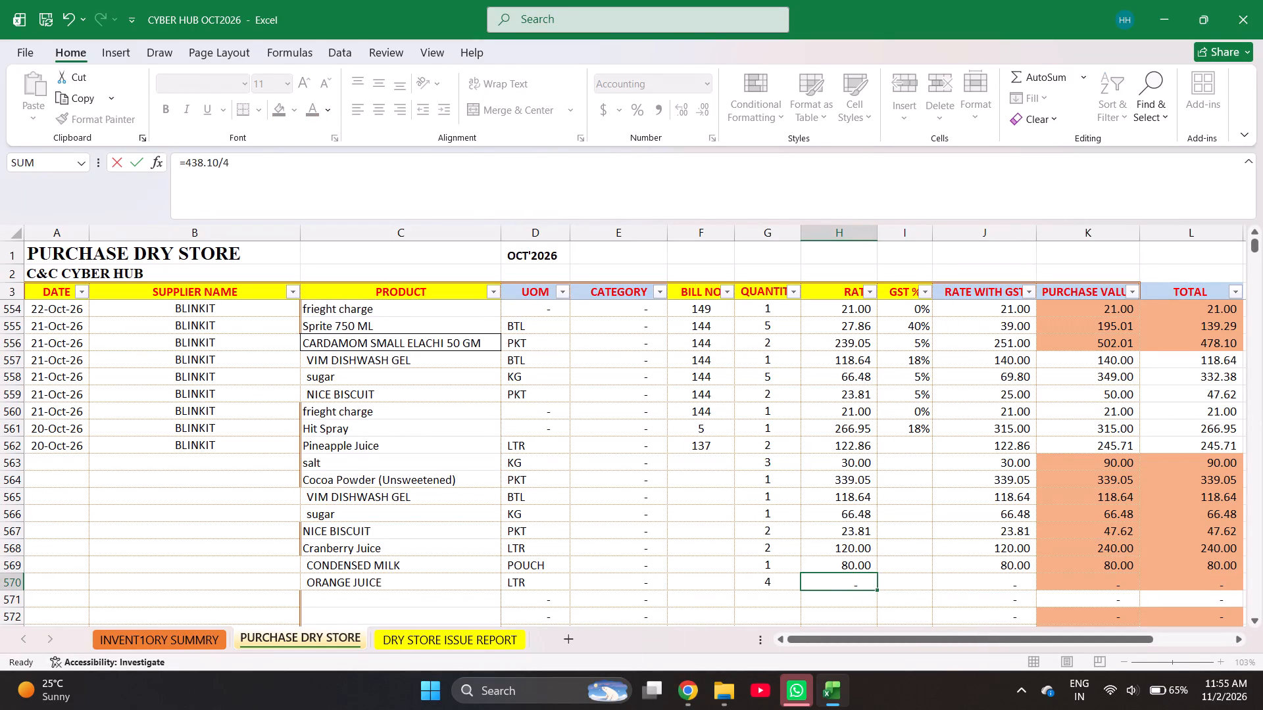
Enter GST of 5%, 0%, 5% and 18% for Pineapple Juice, salt, Cocoa Powder and VIM DISHWASH GEL in rows 562 to 565.
key(Right)
key(Up)
key(Up)
key(Up)
key(Up)
key(Up)
key(Up)
key(Up)
key(Up)
key(Up)
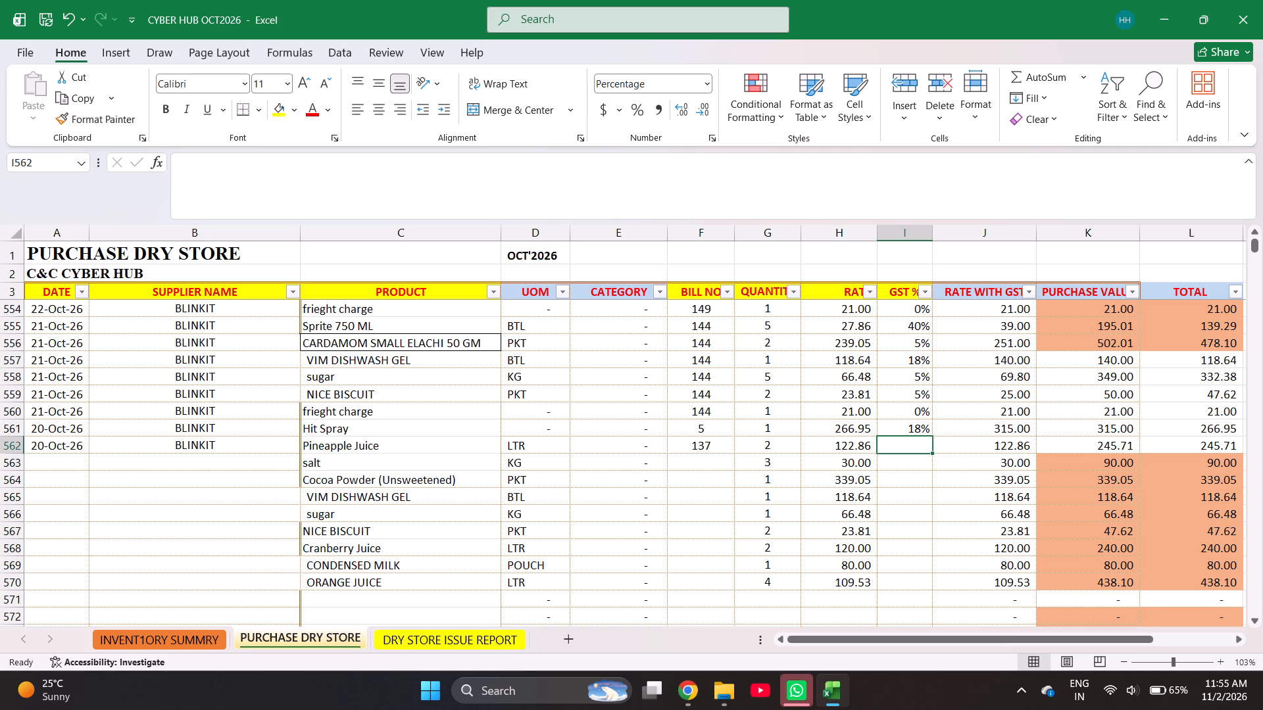
key(Up)
key(Down)
key(5)
key(Return)
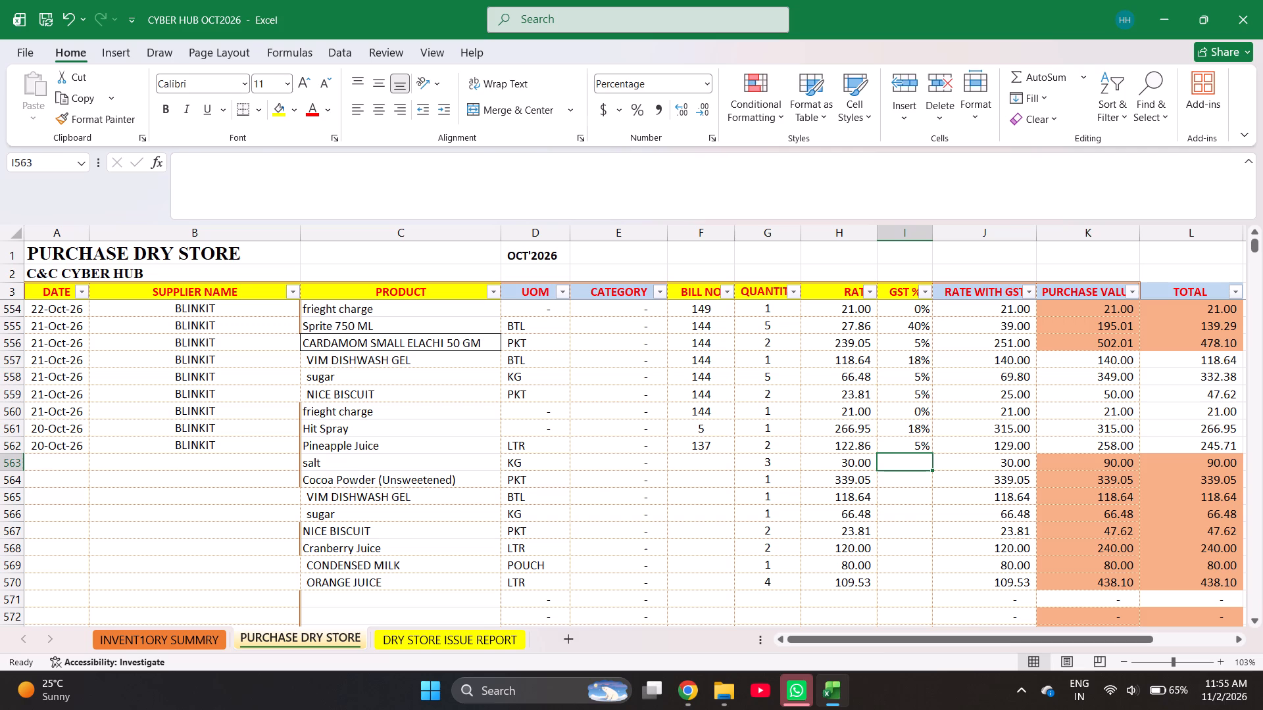
key(0)
key(Return)
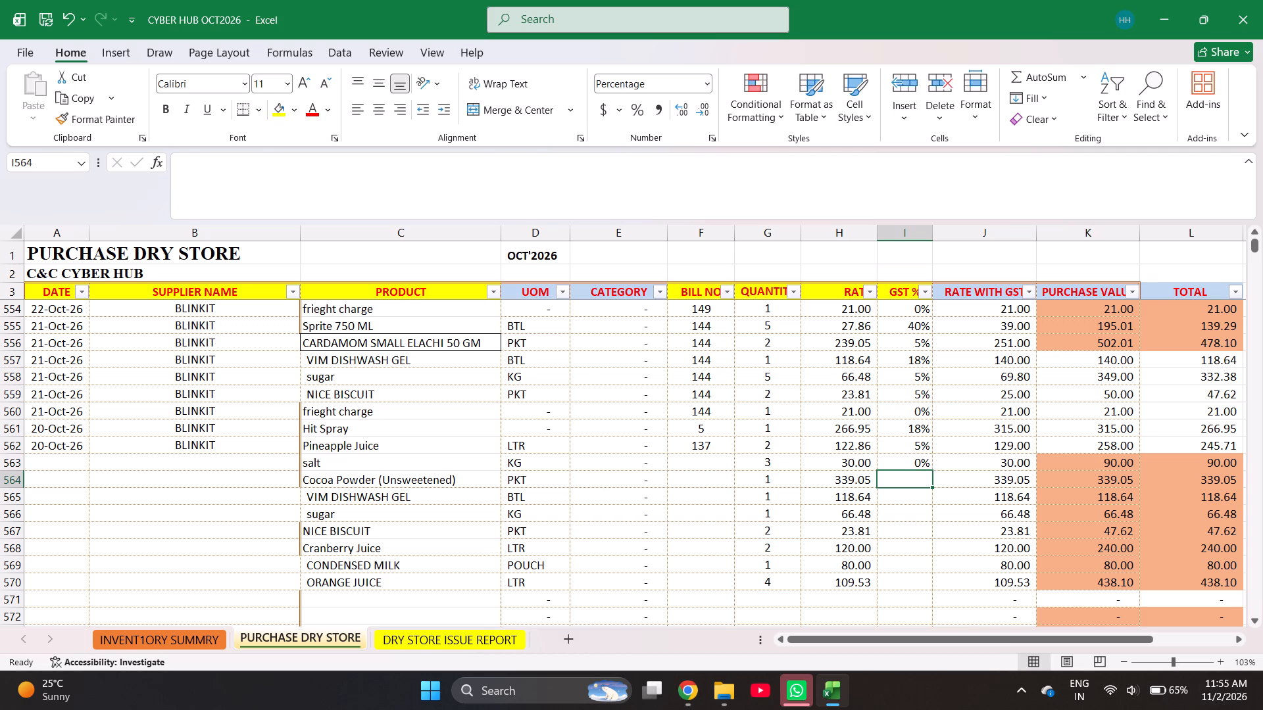
key(5)
key(Return)
text(18)
key(Return)
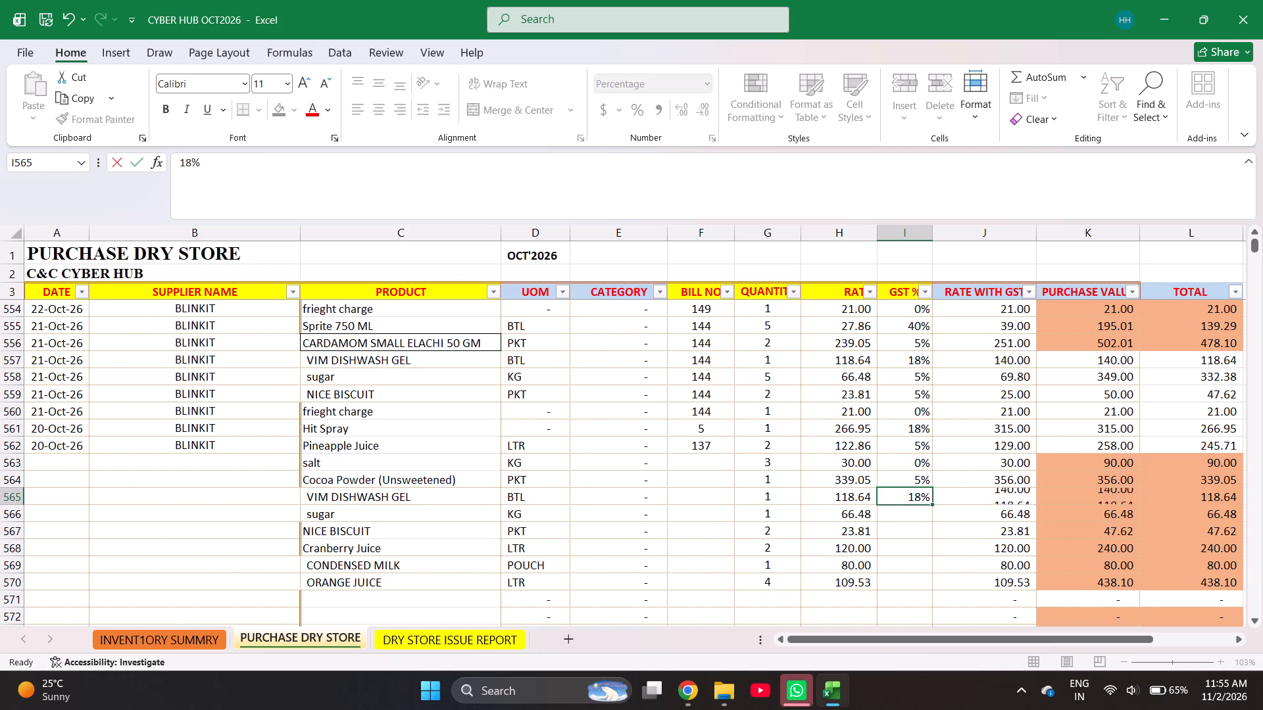
Enter 5% GST for each item from sugar to ORANGE JUICE in rows 566 to 570.
key(5)
key(Return)
key(5)
key(Return)
key(5)
key(Return)
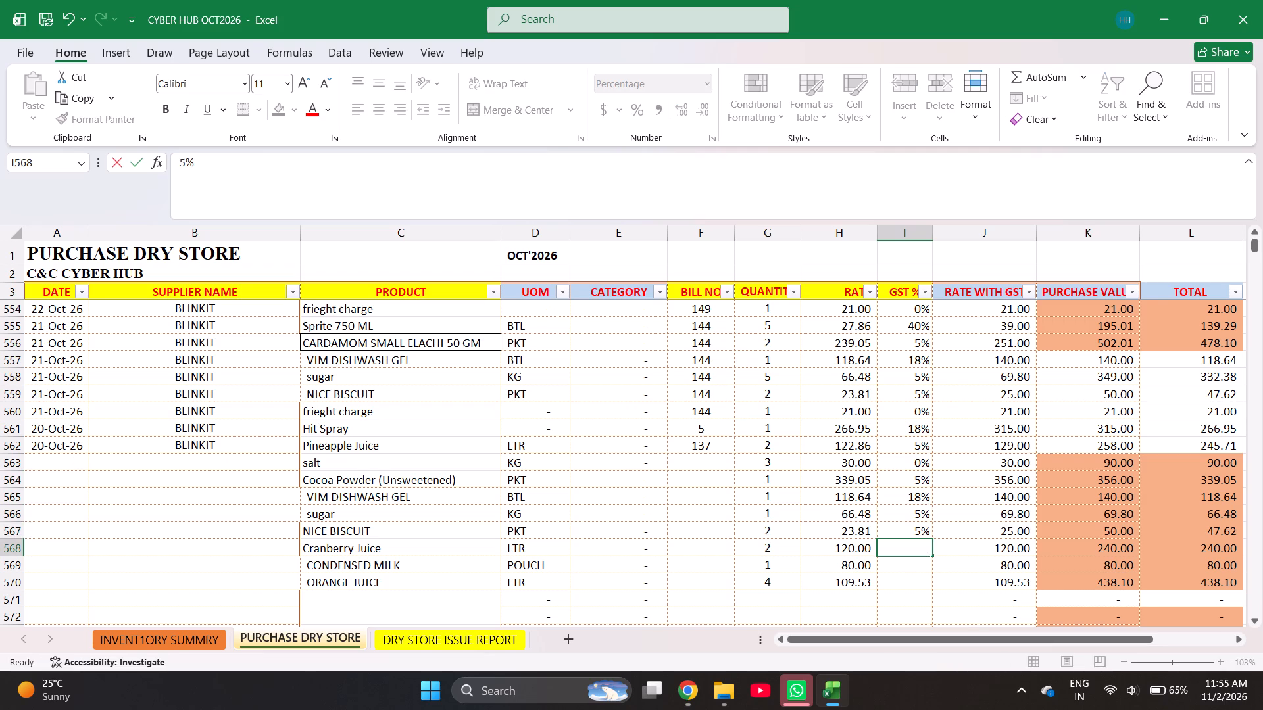
key(5)
key(Return)
key(5)
key(Return)
Fill bill number 137 down from row 562 through row 571.
key(Left)
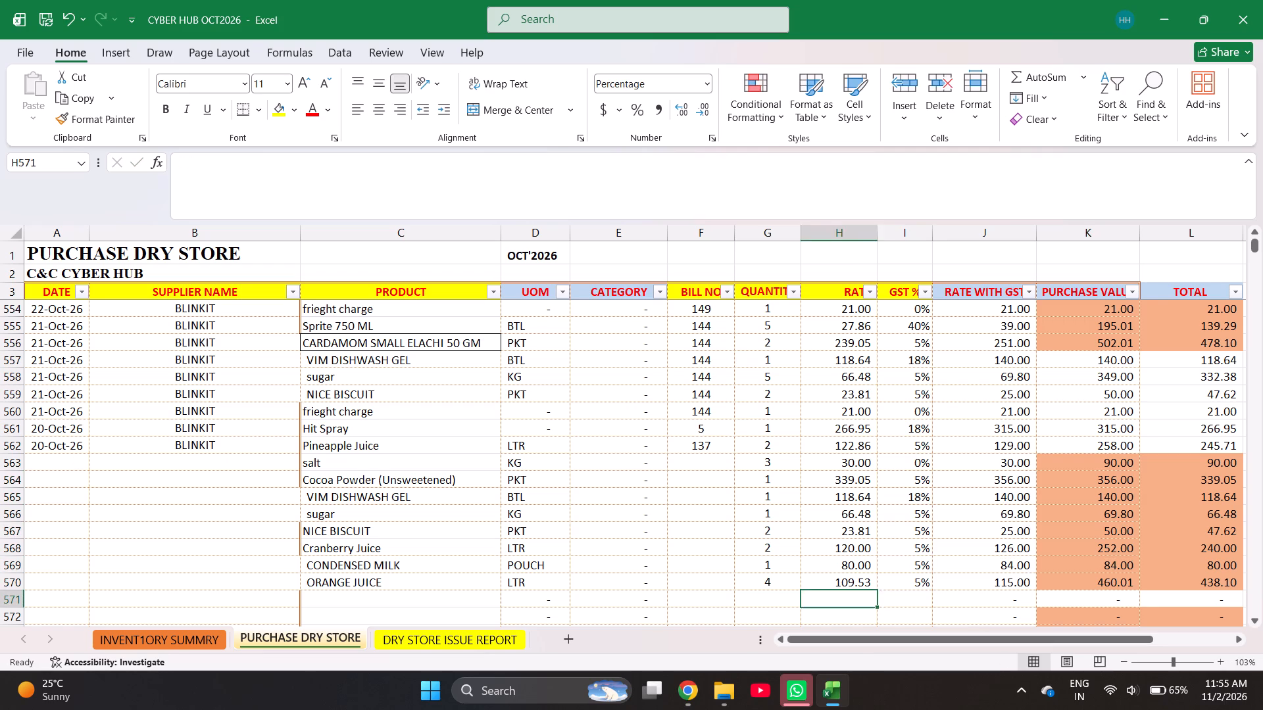
key(Left)
key(Left)
key(Up)
key(Up)
key(Up)
key(Up)
key(Up)
key(Up)
key(Up)
key(Up)
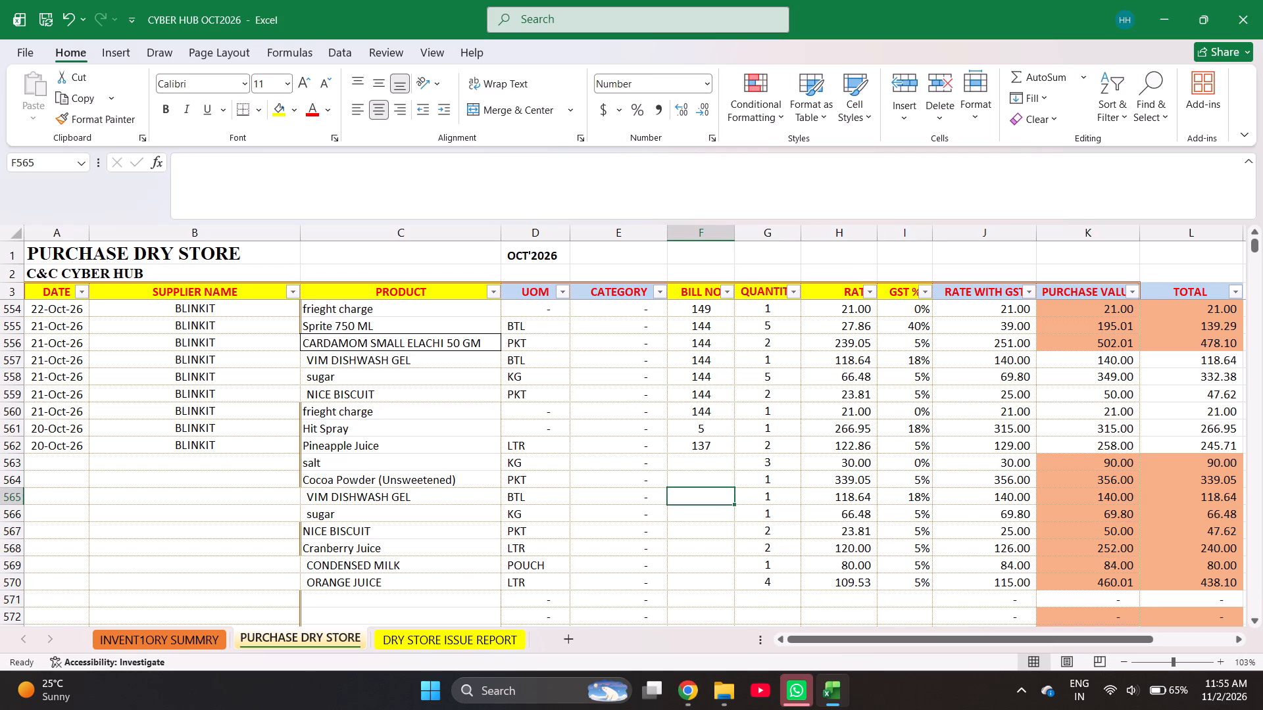
key(Up)
key(Up)
key(Up)
key(shift+Down)
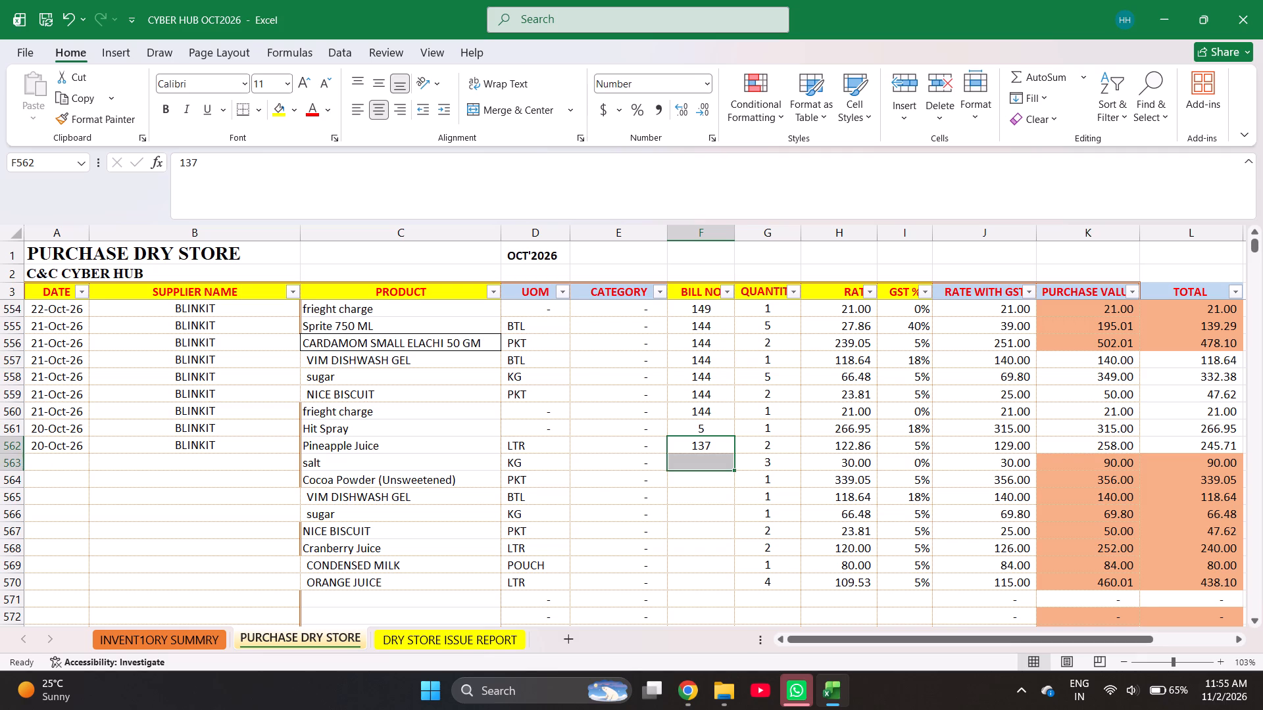
key(shift+Down)
key(shift+Down)
key(shift+Down)
key(shift+Down)
key(shift+Down)
key(shift+Down)
key(shift+Down)
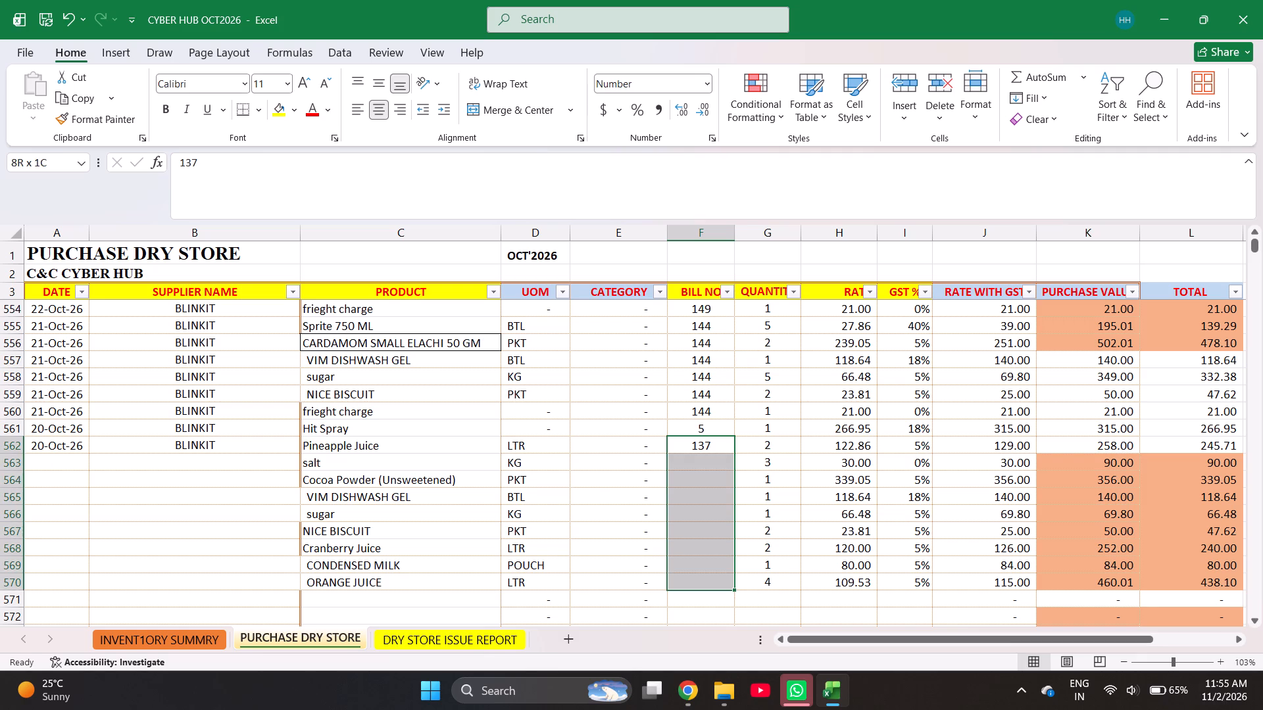
key(shift+Down)
key(ctrl+d)
Fill the date 20-Oct-26 and supplier BLINKIT down from row 562 through row 571.
key(ctrl+Left)
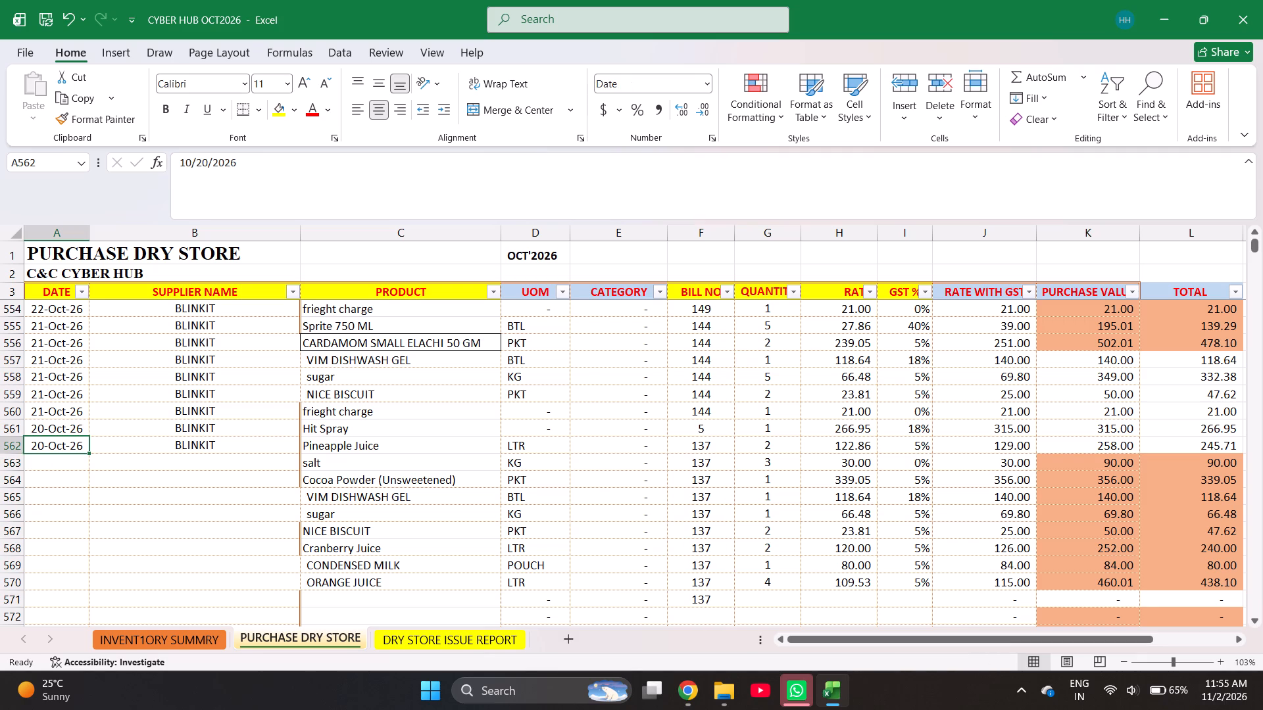
key(shift+Right)
key(shift+Down)
key(shift+Down)
key(shift+Down)
key(shift+Down)
key(shift+Down)
key(shift+Down)
key(shift+Down)
key(shift+Down)
key(shift+Down)
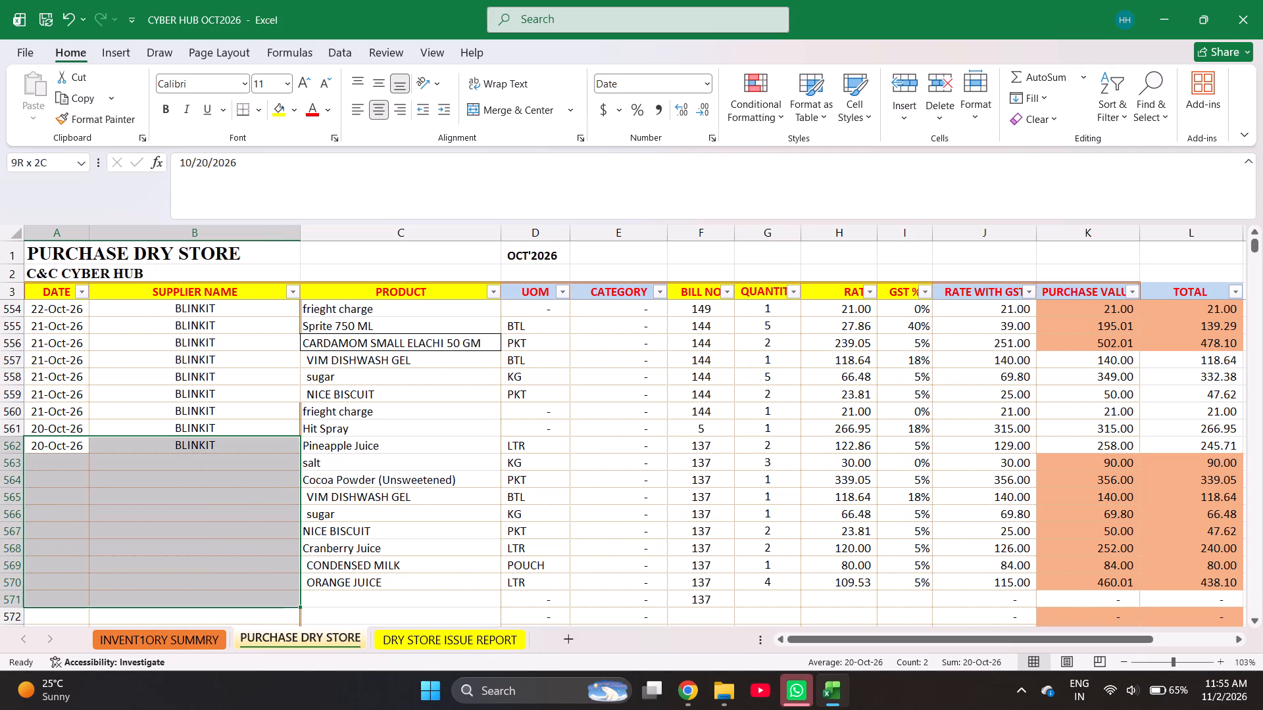
key(ctrl+d)
Add a frieght charge line in row 571 with quantity 1 and rate 18.
key(ctrl+Down)
key(Right)
key(Right)
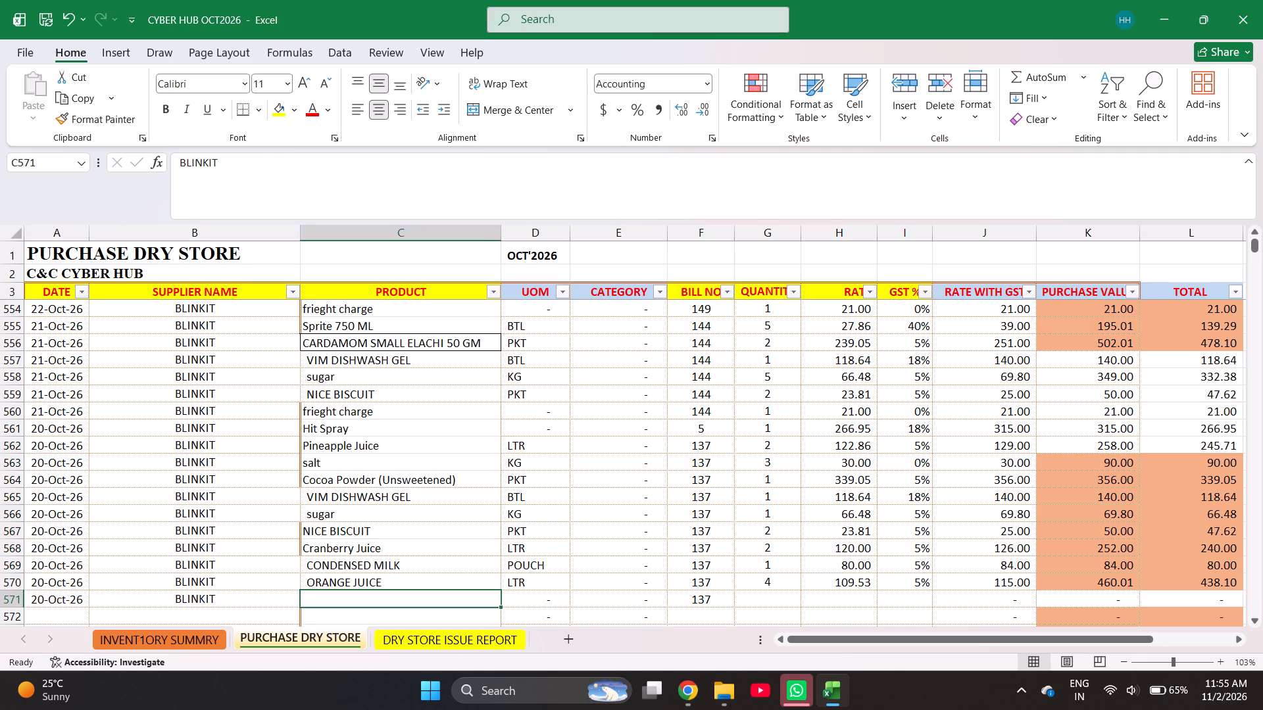
key(Right)
key(Left)
key(f)
key(Right)
key(Right)
key(Right)
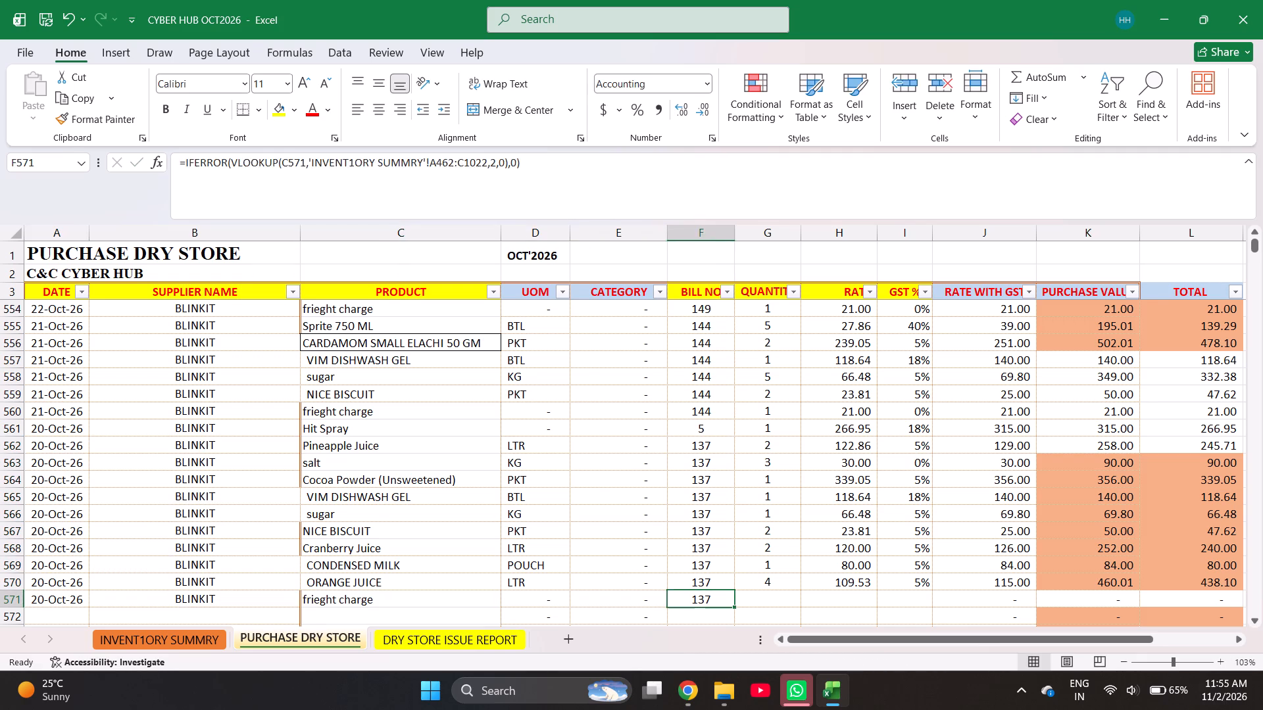
key(Right)
key(1)
key(Right)
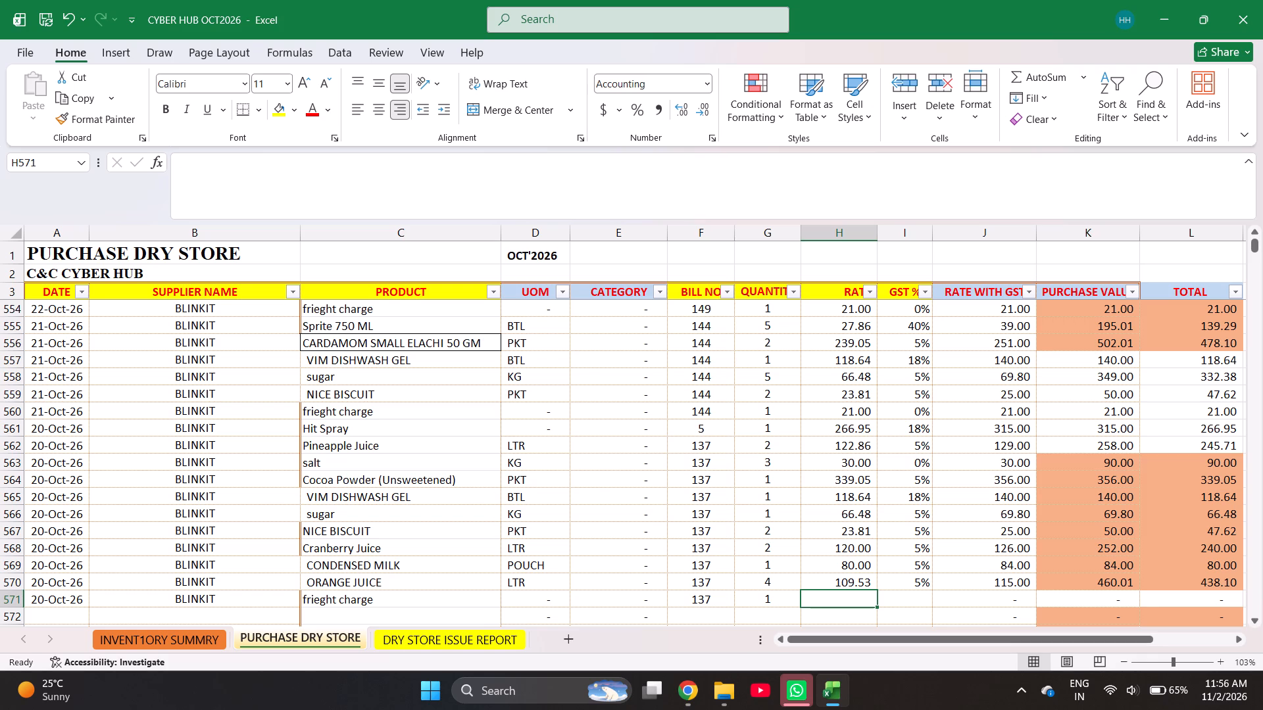
text(18)
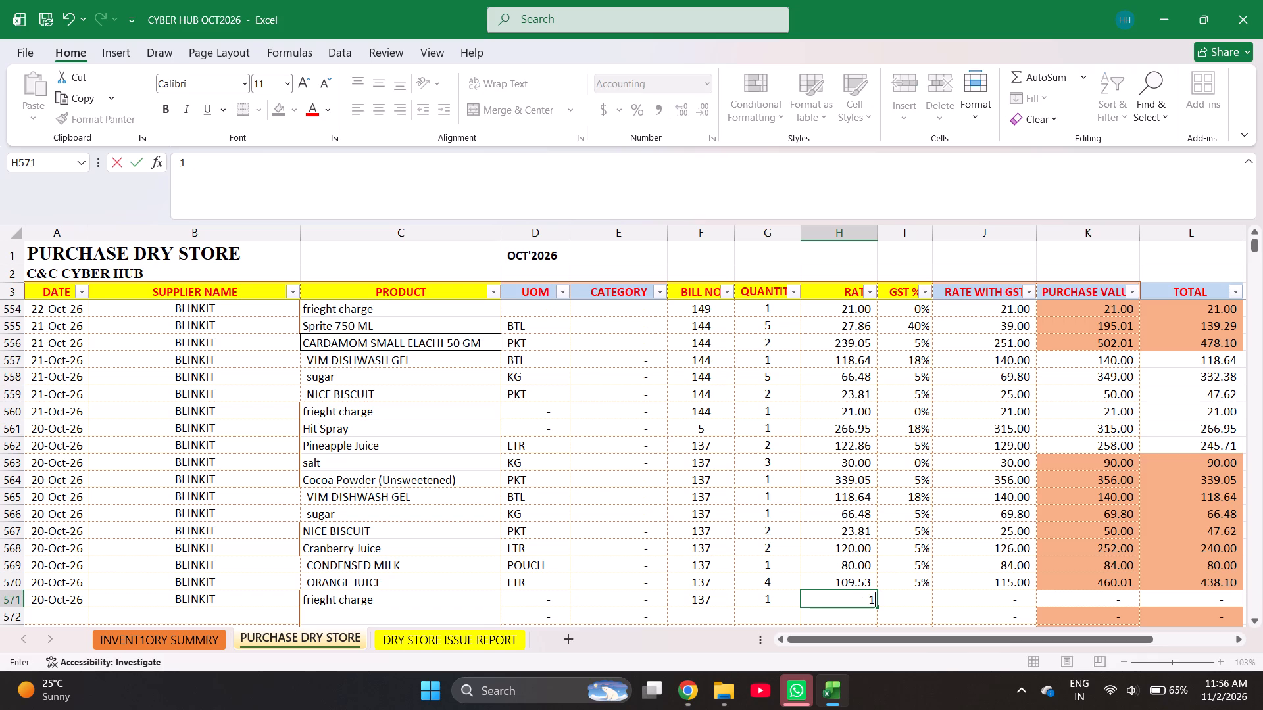
key(Right)
Check the sum of bill 137's purchase values in rows 562 to 571.
key(Right)
key(Right)
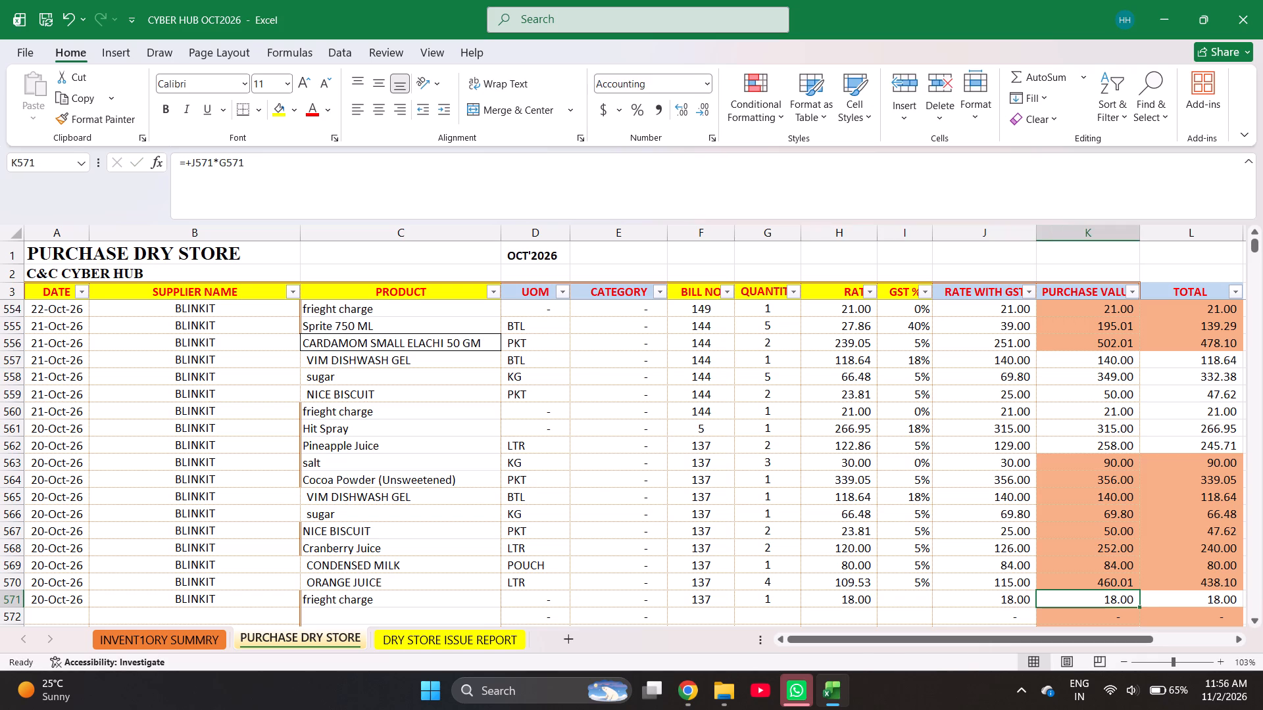
key(shift+Up)
key(shift+Up)
key(shift+Up)
key(shift+Up)
key(shift+Up)
key(shift+Up)
key(shift+Up)
key(shift+Up)
key(shift+Up)
key(shift+Up)
key(shift+Up)
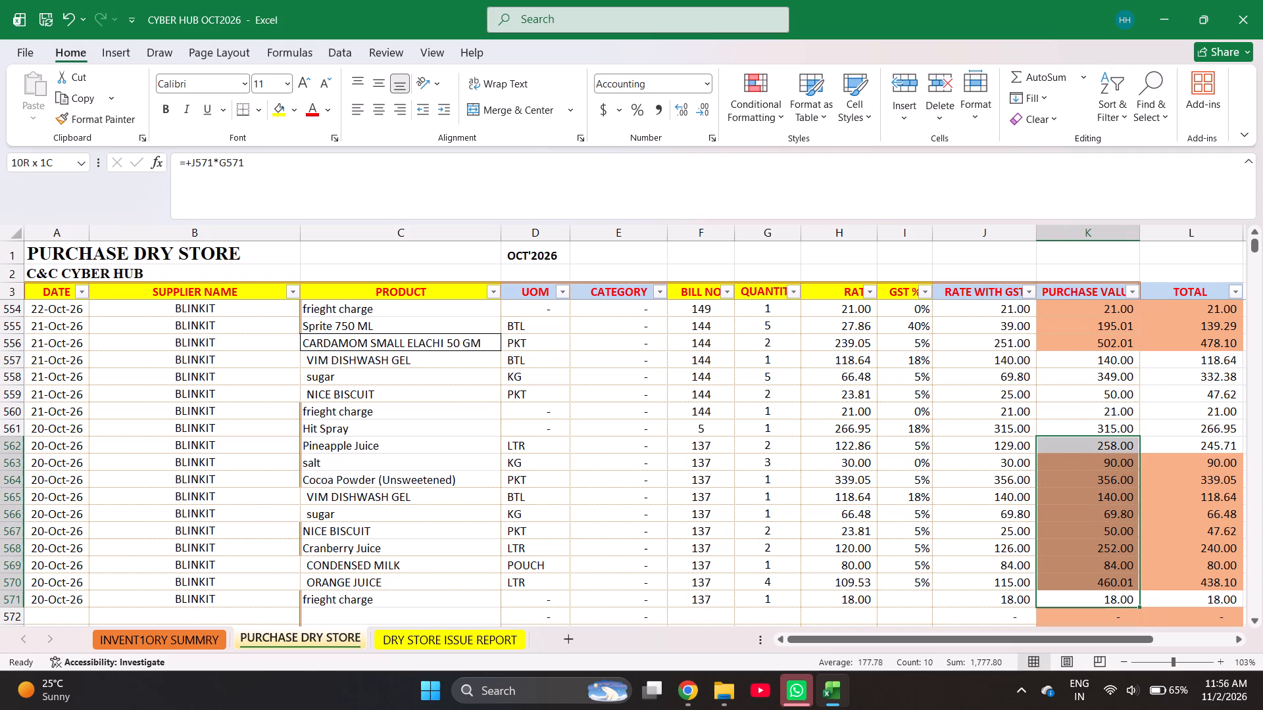
key(shift+Up)
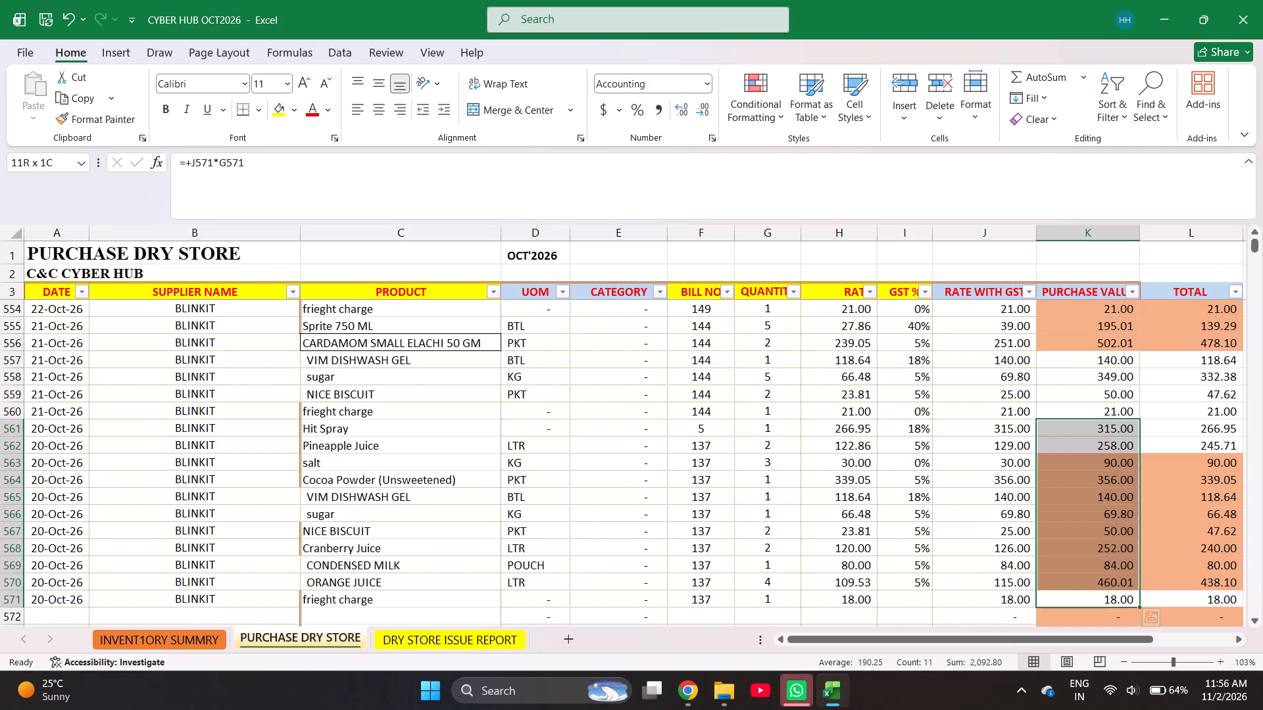
key(shift+Down)
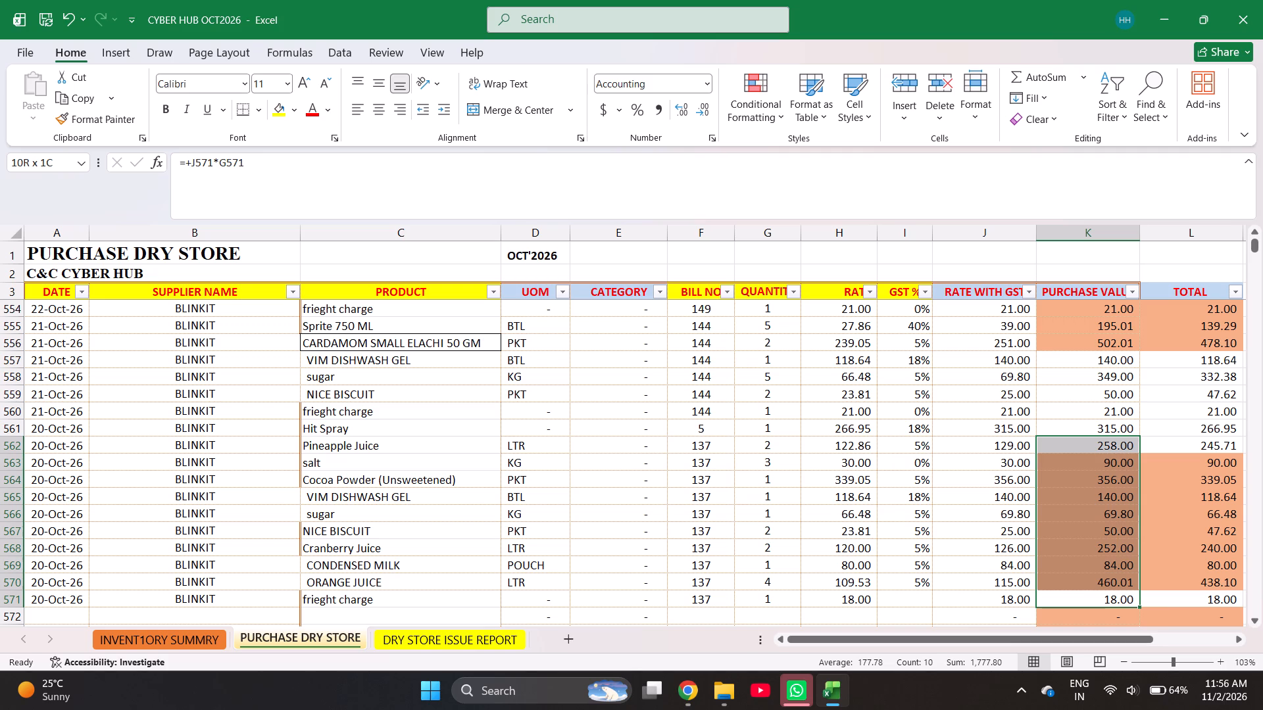
Review the bill 137 lines in rows 562 to 571 across the date through purchase value columns.
key(shift+Left)
key(shift+Left)
key(shift+Left)
key(shift+Left)
key(shift+Left)
key(shift+Left)
key(shift+Left)
key(shift+Left)
key(shift+Left)
key(shift+Left)
key(shift+Left)
key(shift+Left)
key(shift+Left)
key(shift+Left)
key(shift+Left)
key(shift+Left)
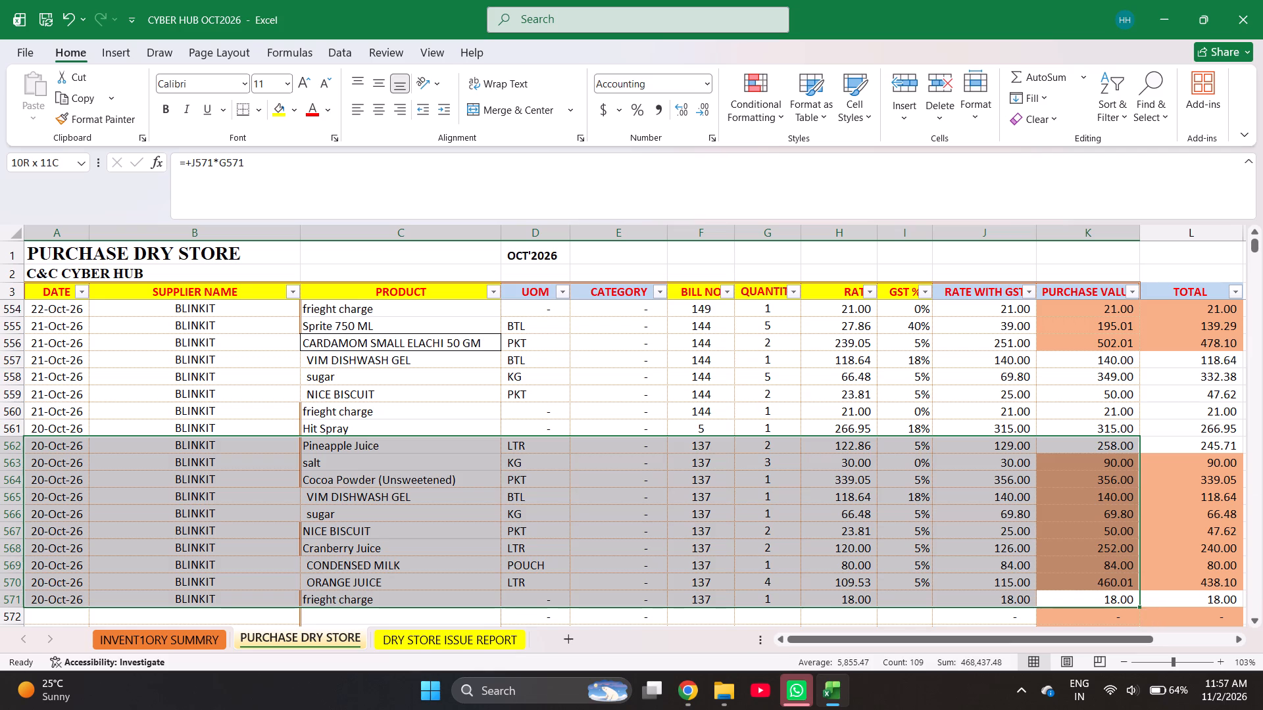
Set the quantity of sugar in row 566 to 5.
click(785, 511)
key(5)
key(Right)
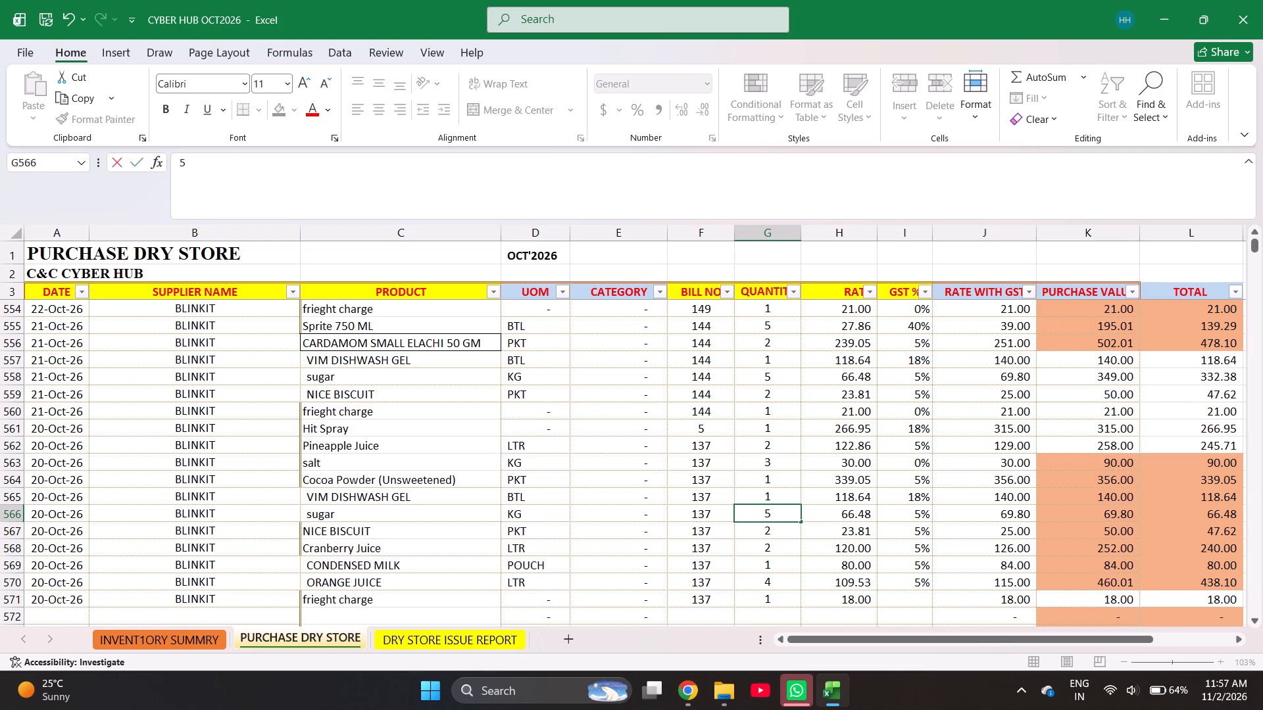
Recheck the sum of bill 137's purchase values in rows 562 to 571.
key(Right)
key(Right)
key(Right)
key(Right)
key(Left)
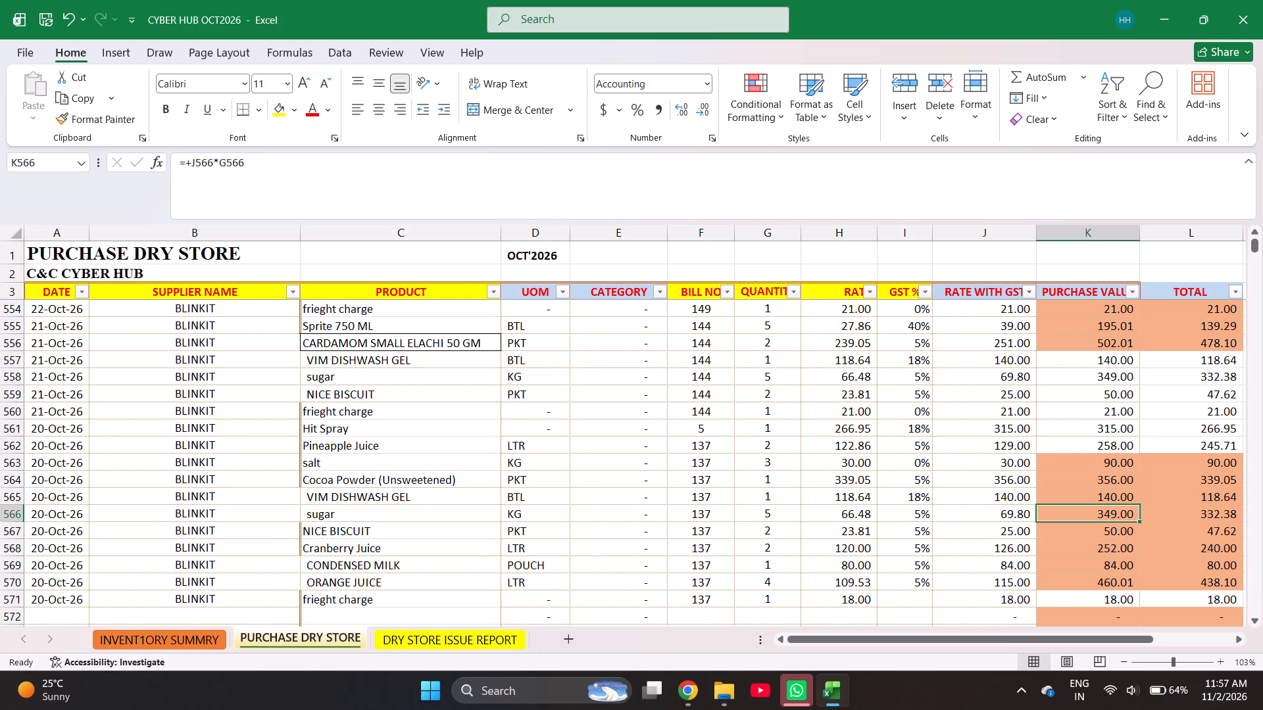
key(Down)
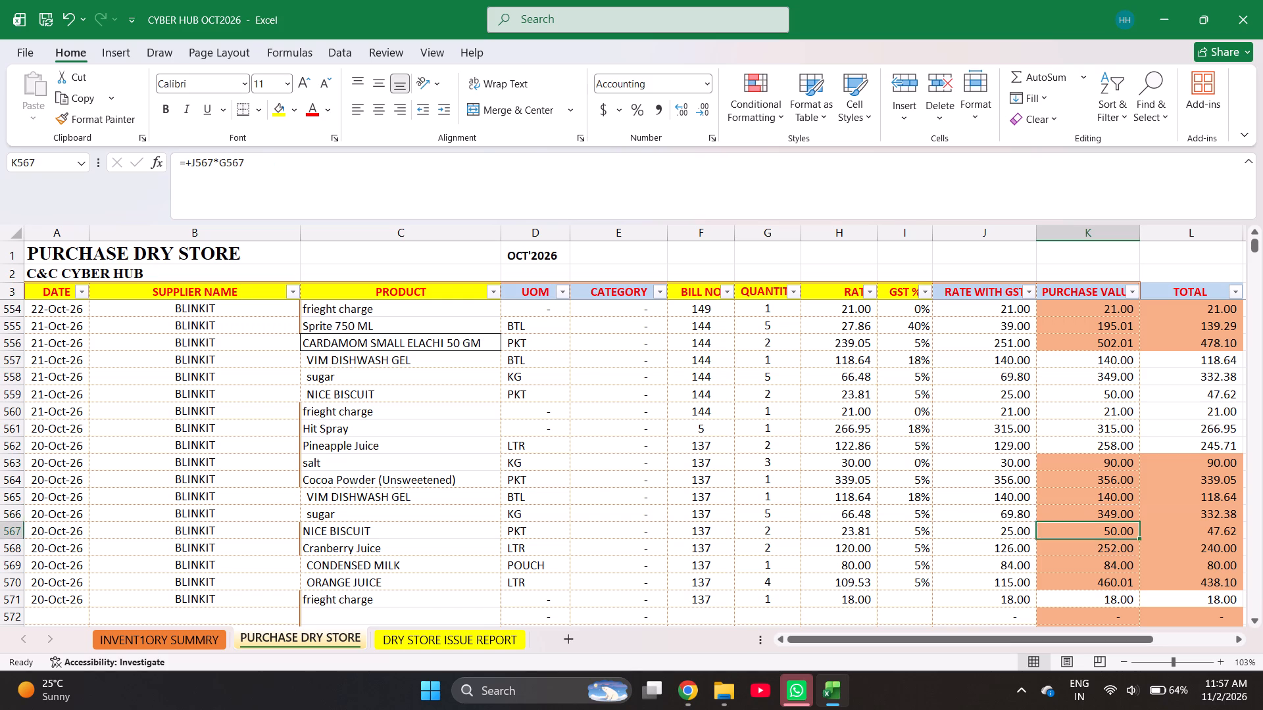
key(Down)
key(Down)
key(Down)
key(Down)
key(shift+Up)
key(shift+Up)
key(shift+Up)
key(shift+Up)
key(shift+Up)
key(shift+Up)
key(shift+Up)
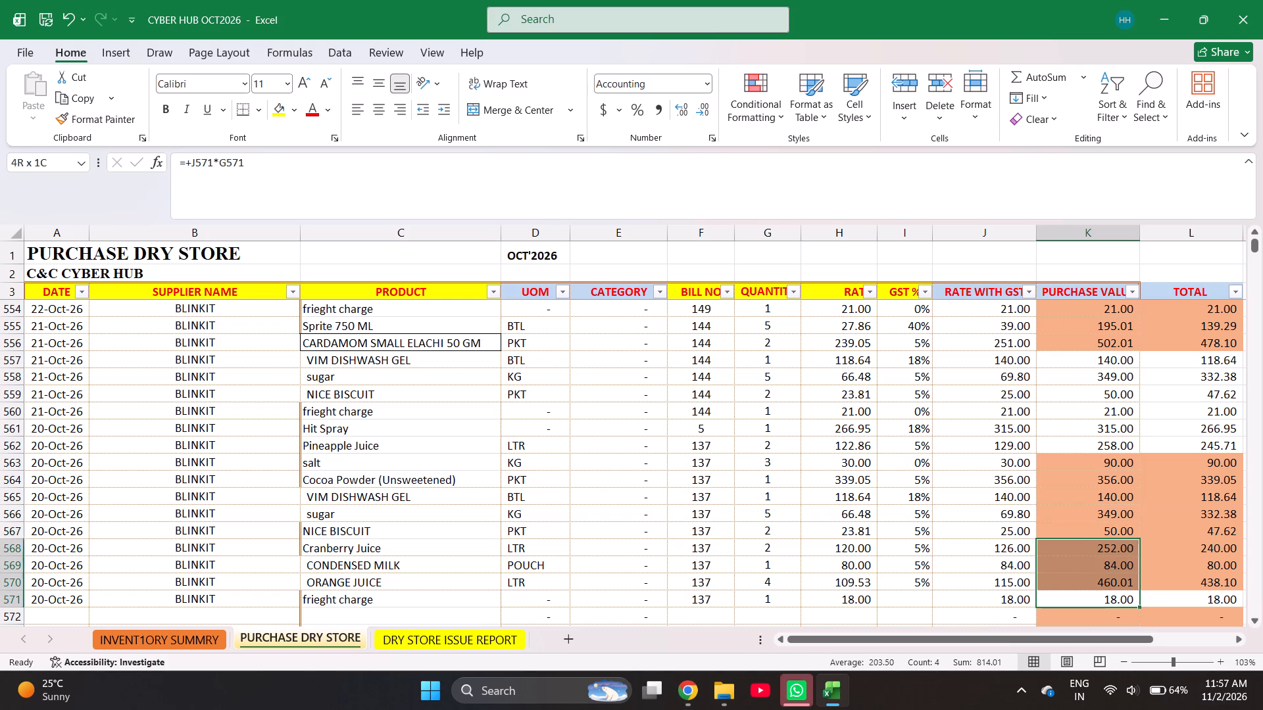
key(shift+Up)
key(shift+Up)
key(shift+Up)
key(shift+Up)
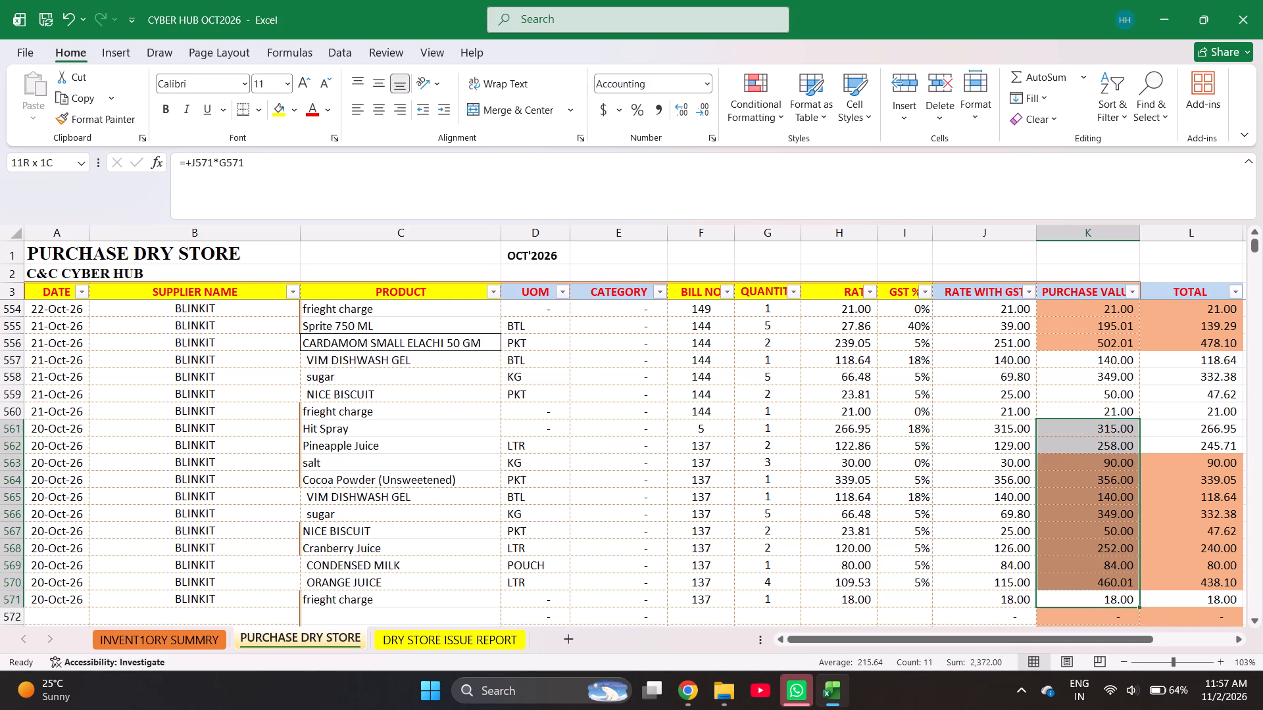
key(shift+Down)
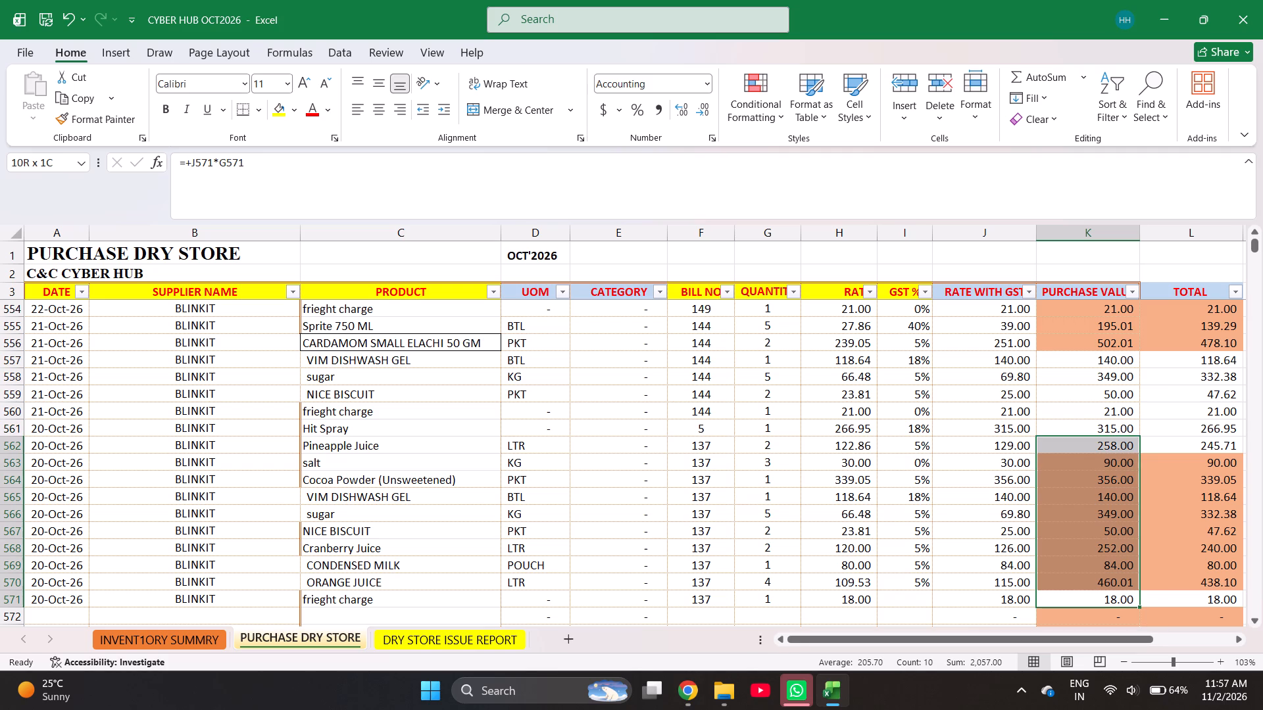
Set the frieght charge rate in row 571 to 18.17 with 0% GST.
click(861, 594)
text(18.17)
key(Right)
key(0)
key(ctrl+Left)
key(ctrl+Left)
key(ctrl+Left)
key(ctrl+Left)
key(ctrl+Left)
key(ctrl+Left)
key(ctrl+Left)
key(ctrl+Left)
key(ctrl+Left)
key(ctrl+Left)
key(ctrl+Left)
key(ctrl+Left)
key(ctrl+Left)
key(ctrl+Left)
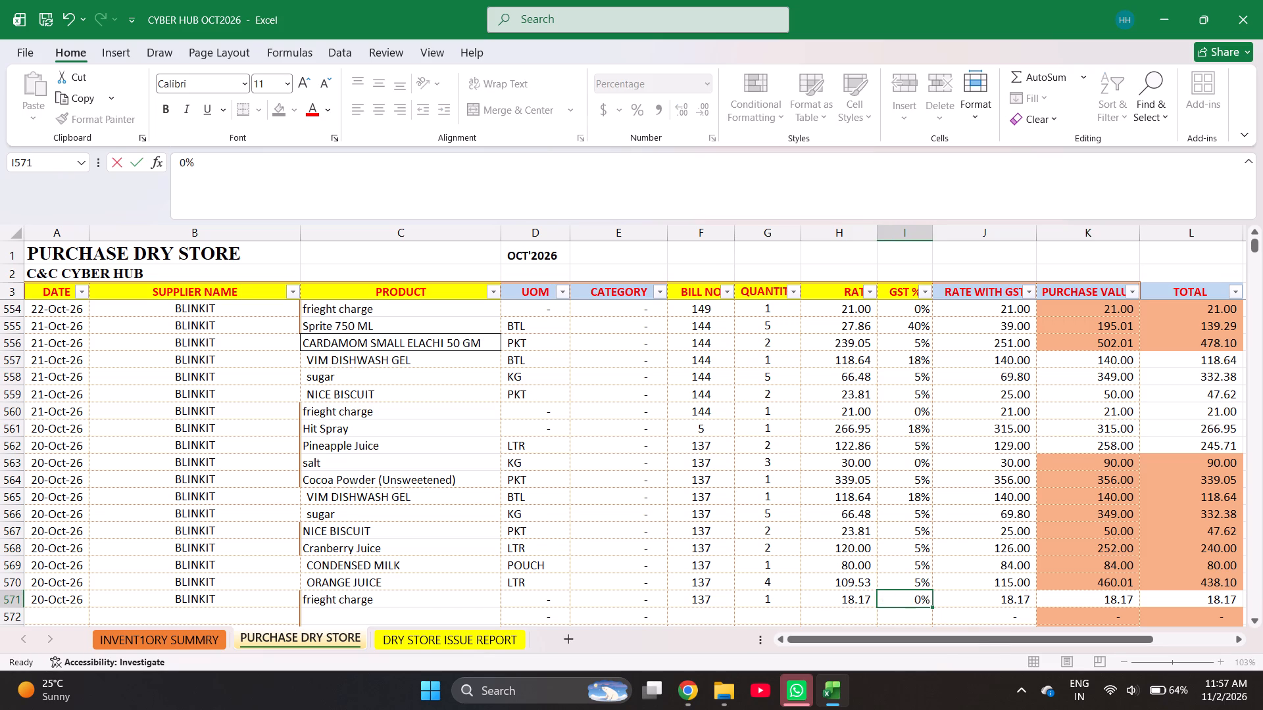
key(Down)
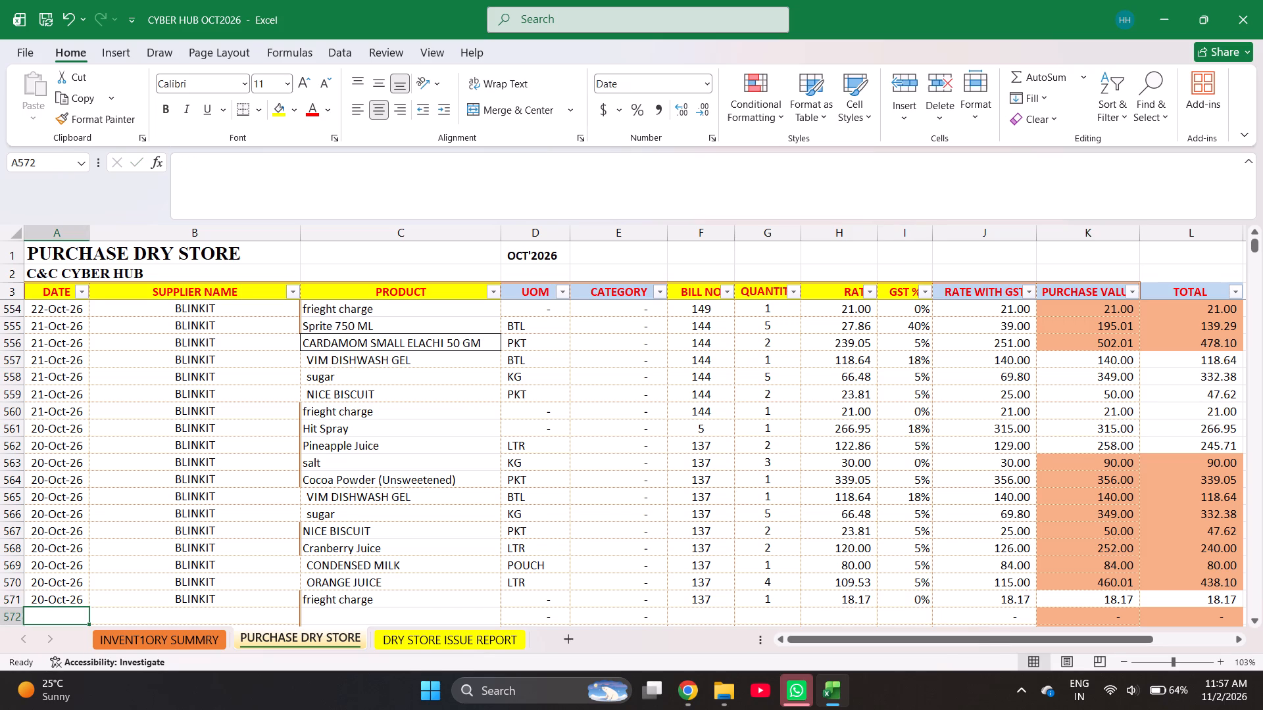
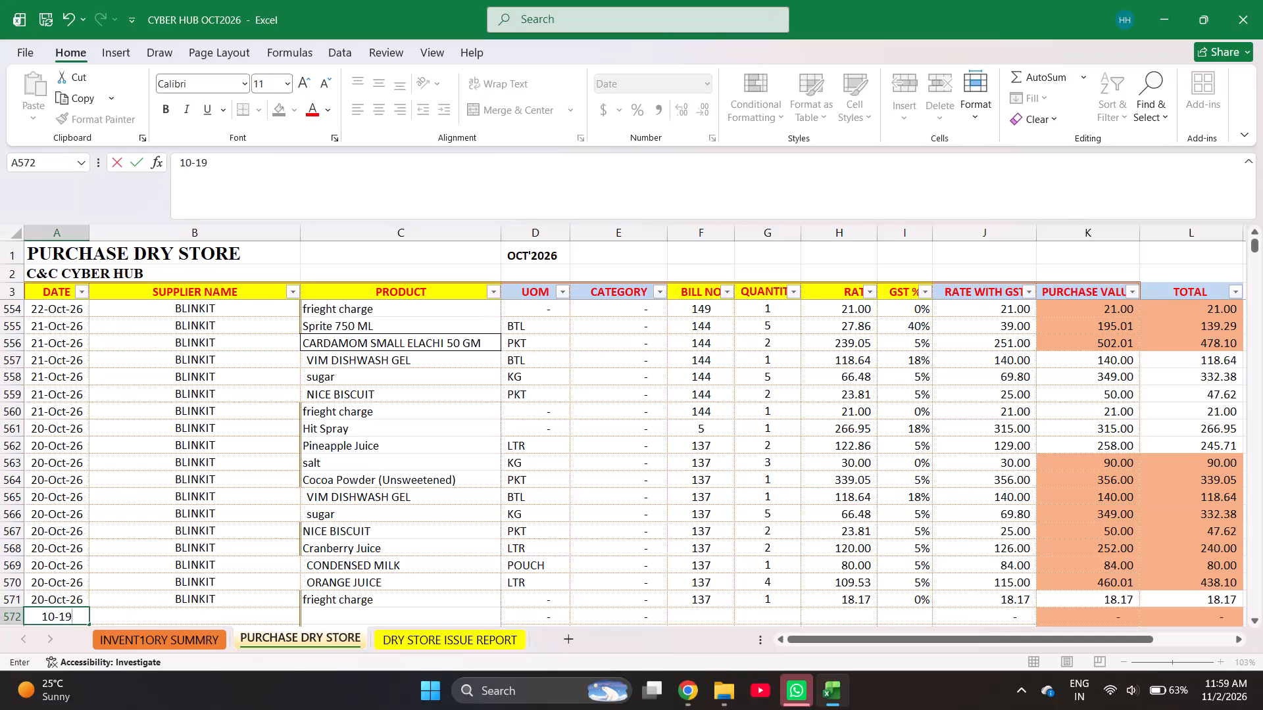
Start row 572 of PURCHASE DRY STORE with the date 19-Oct-26 and BLINKIT filled down as supplier.
key(Right)
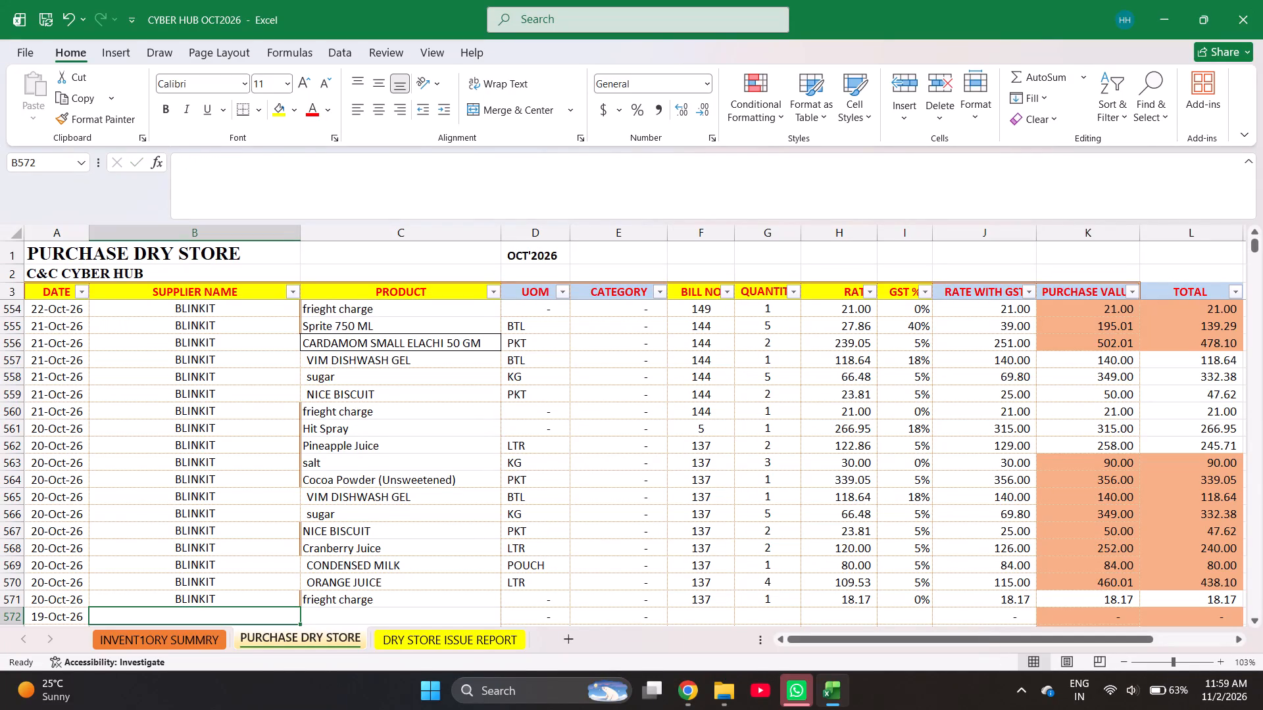
key(ctrl+d)
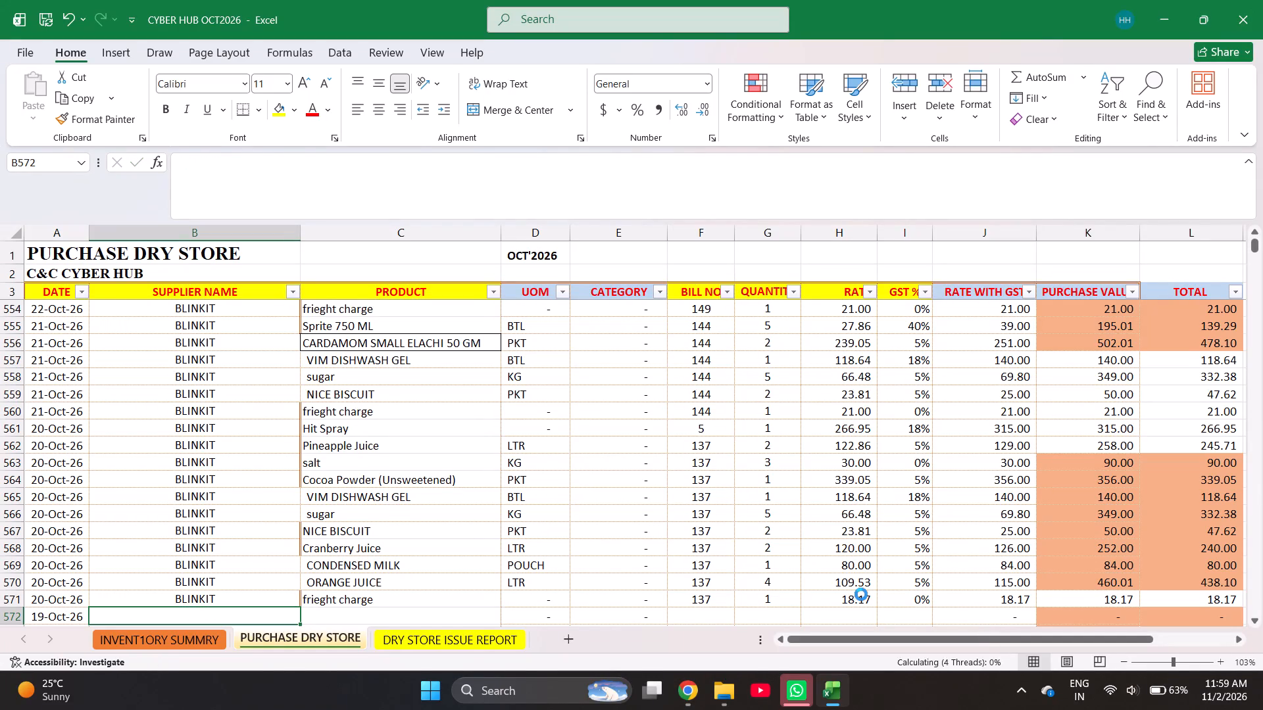
key(Right)
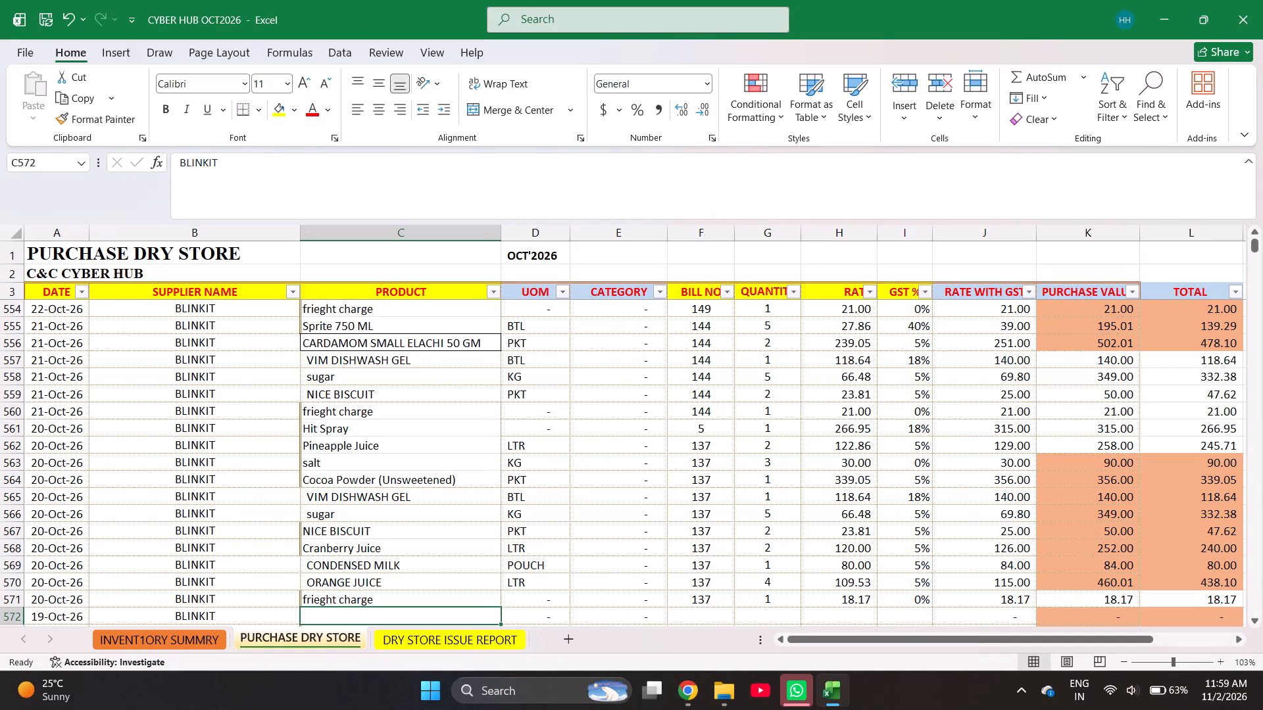
Find Walnut Kennels in the INVENT1ORY SUMMRY sheet by searching WAL and copy it as the product in row 572.
key(ctrl+Page_Up)
key(ctrl+f)
text(WAL)
key(Return)
key(Escape)
key(ctrl+c)
key(ctrl+Page_Down)
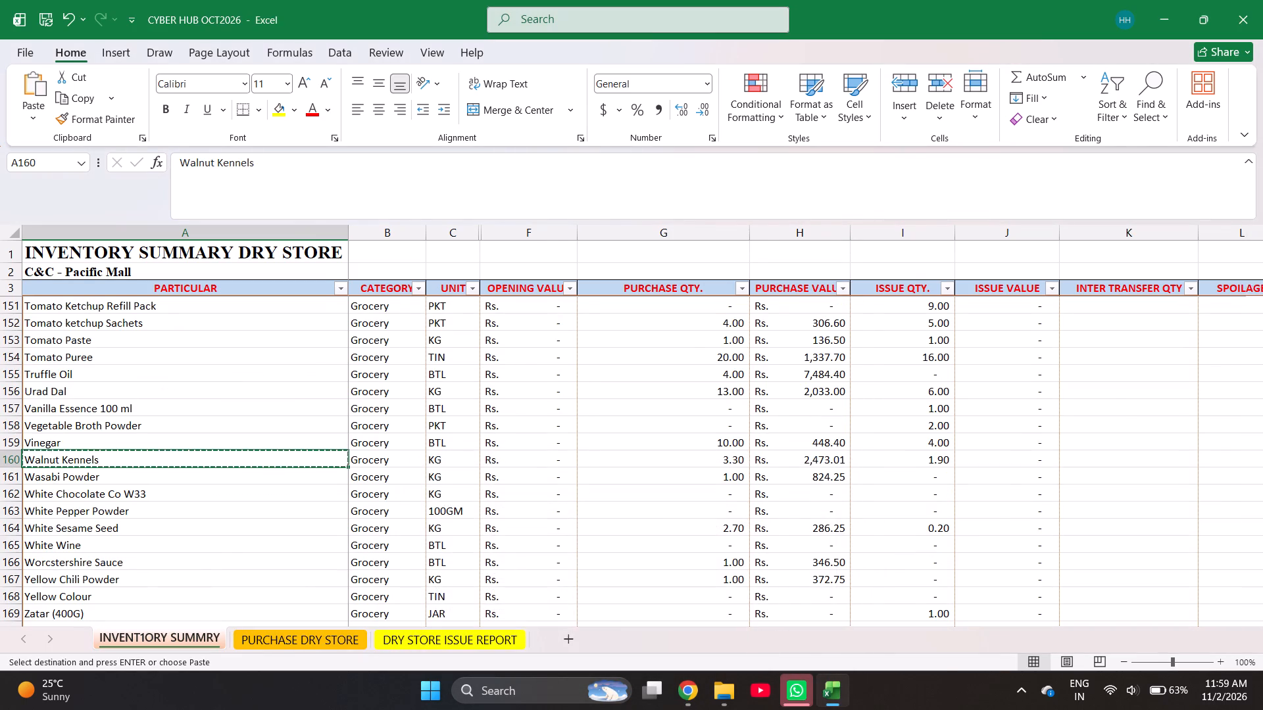
key(Return)
key(Return)
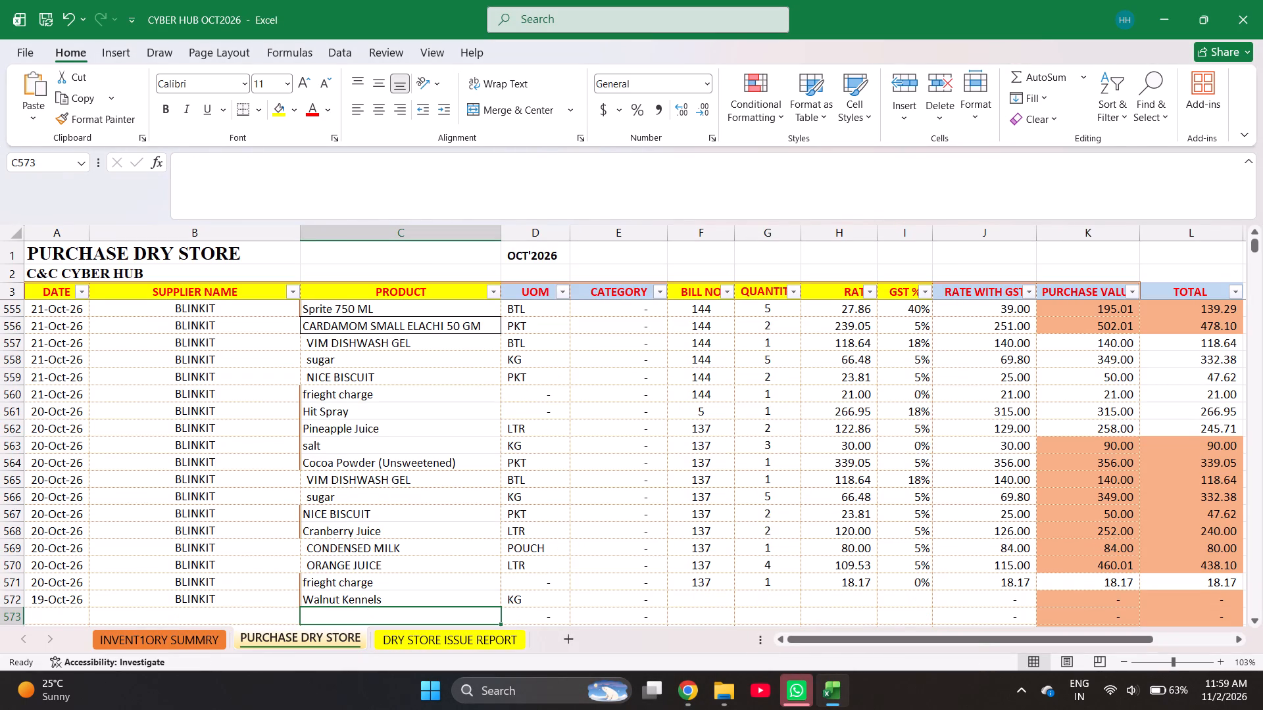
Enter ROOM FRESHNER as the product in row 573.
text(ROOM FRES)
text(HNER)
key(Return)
Find Room Freshener in the inventory summary and copy it over the product entry in row 573.
key(ctrl+Page_Up)
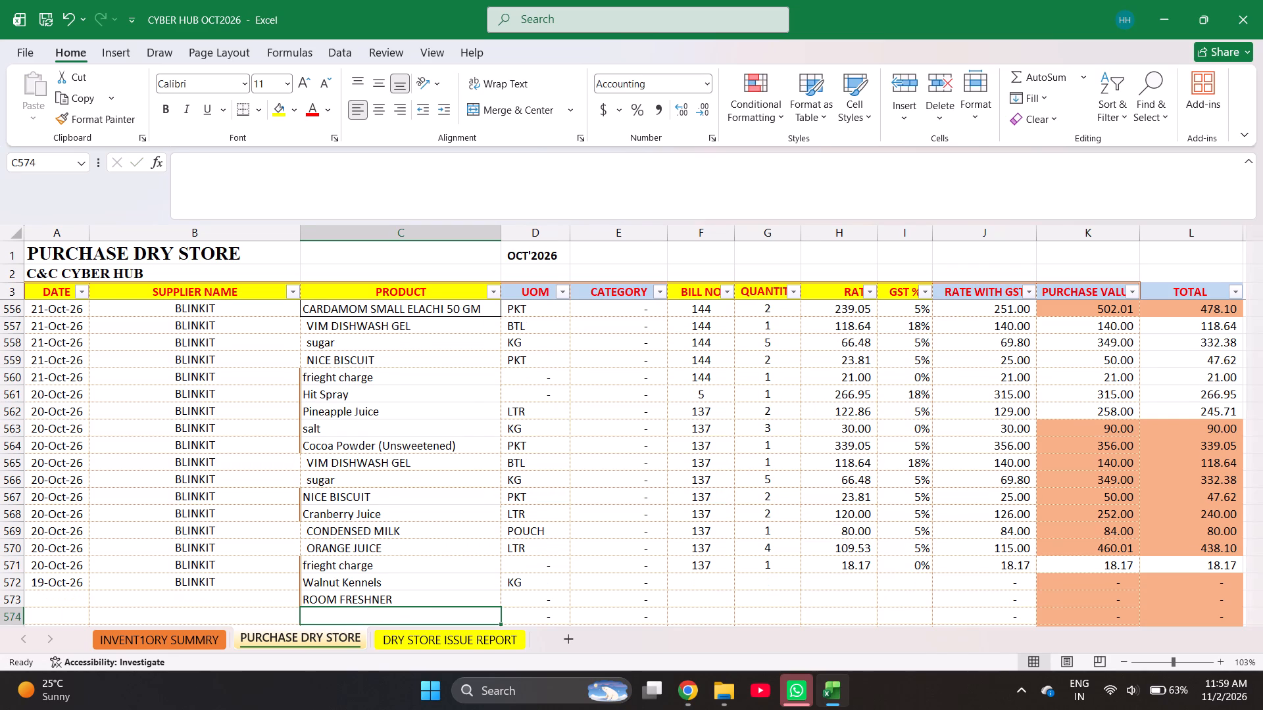
key(ctrl+f)
text(ROOM)
key(Return)
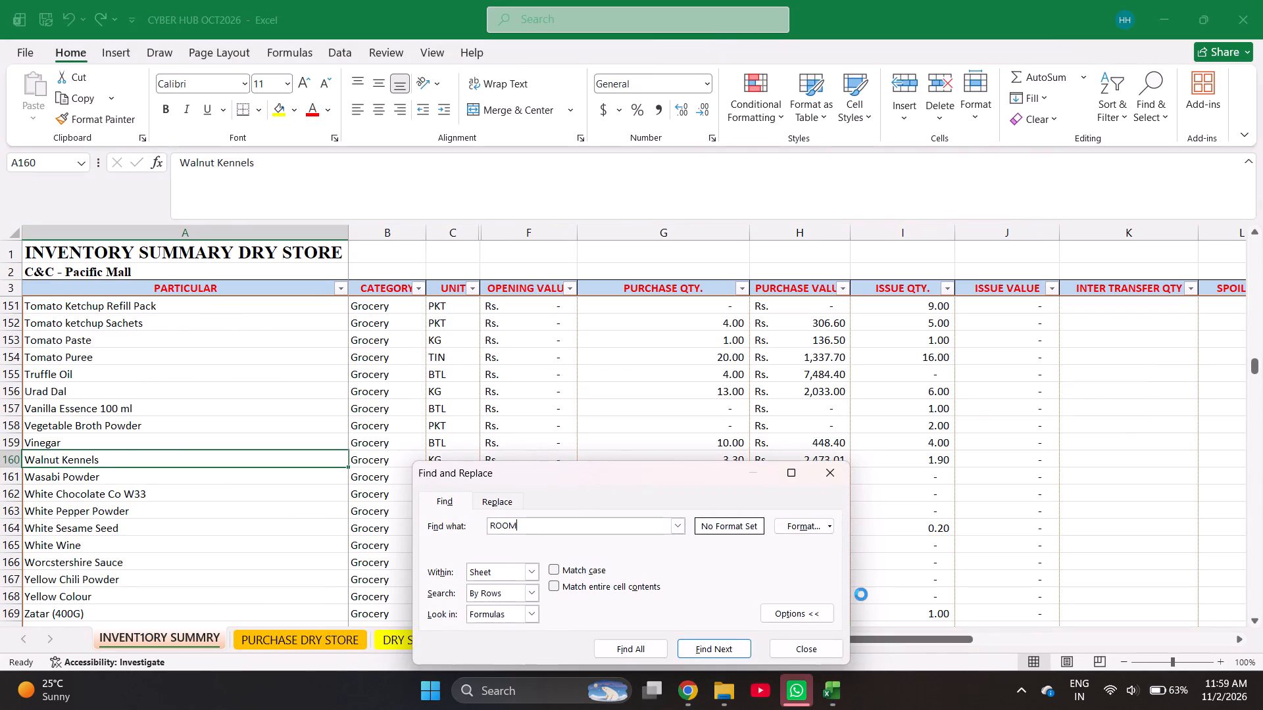
key(space)
text(F)
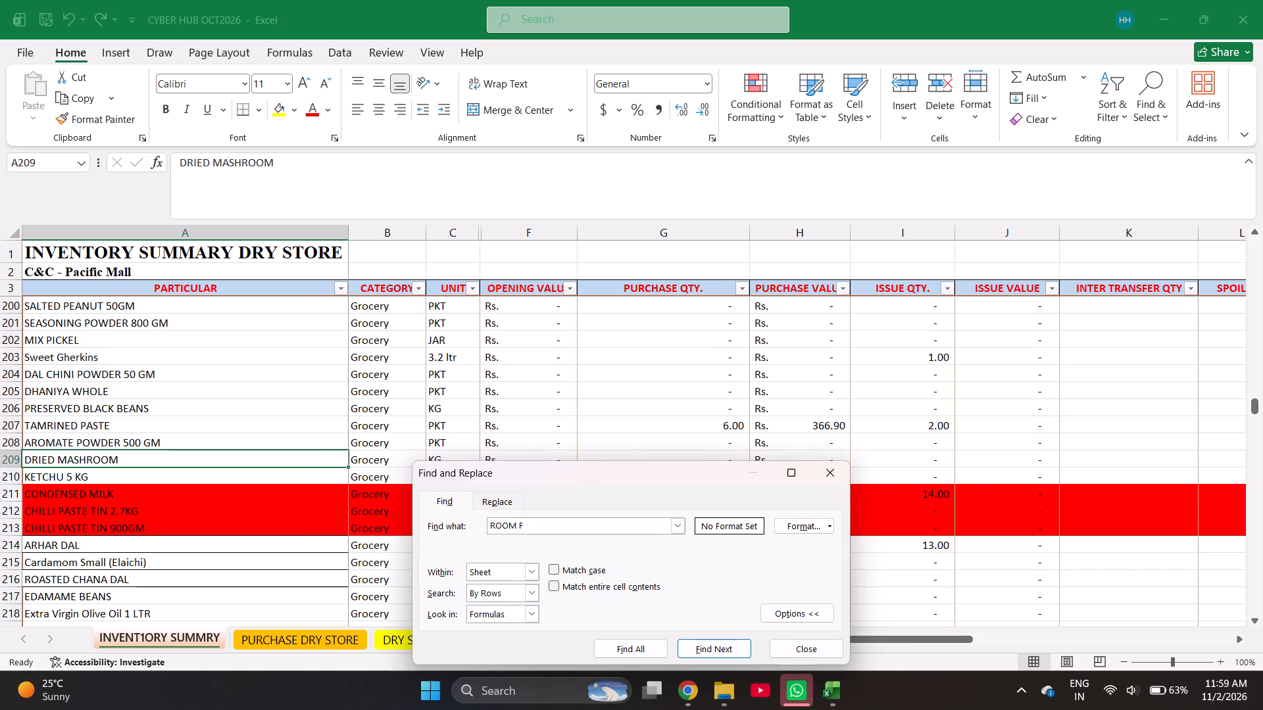
key(Return)
key(Escape)
key(ctrl+c)
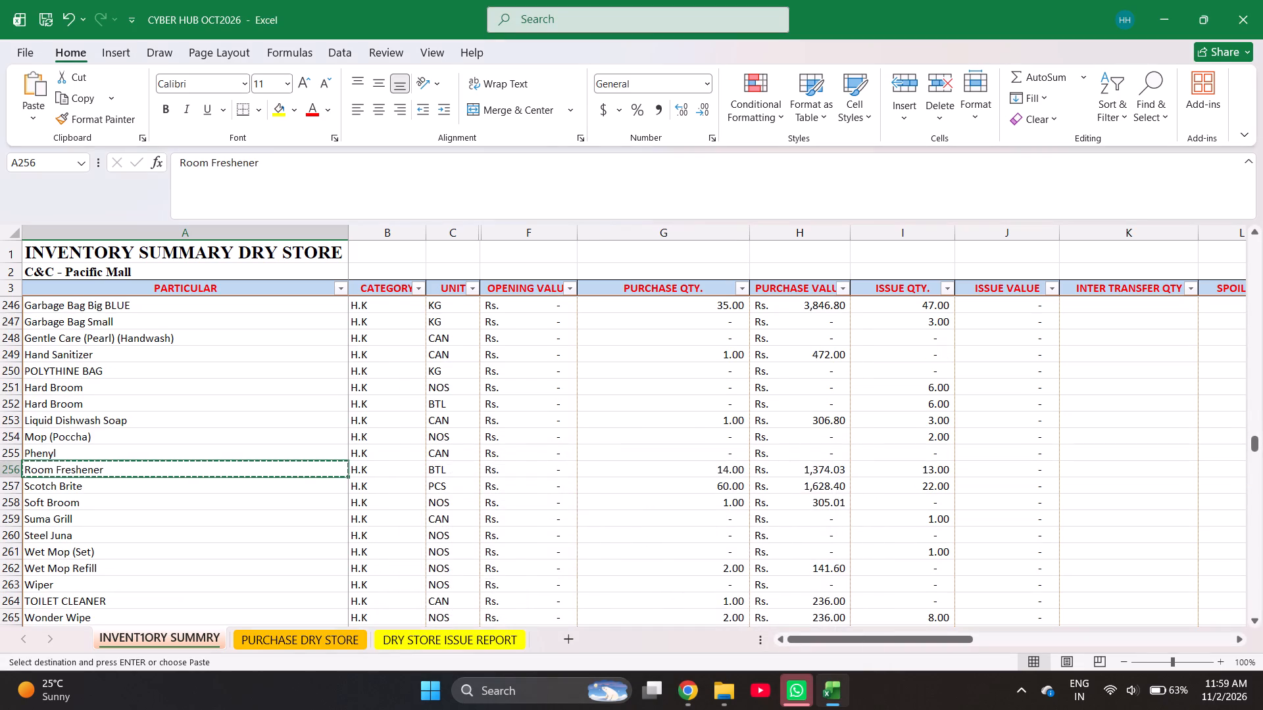
key(ctrl+Page_Down)
key(Return)
key(Return)
key(ctrl+z)
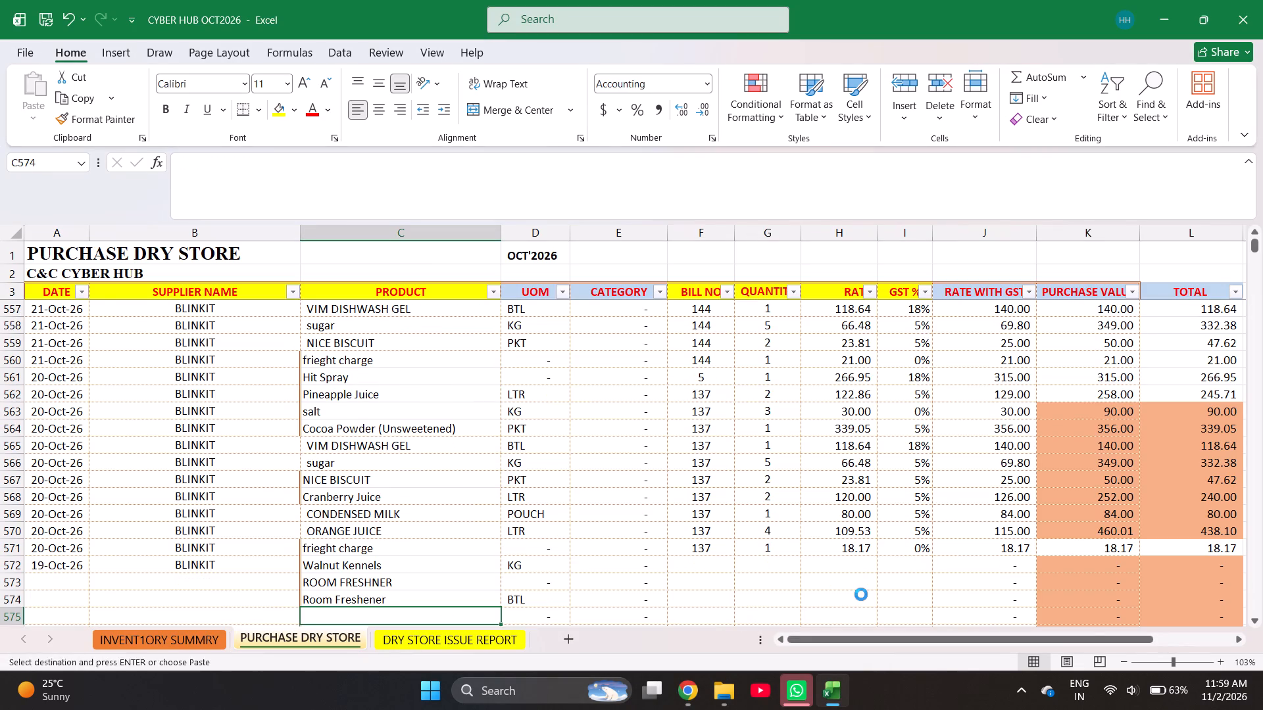
key(Up)
key(Return)
key(Return)
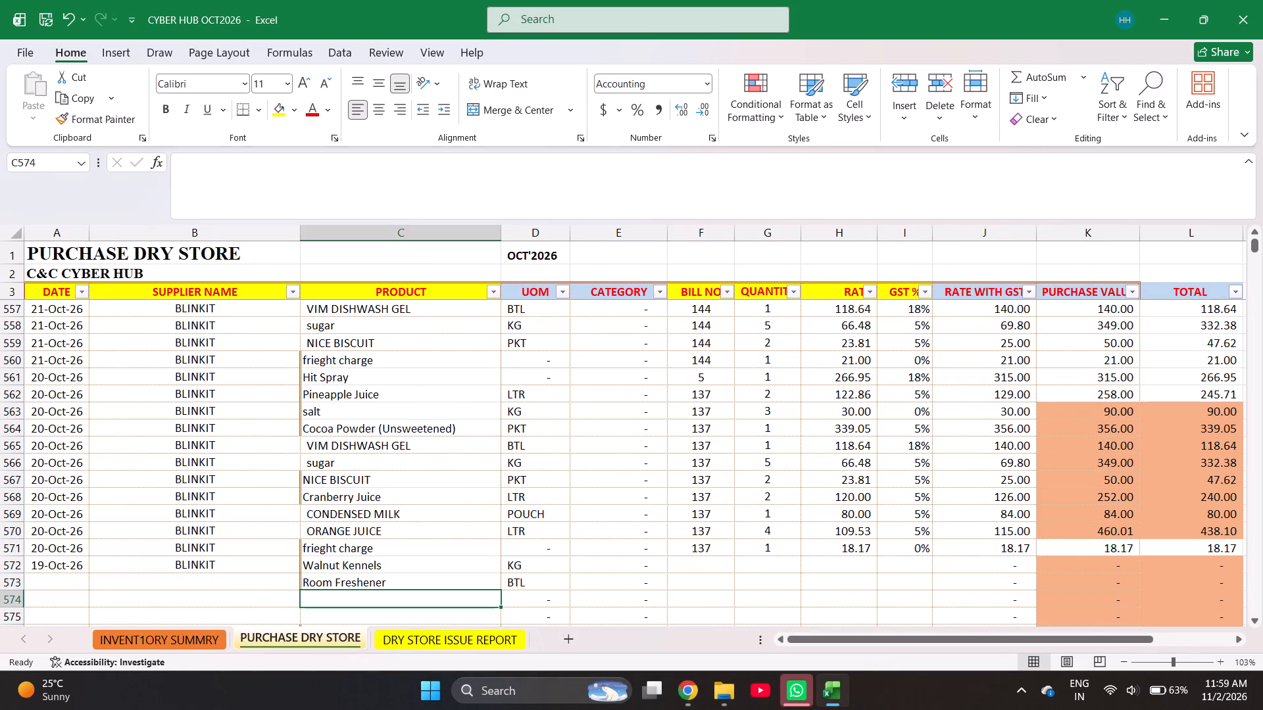
Enter staff tea as the product in row 574.
text(STA)
key(Return)
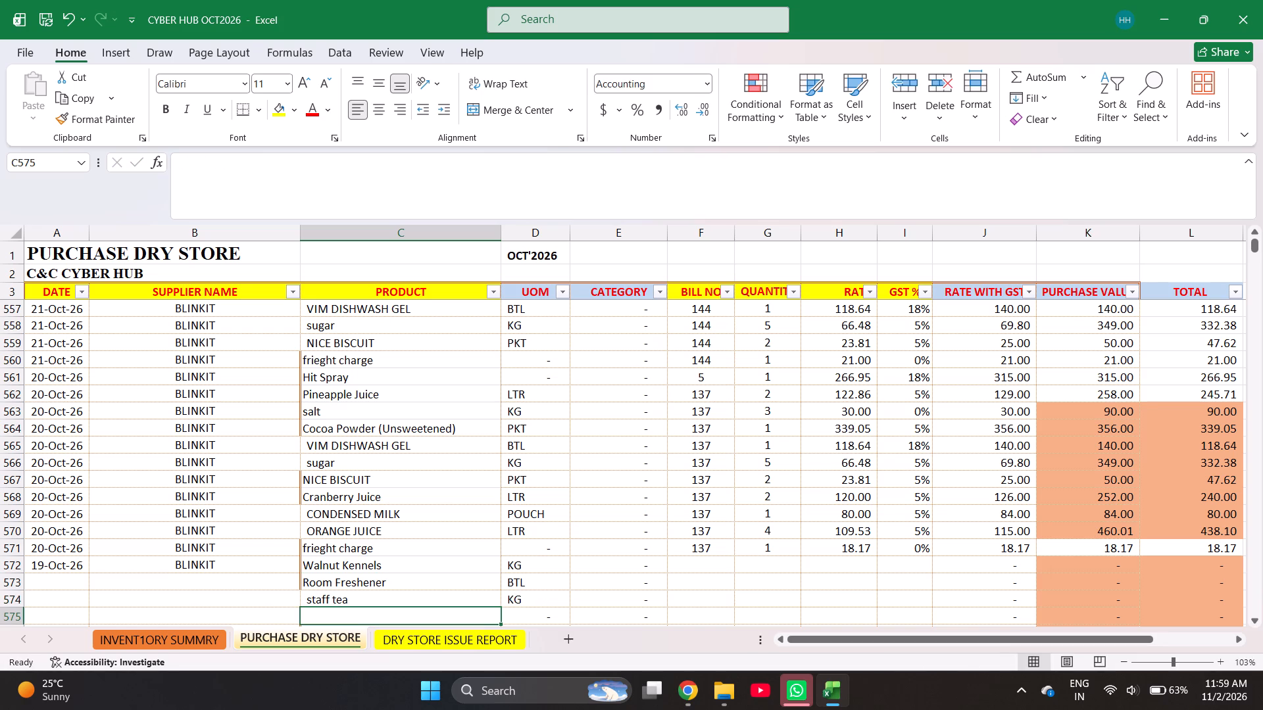
Find White Sesame Seed in the inventory summary by searching SES and copy it as the product in row 575.
key(ctrl+Page_Up)
key(ctrl+f)
text(SE)
key(Return)
key(s)
key(Return)
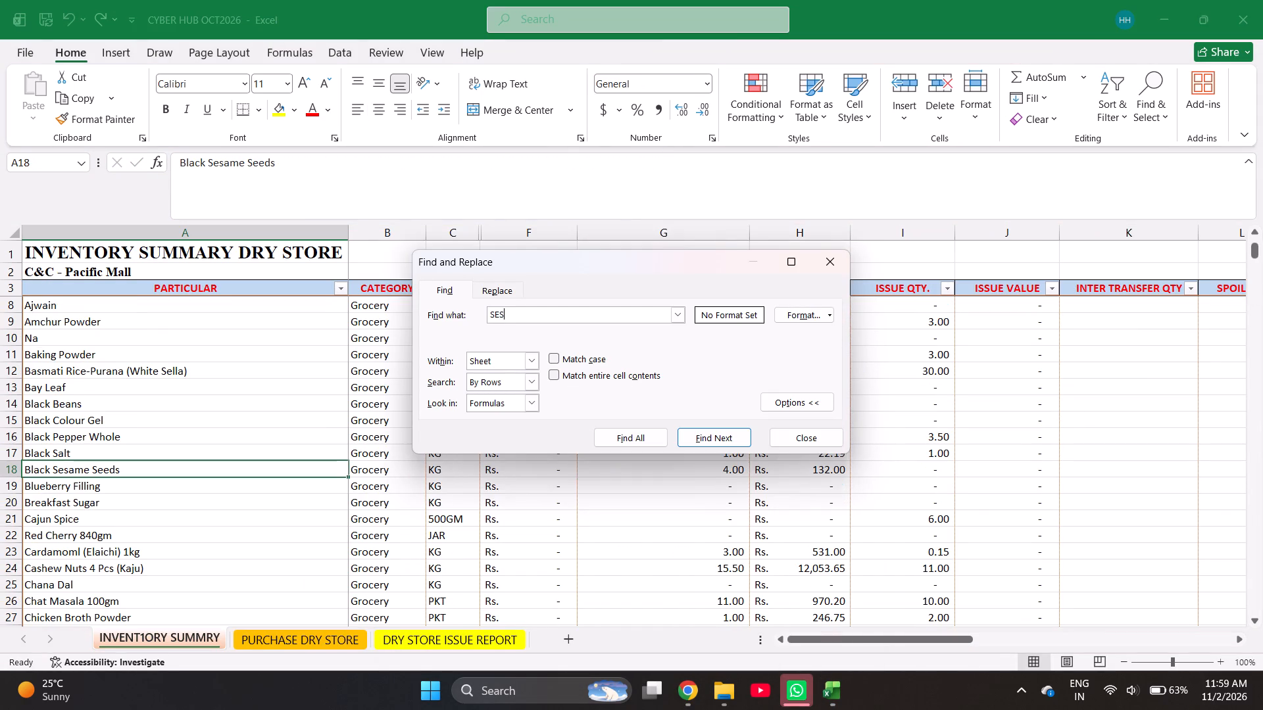
key(Escape)
key(ctrl+f)
key(Return)
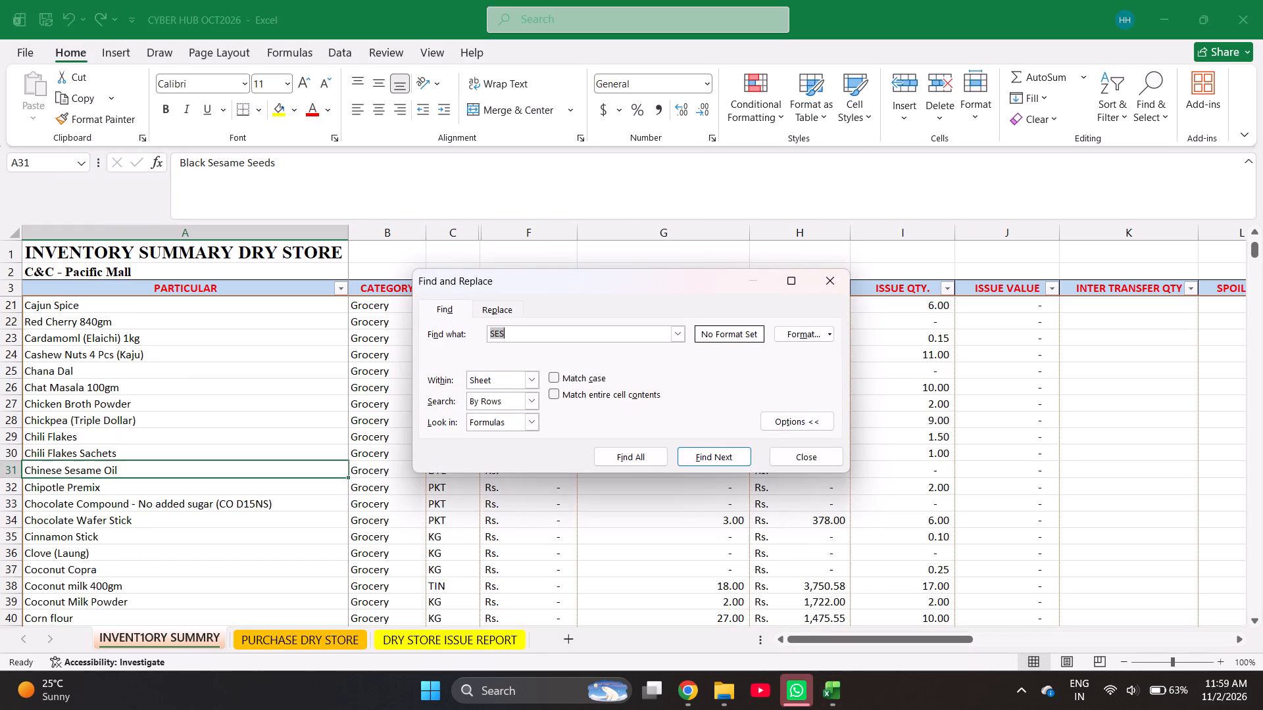
key(Return)
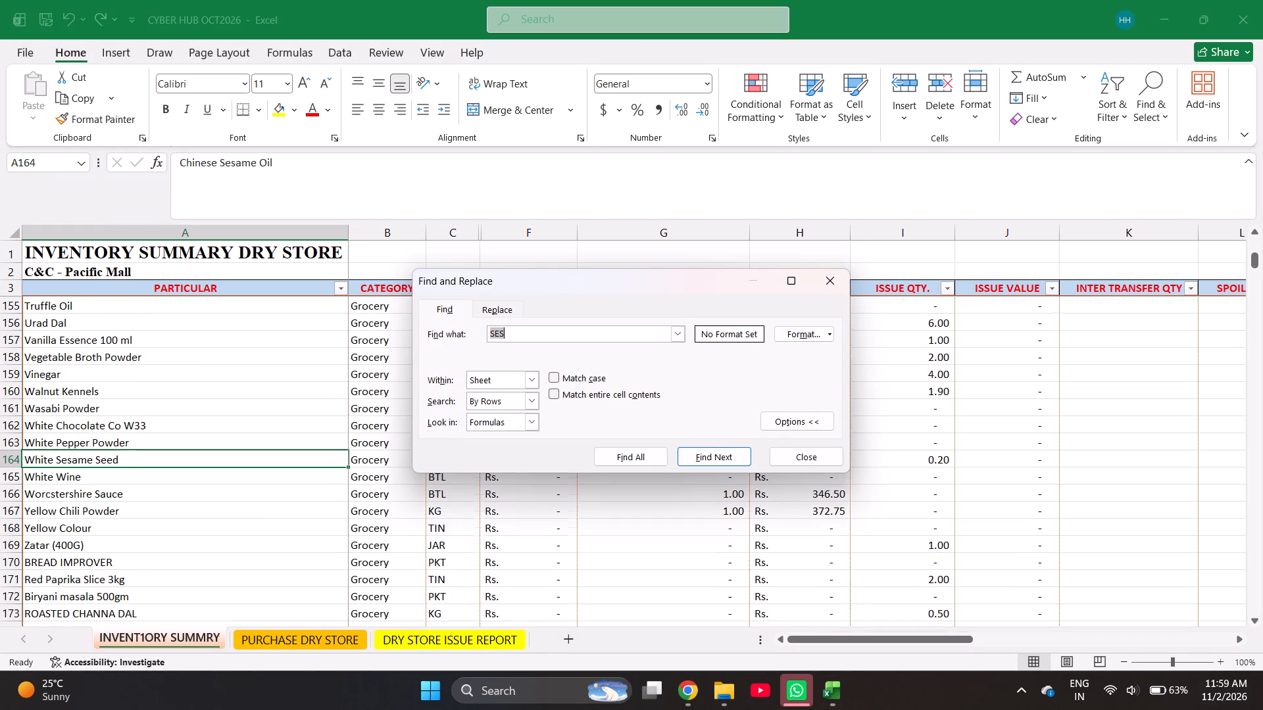
key(Escape)
key(ctrl+c)
key(ctrl+Page_Down)
key(Return)
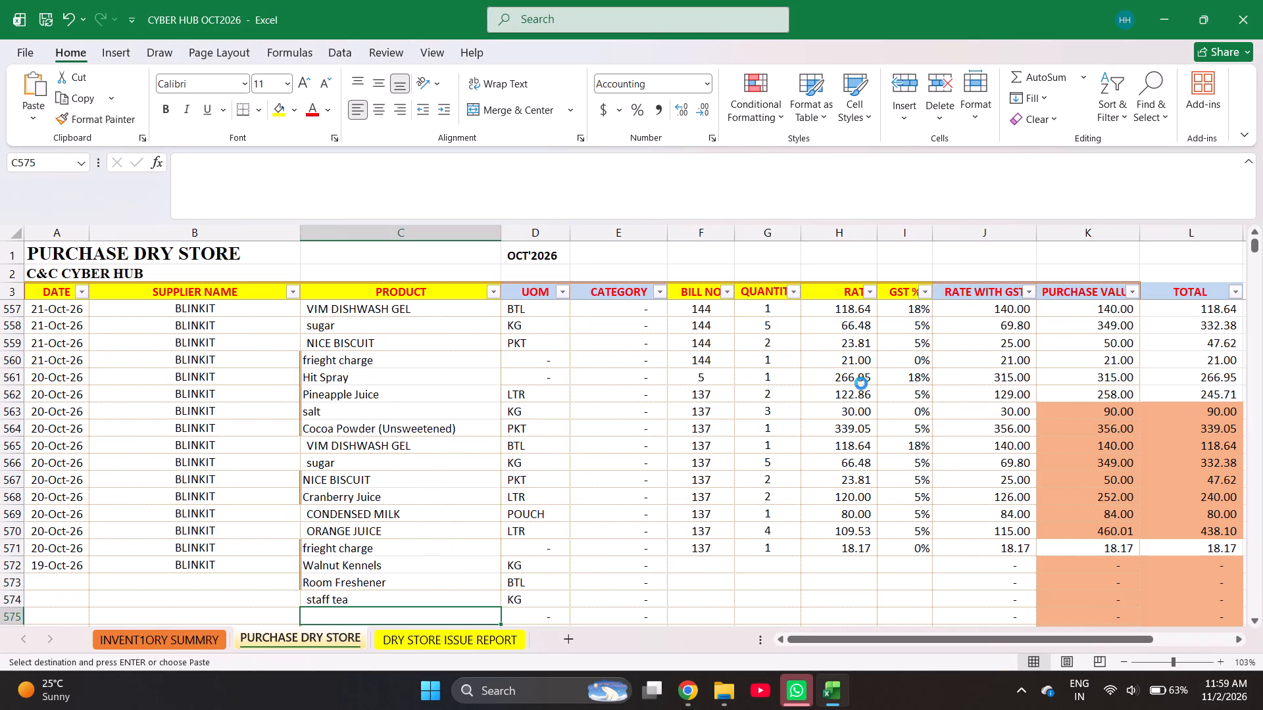
key(Return)
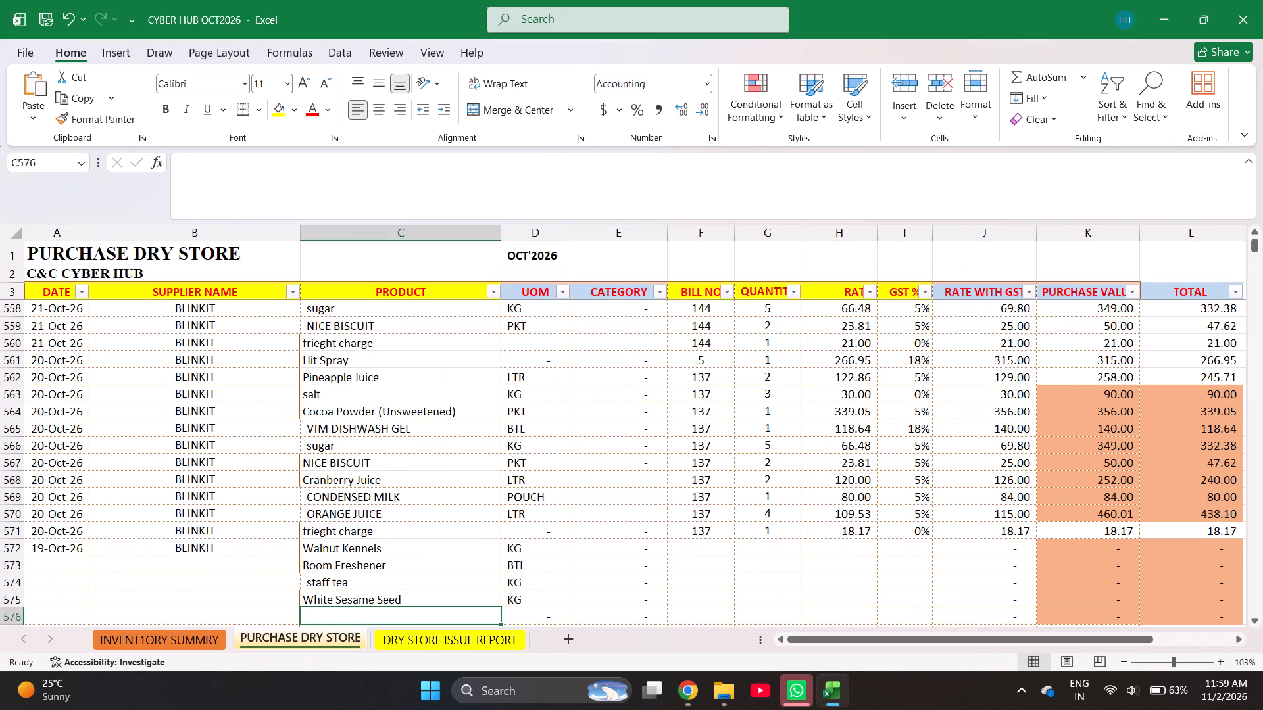
Enter Saffron (Kesar) in row 576 and Deggi Mirch Powder in row 577 as products.
text(SA)
text(FF)
key(Return)
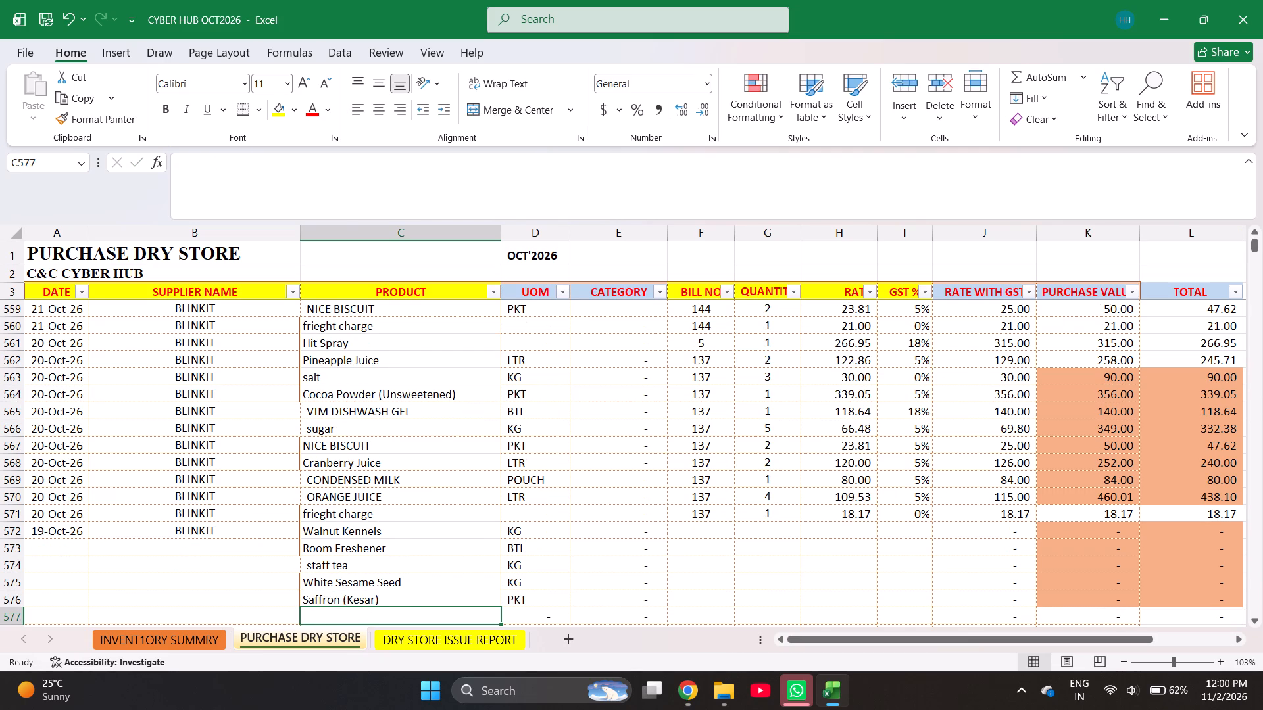
text(DE)
key(Return)
Check the products entered for the 19-Oct-26 bill in rows 572 to 577 and their order.
key(Left)
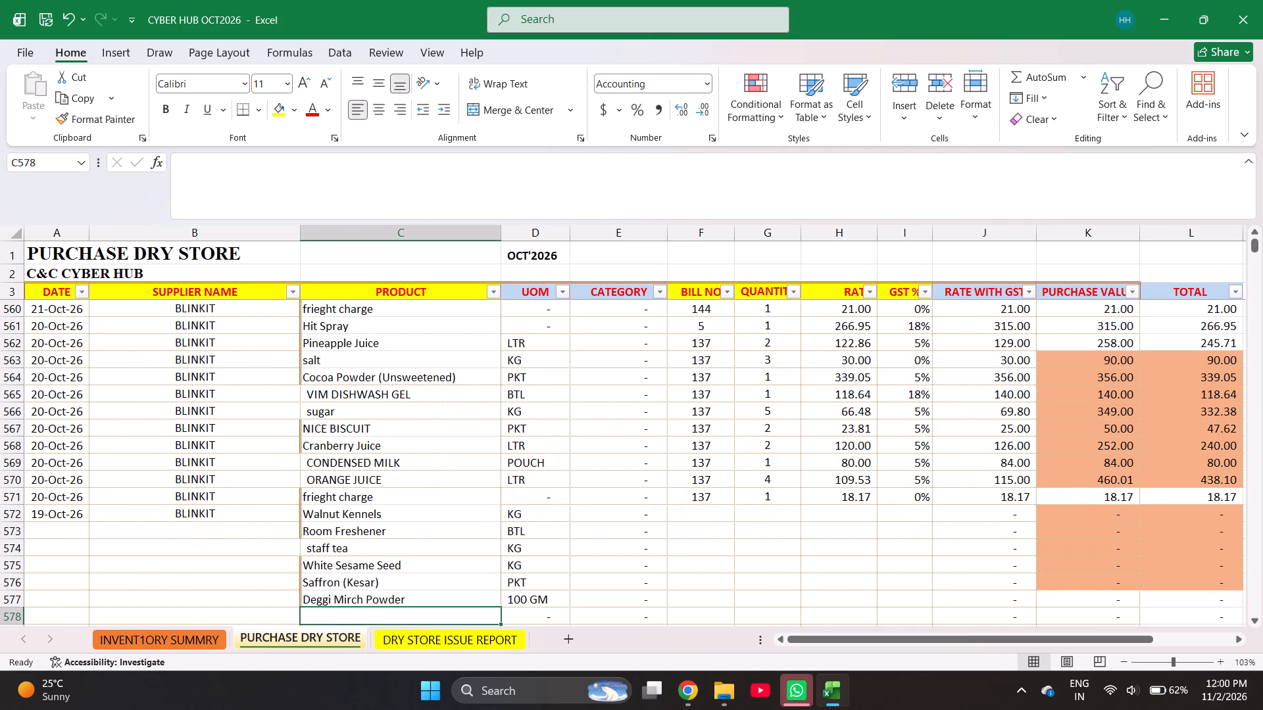
key(ctrl+Up)
key(Right)
key(ctrl+shift+Down)
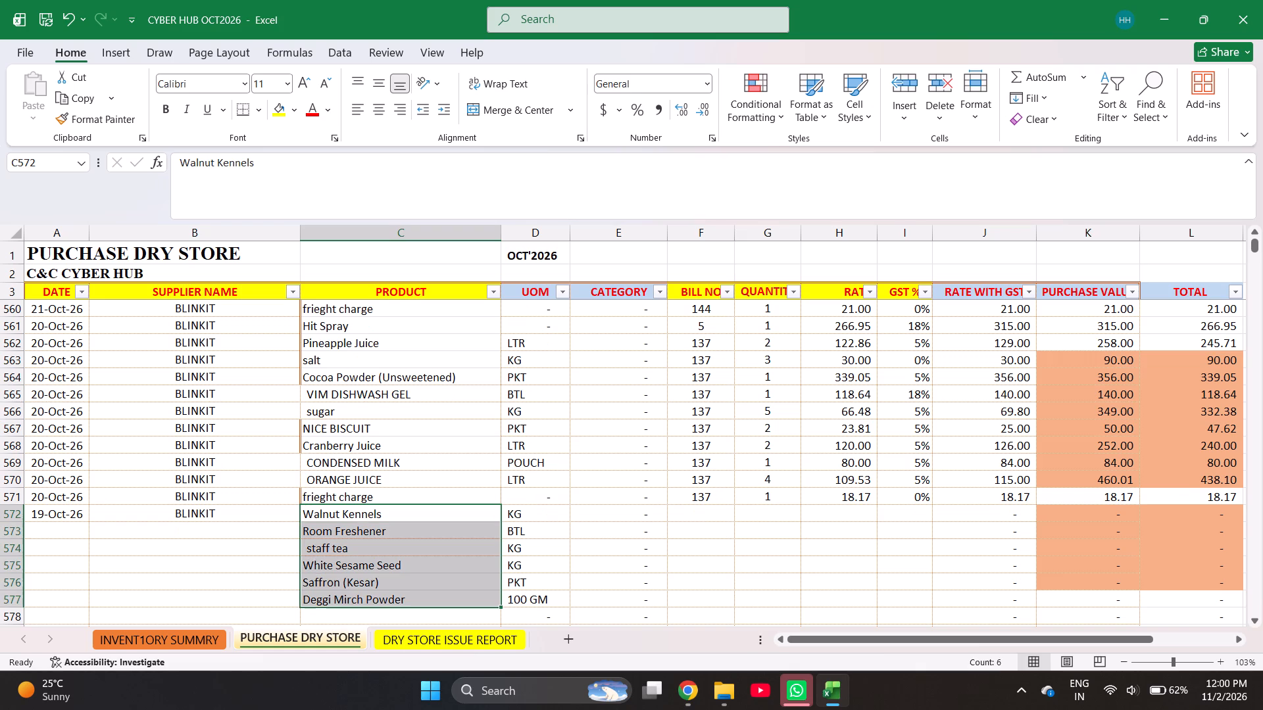
key(Right)
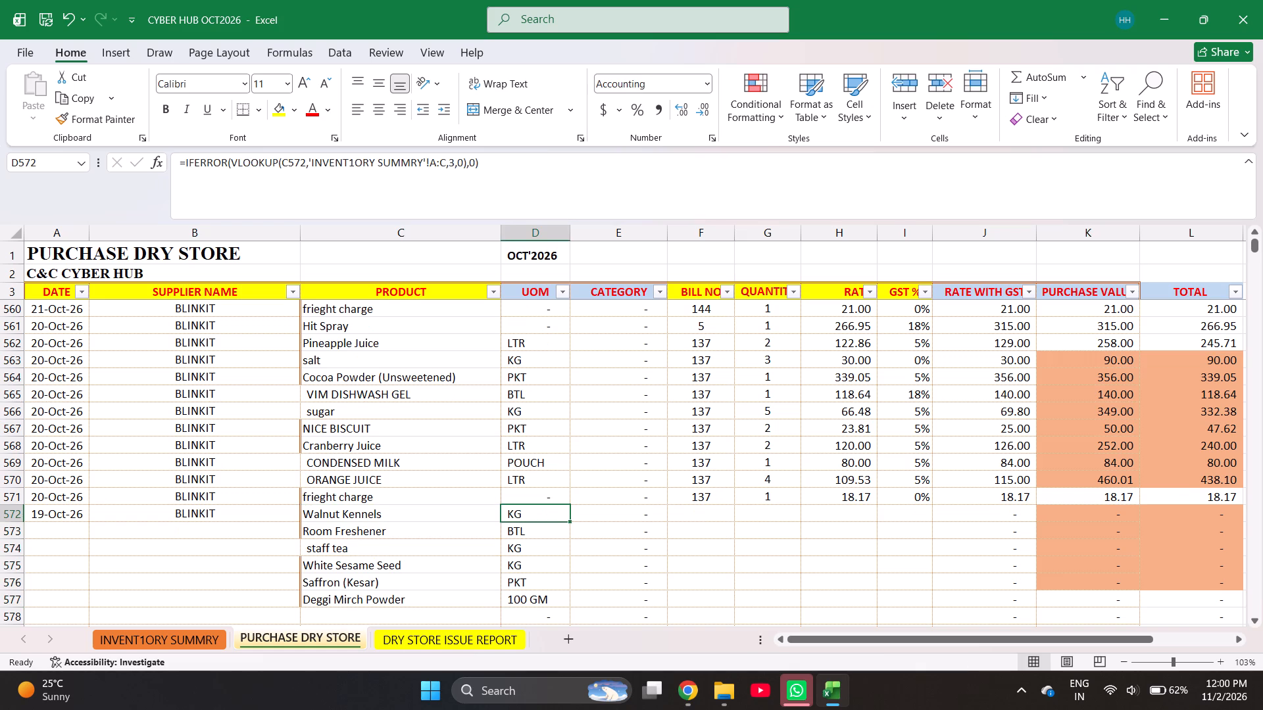
key(Left)
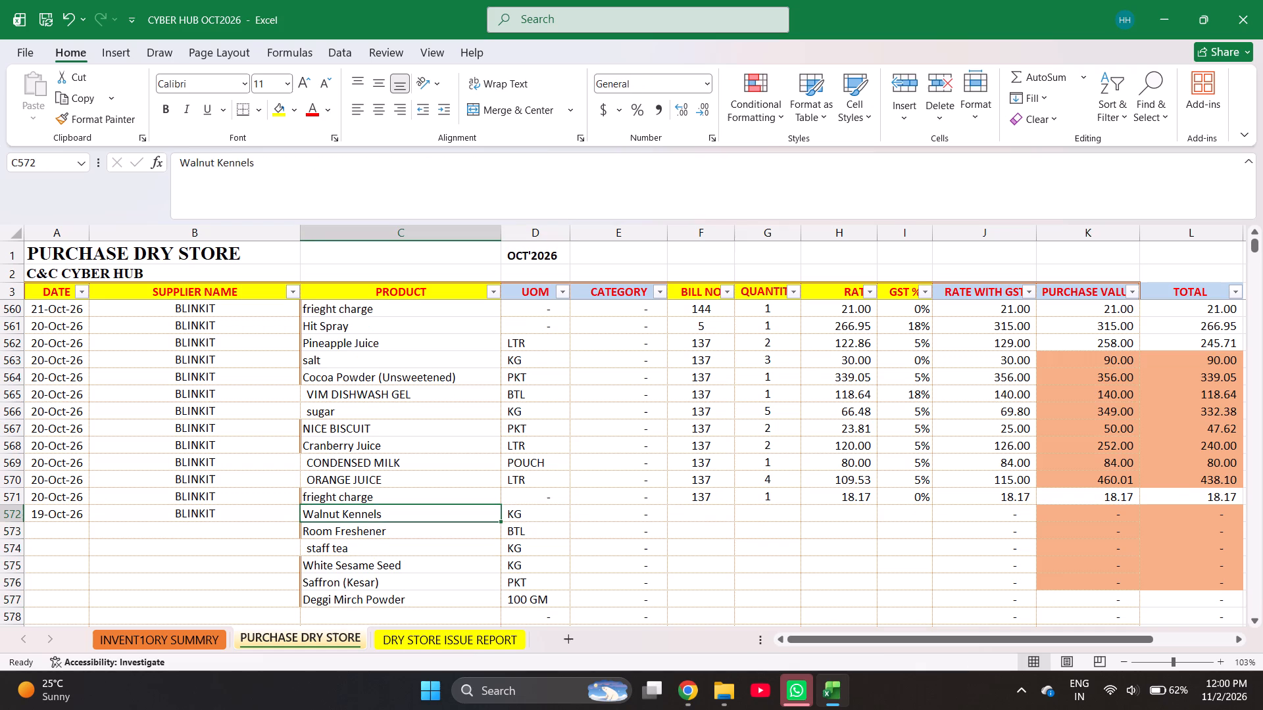
key(Down)
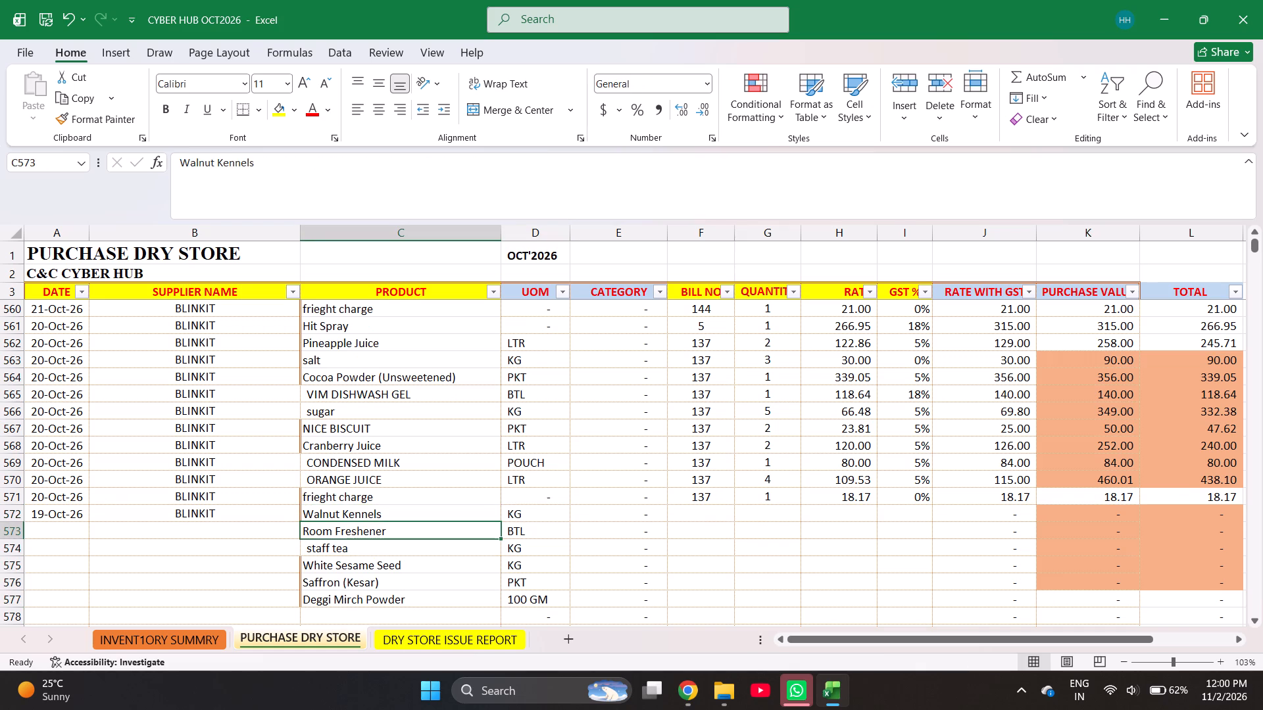
key(Down)
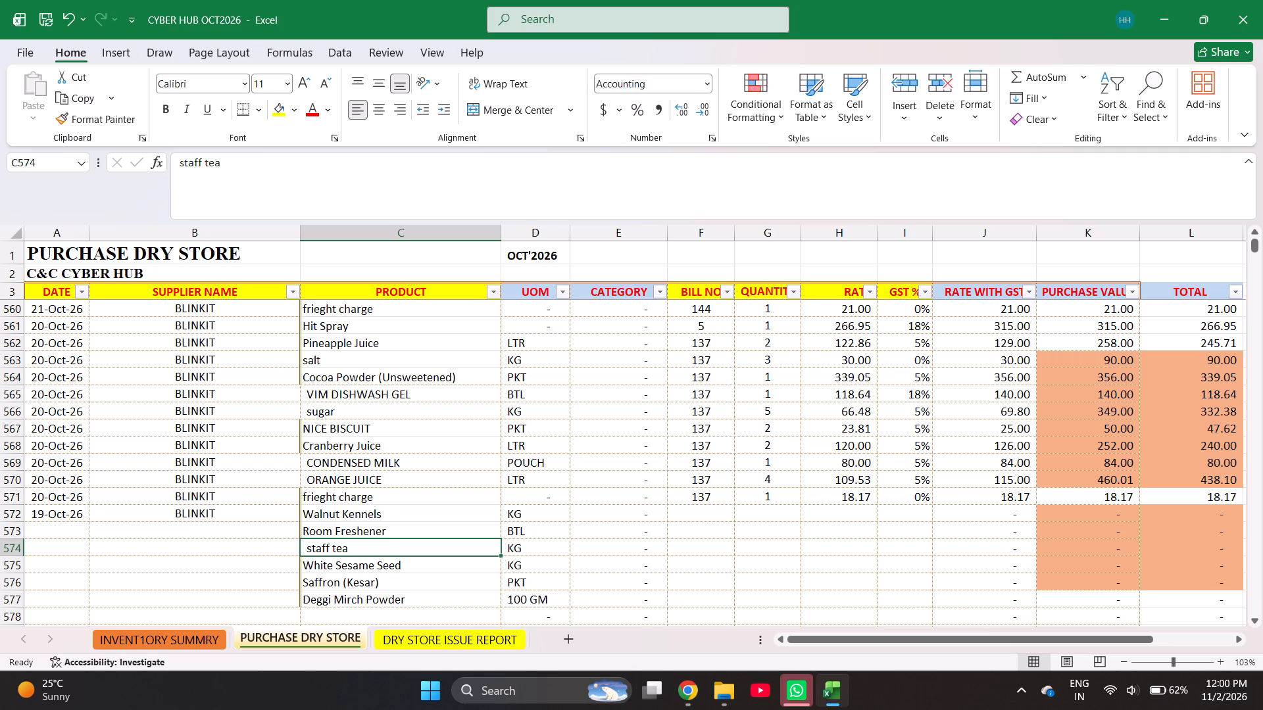
key(Down)
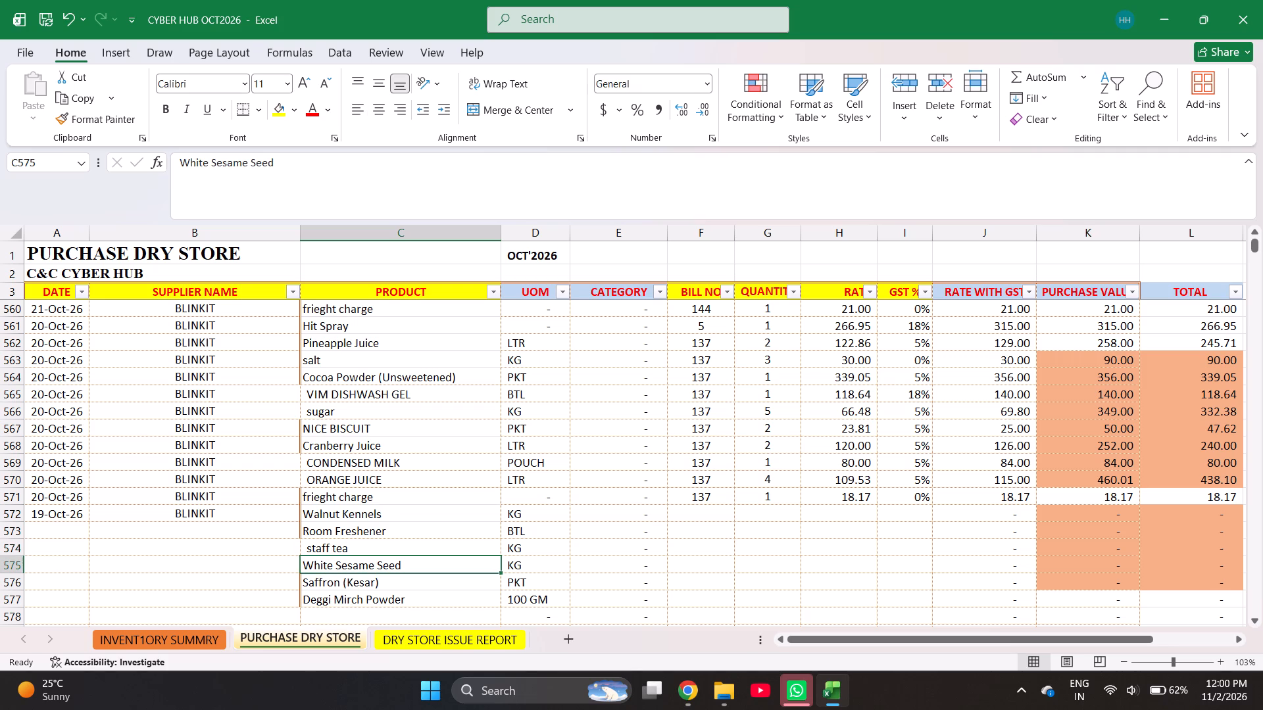
Copy White Sesame Seed, Saffron (Kesar) and Deggi Mirch Powder one row down into rows 576 to 578.
key(ctrl+Down)
key(ctrl+Down)
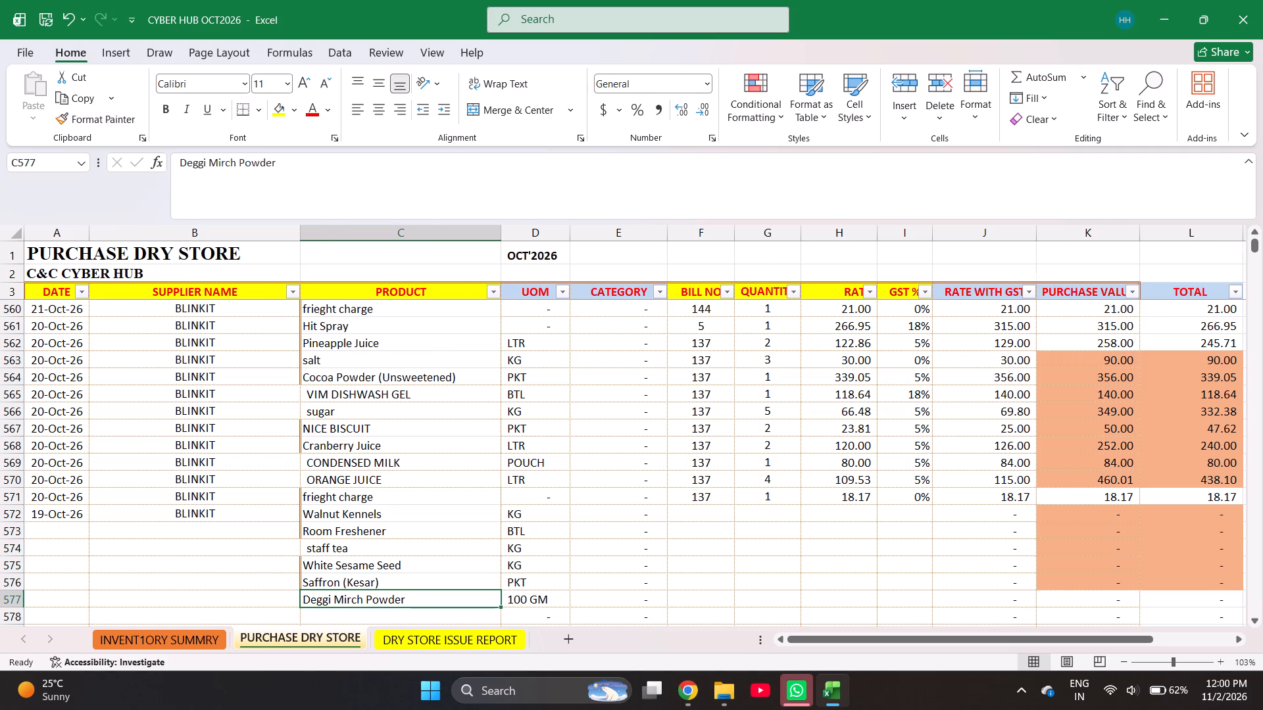
key(Up)
key(Up)
key(ctrl+Up)
key(Up)
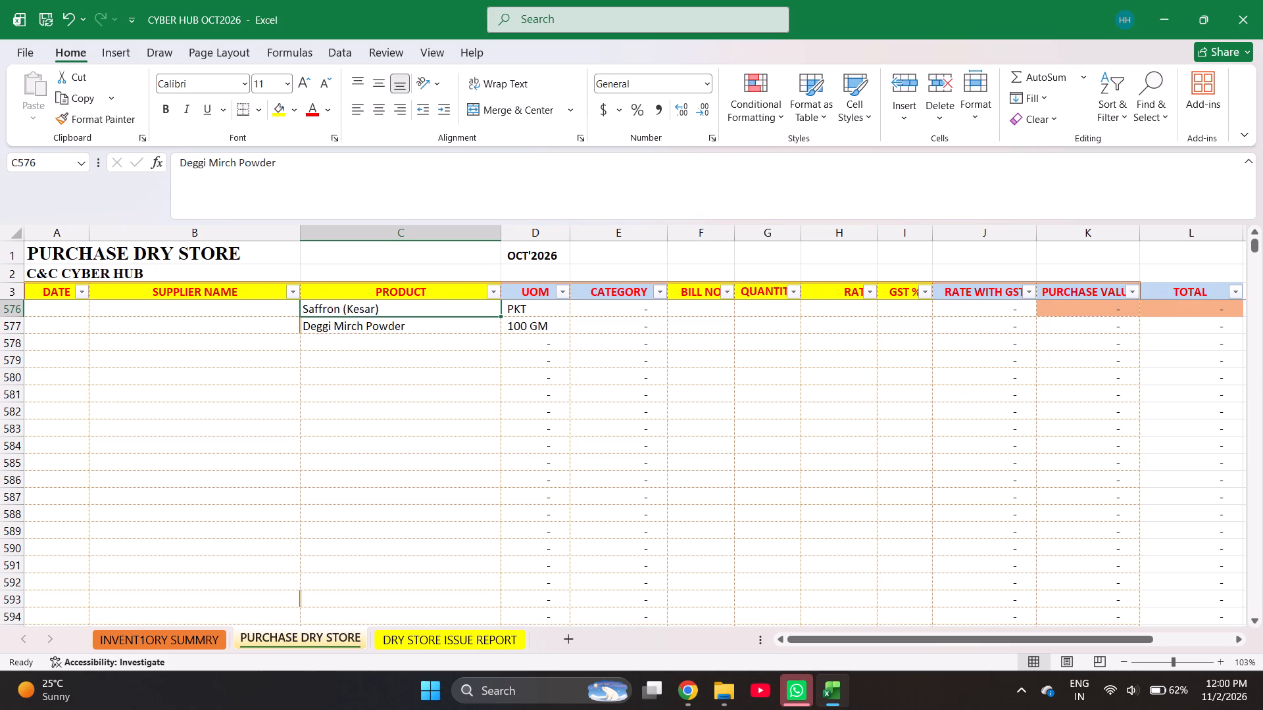
key(Up)
key(shift+Down)
key(shift+Down)
key(ctrl+c)
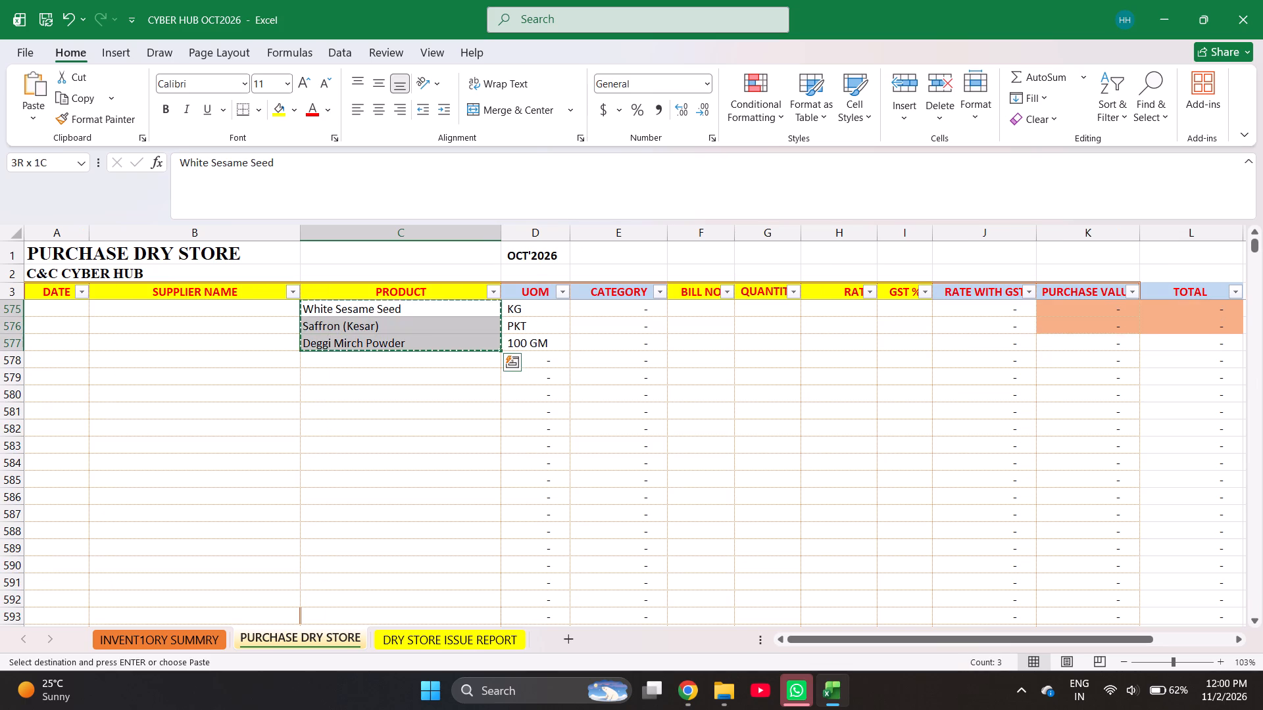
key(Down)
key(Return)
key(Up)
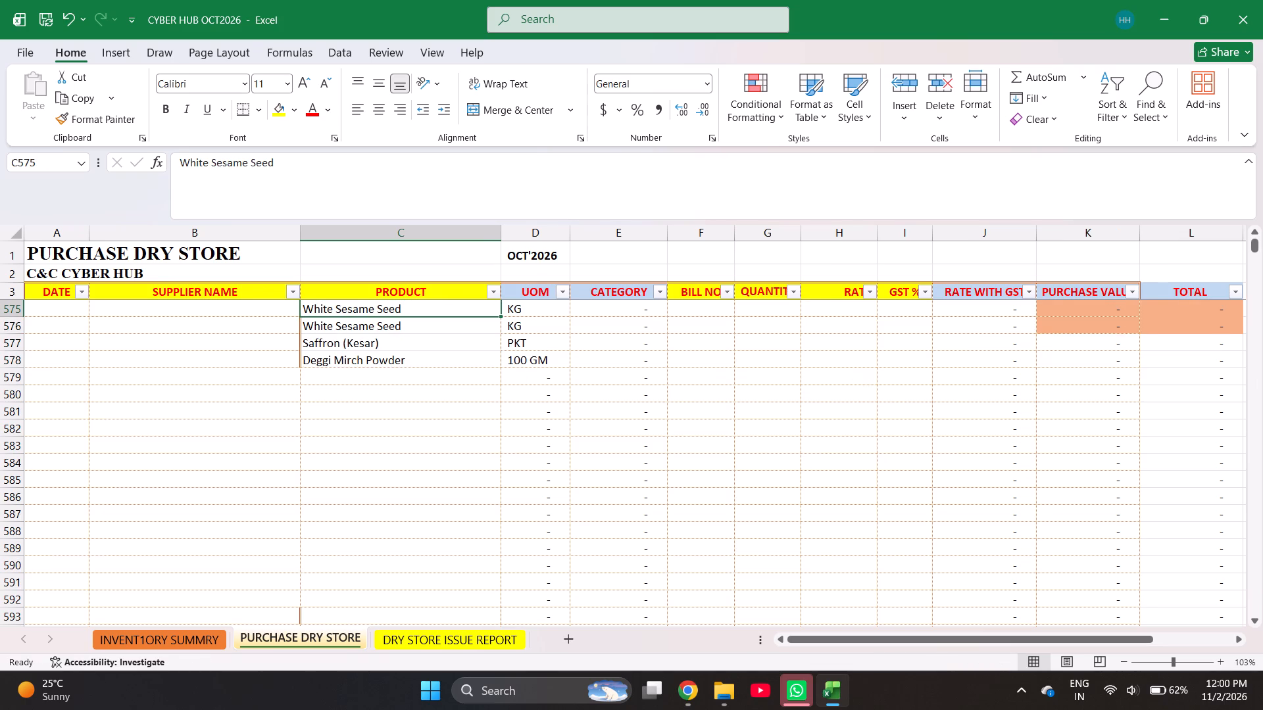
Replace the duplicated product in row 575 with sugar.
key(s)
key(u)
key(Return)
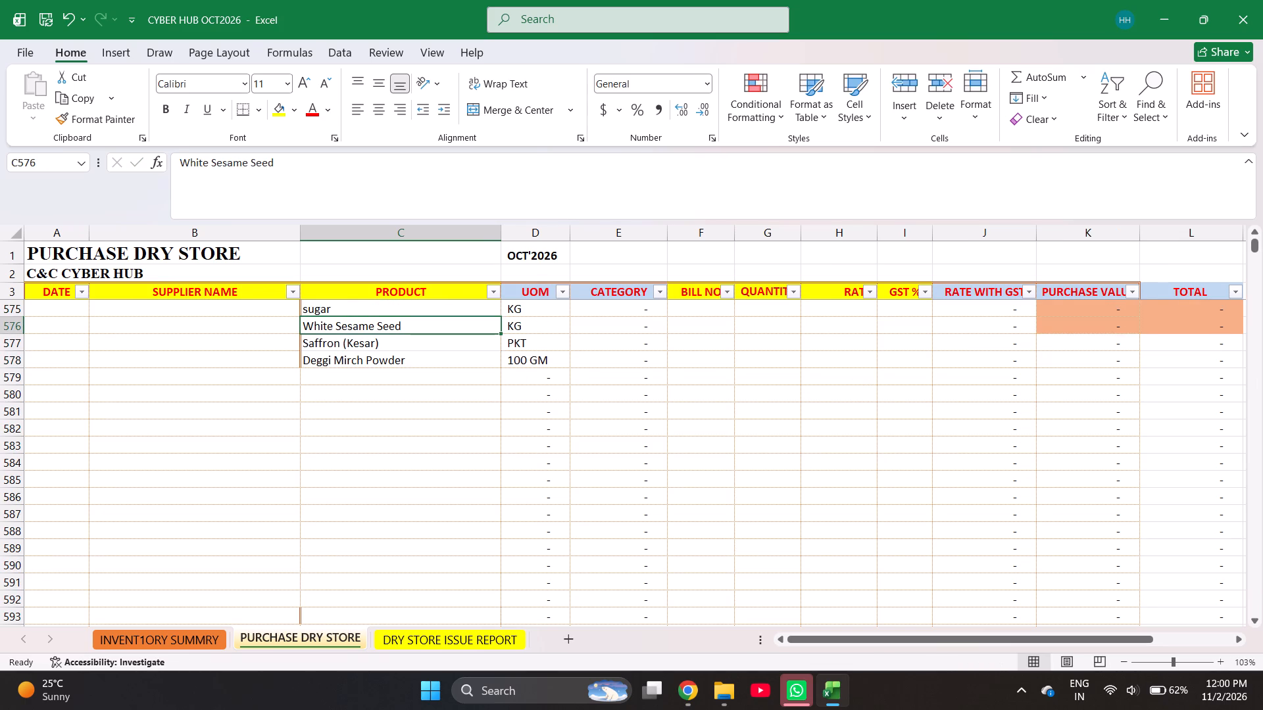
Recheck the number of products listed for the 19-Oct-26 bill in rows 572 to 578.
key(Down)
key(Left)
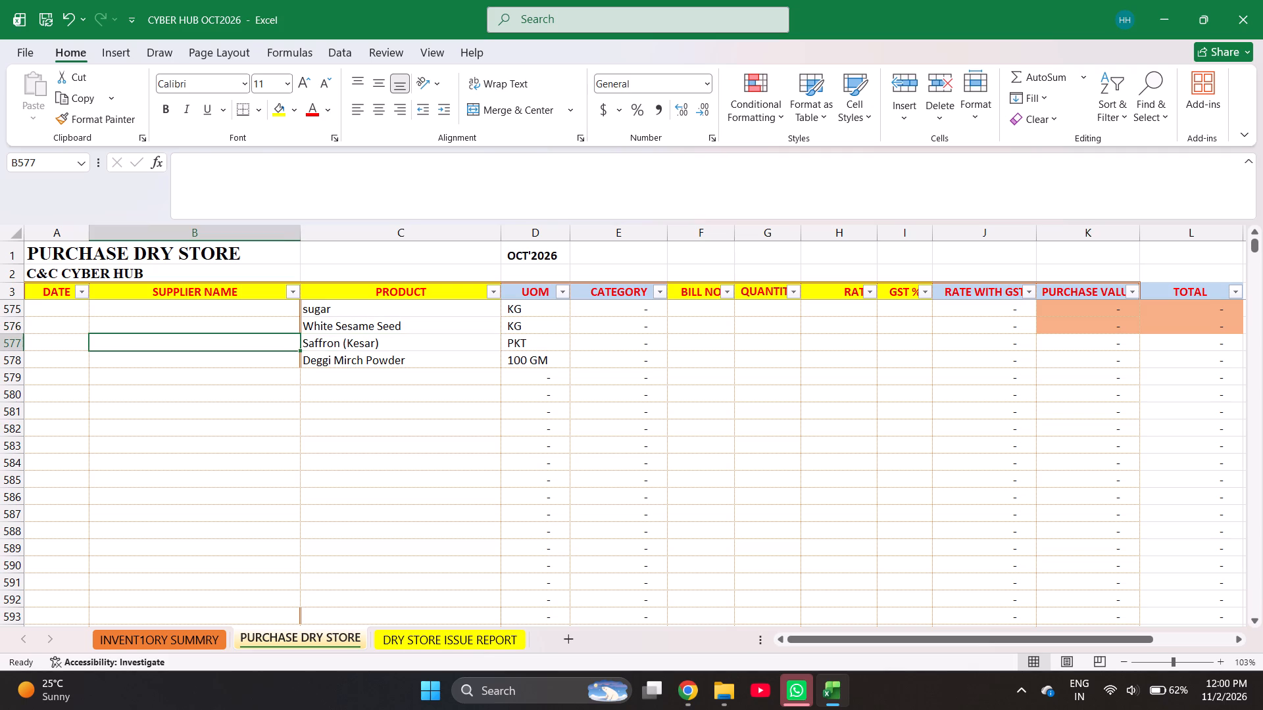
key(ctrl+Up)
key(Right)
key(ctrl+shift+Down)
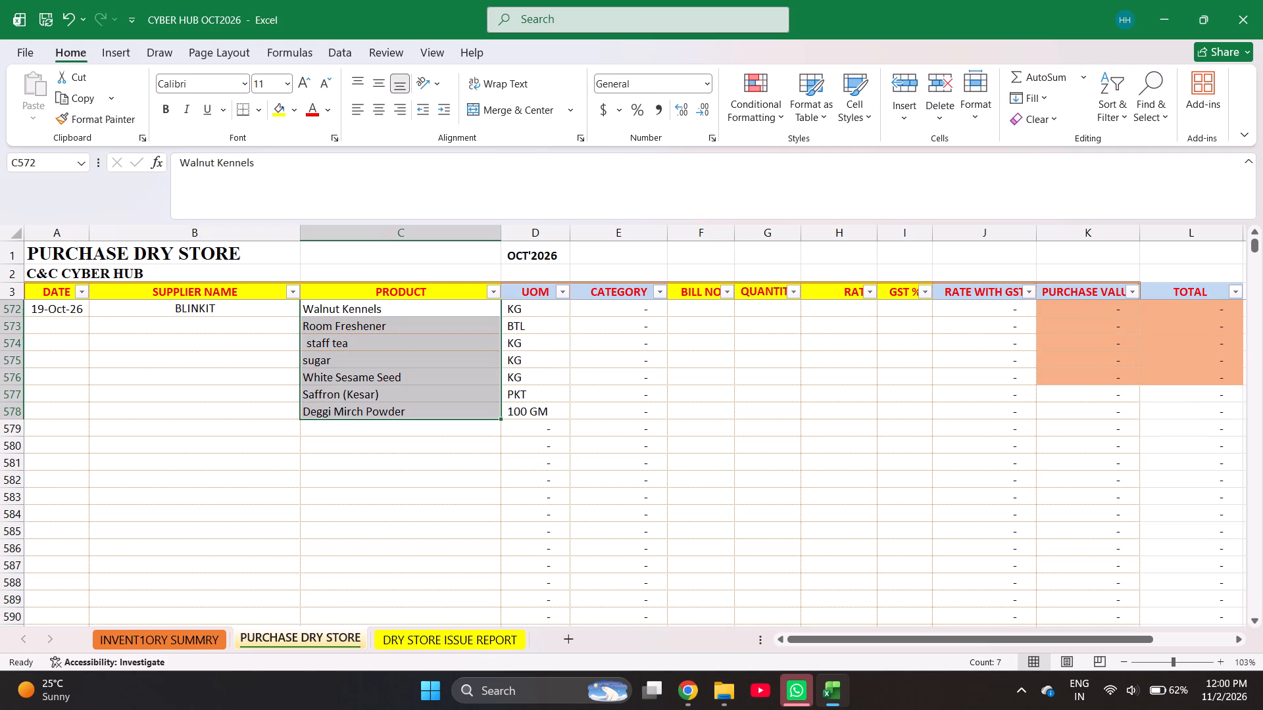
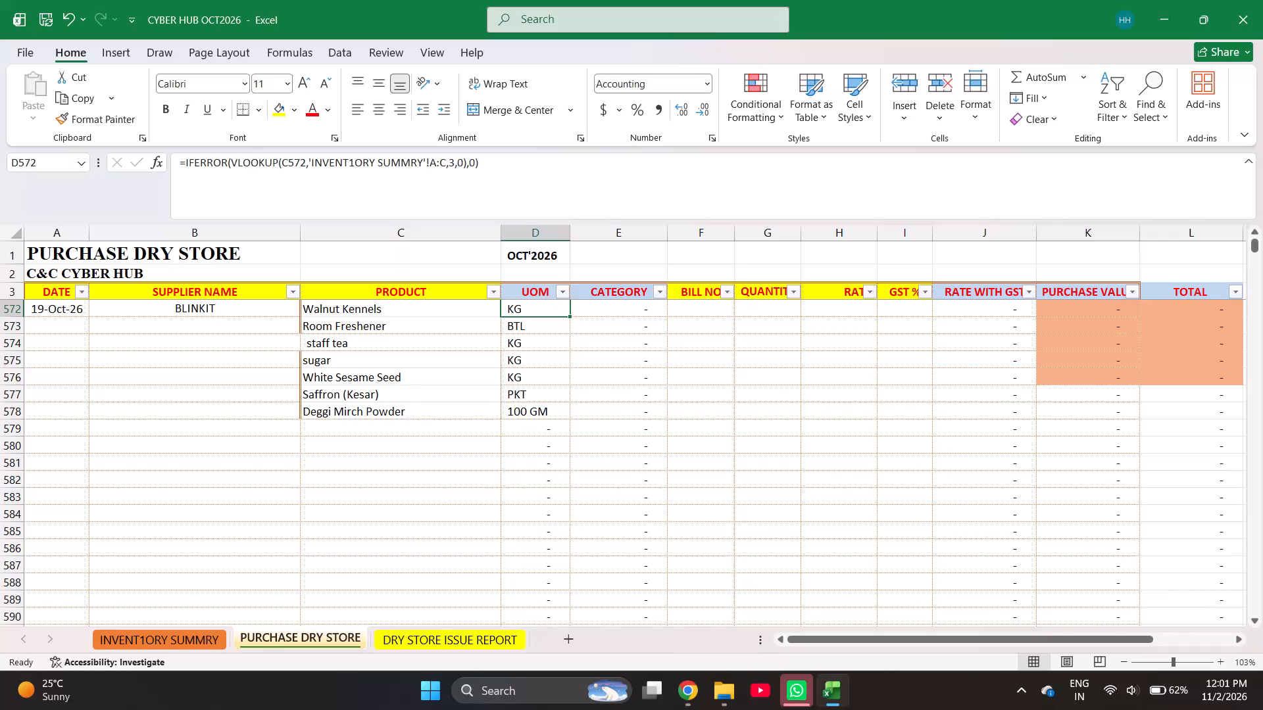
Copy the four products from sugar through Deggi Mirch Powder one row down into rows 576 to 579.
key(Left)
key(Left)
key(Down)
key(Down)
key(Down)
key(Right)
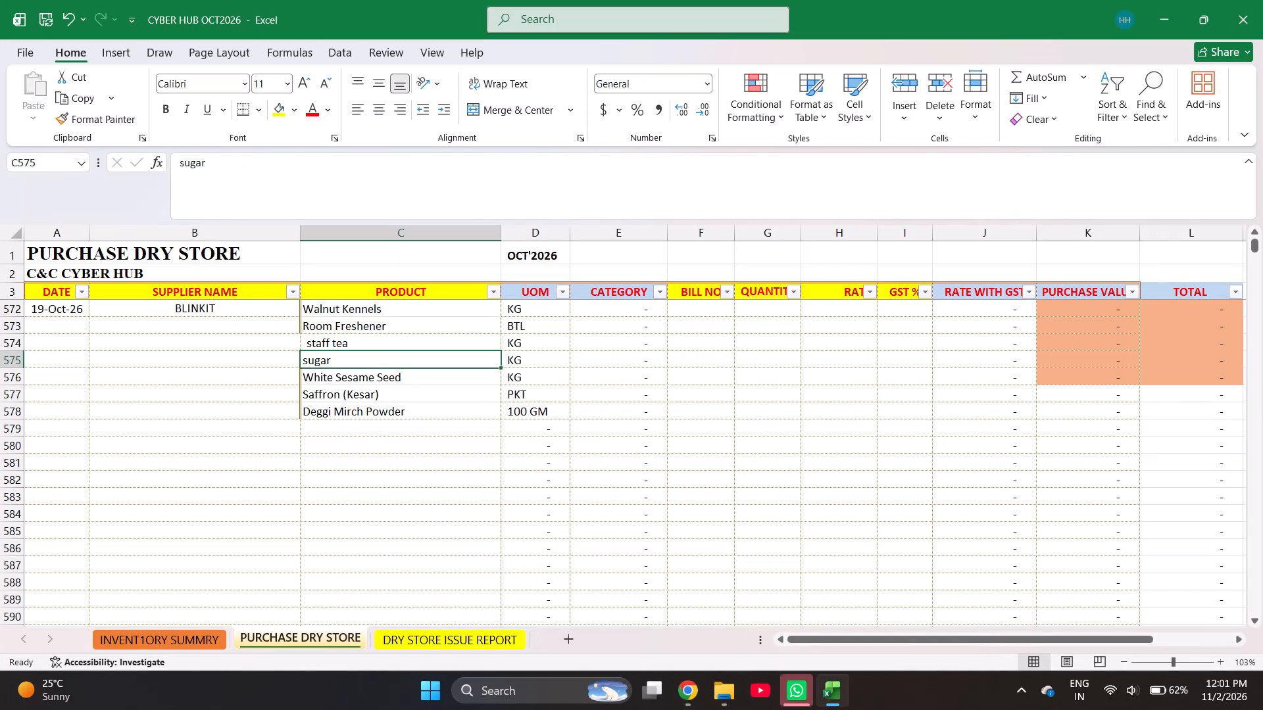
key(shift+Down)
key(shift+Down)
key(shift+Down)
key(ctrl+c)
key(Down)
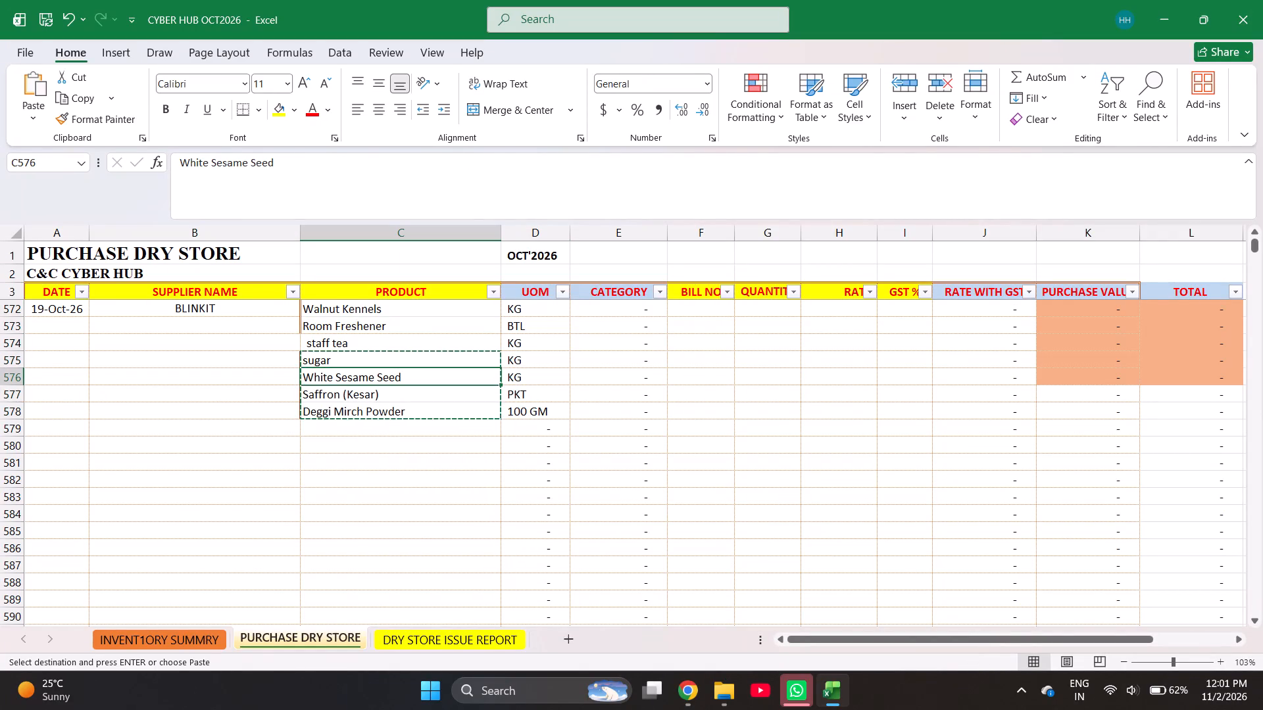
key(Return)
Replace the duplicated sugar in row 575 with White Sesame Seed.
key(Up)
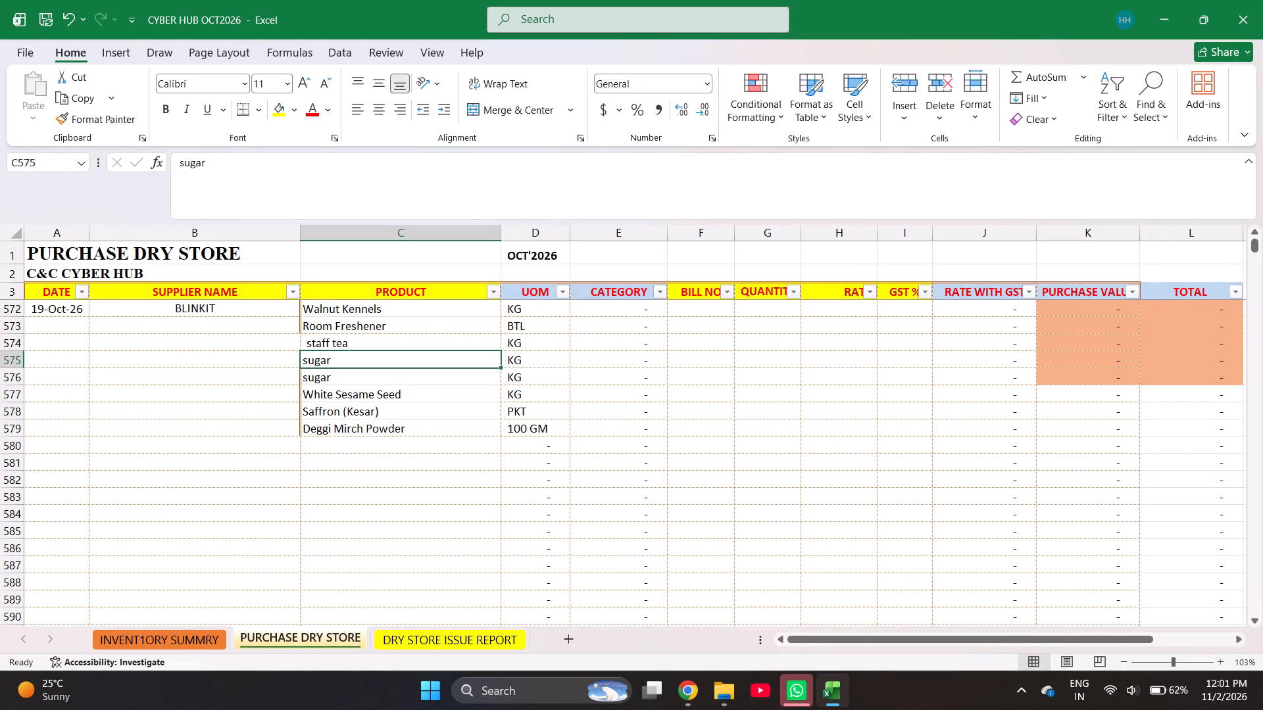
key(w)
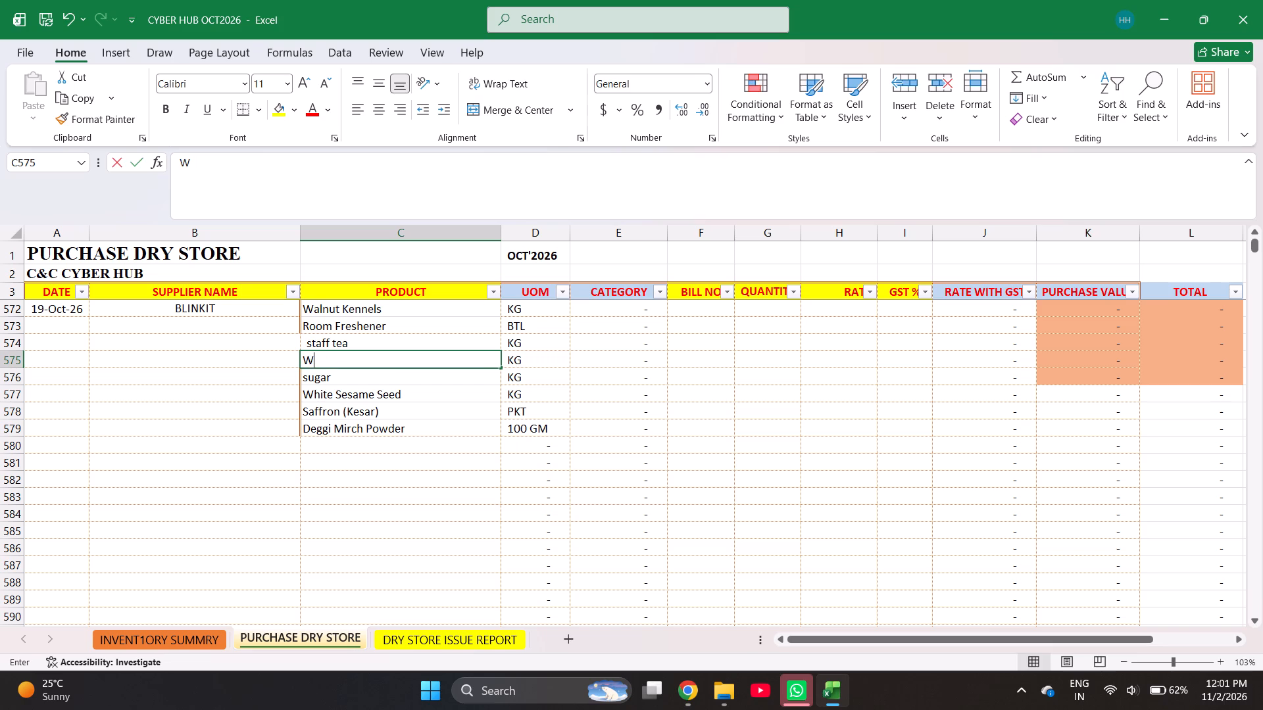
text(HI)
key(Return)
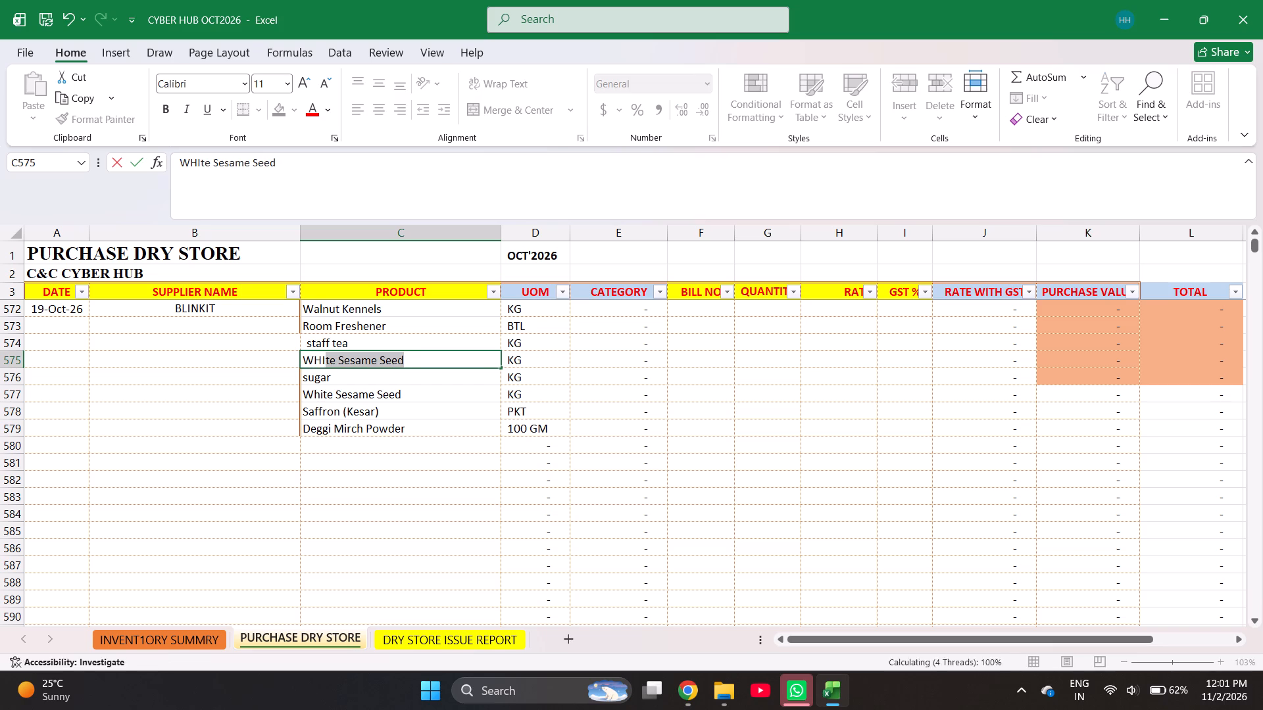
Enter bill number 132 for the 19-Oct-26 bill in row 572.
key(Right)
key(Right)
key(Right)
key(ctrl+Up)
key(Down)
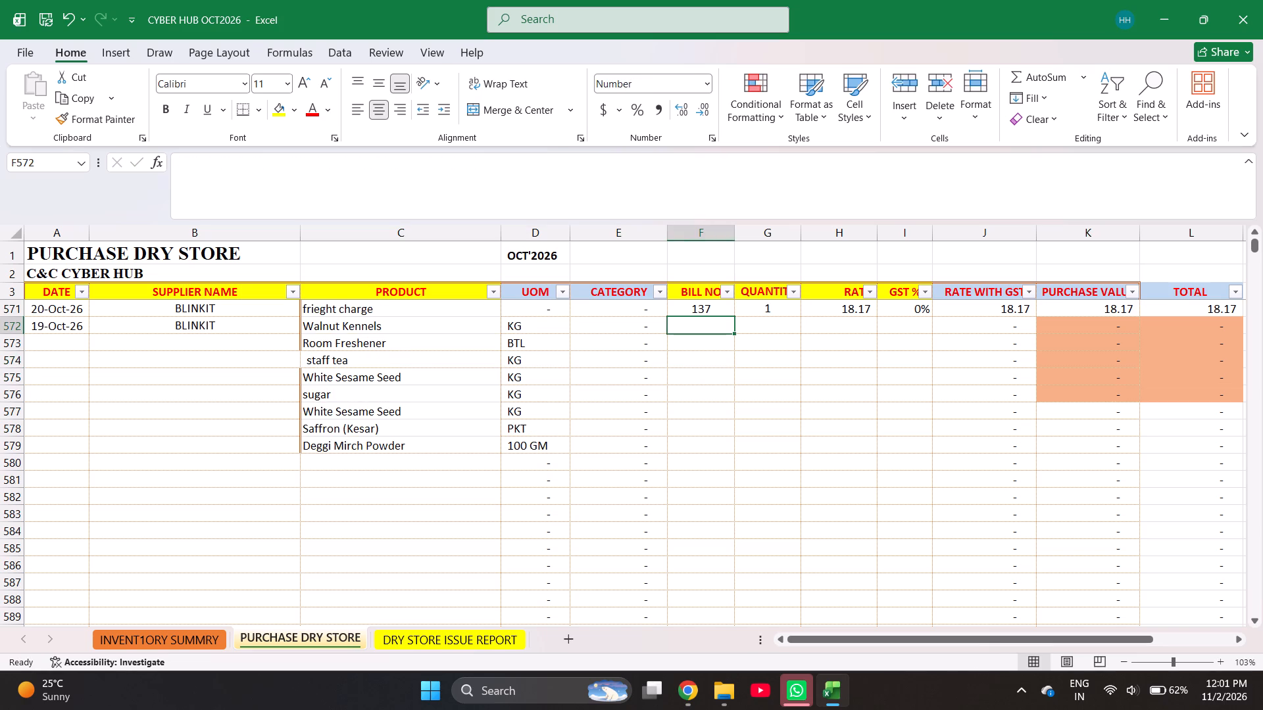
text(132)
key(Right)
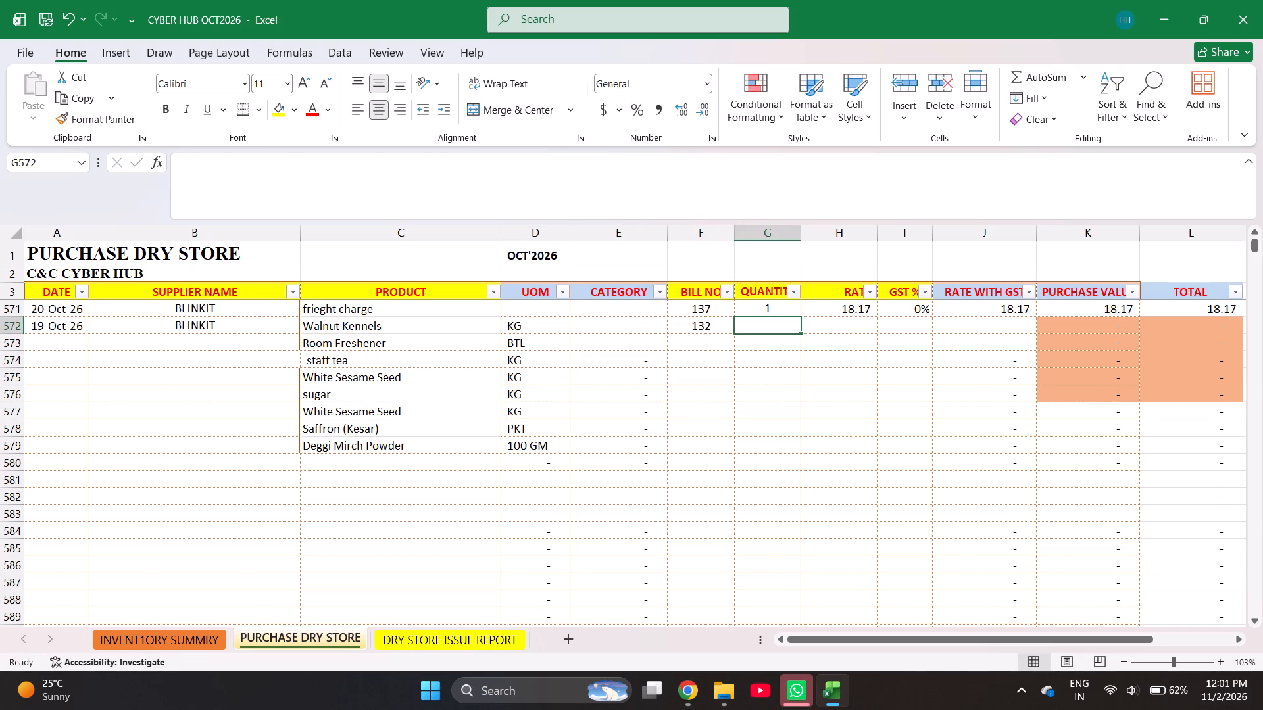
Enter the quantities 2, 2, 1, 3 and 3 for the products in rows 572 to 576.
key(2)
key(Return)
key(2)
key(Return)
key(1)
key(Return)
key(3)
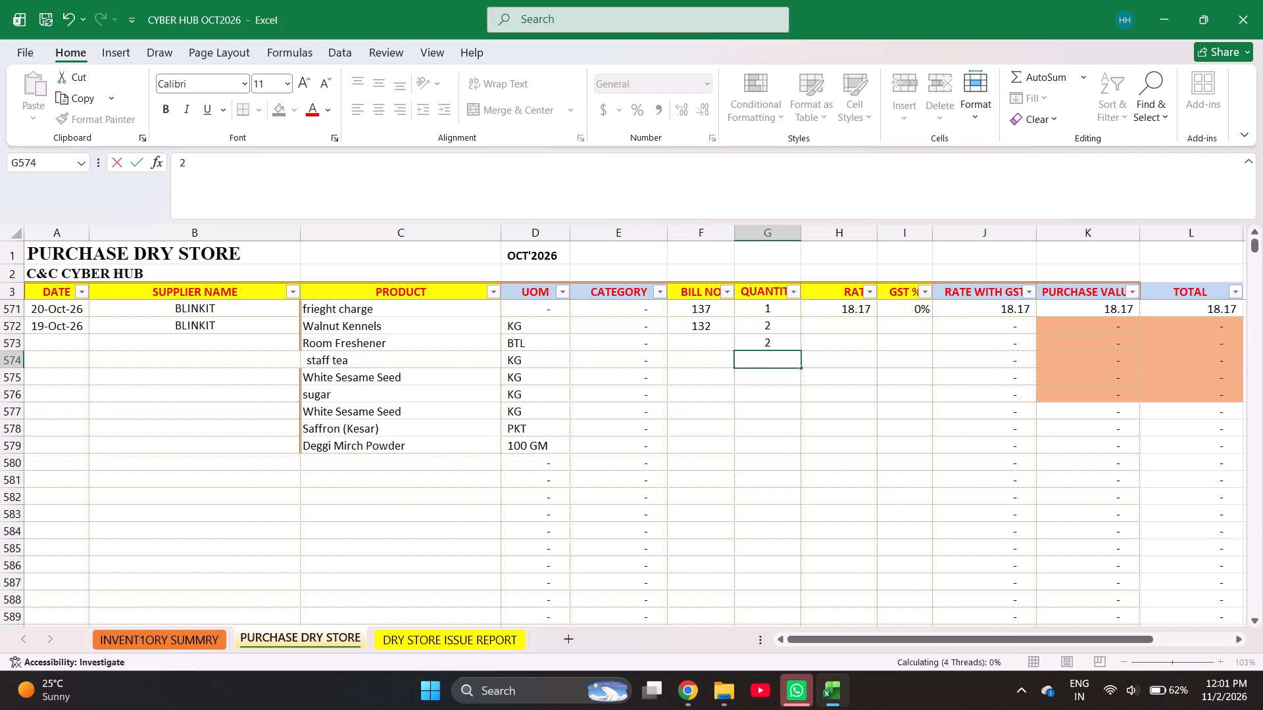
key(Return)
key(3)
key(Return)
Enter the quantities 2, 2 and 3 for White Sesame Seed, Saffron (Kesar) and Deggi Mirch Powder in rows 577 to 579.
text(12)
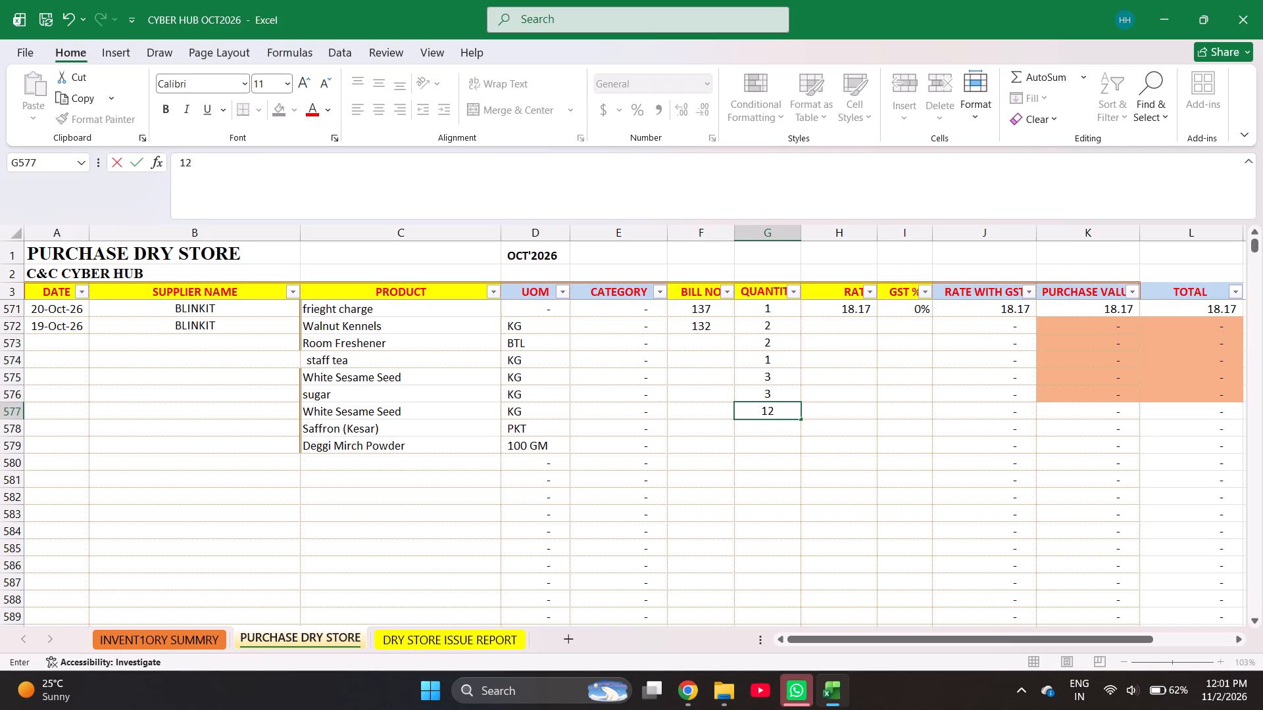
key(BackSpace)
key(BackSpace)
key(BackSpace)
key(2)
key(Return)
key(2)
key(Return)
key(3)
key(Return)
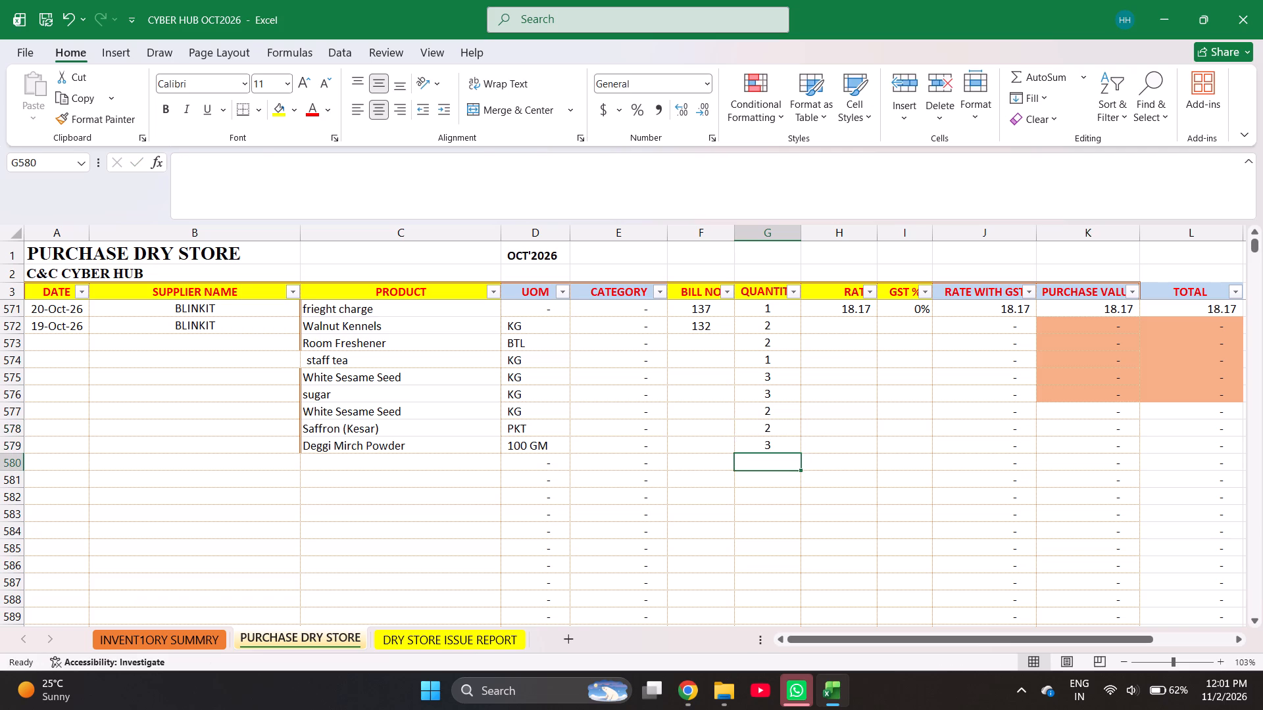
Enter the Walnut Kennels rate in row 572 as the formula =546.67/2.
key(Up)
key(Up)
key(Up)
key(Up)
key(Up)
key(Up)
key(Up)
key(Up)
key(Right)
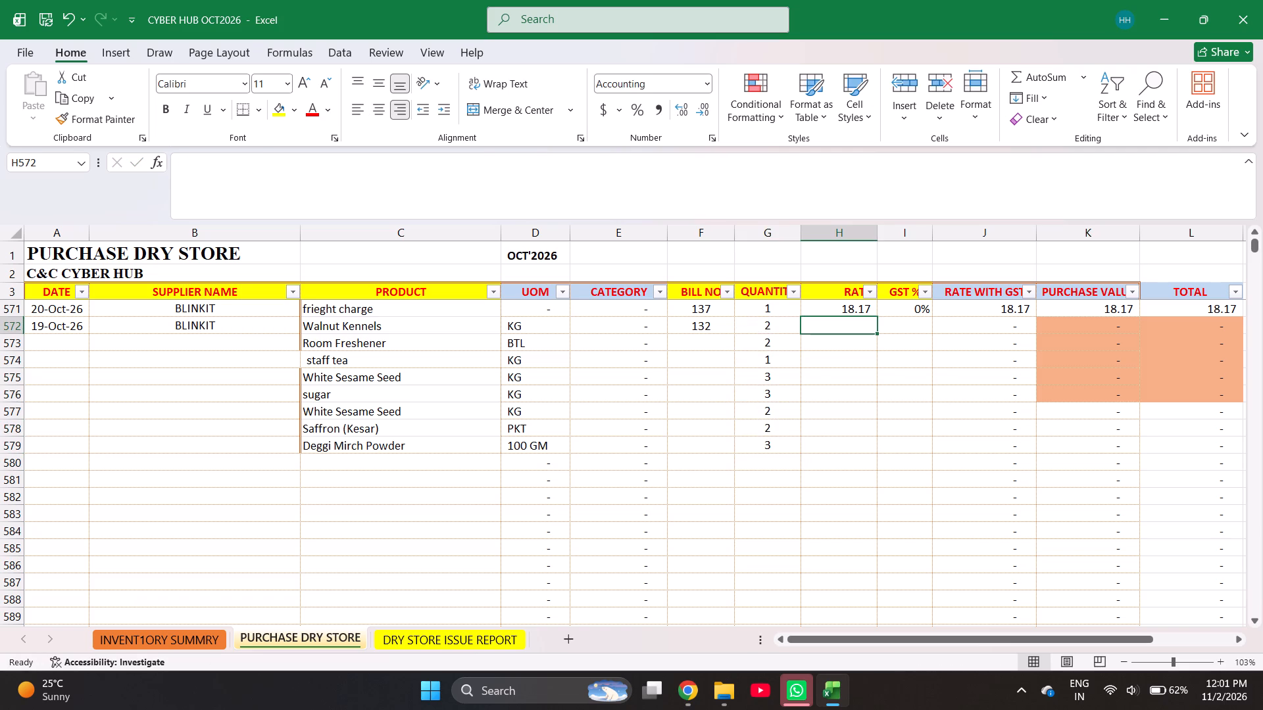
text(=546)
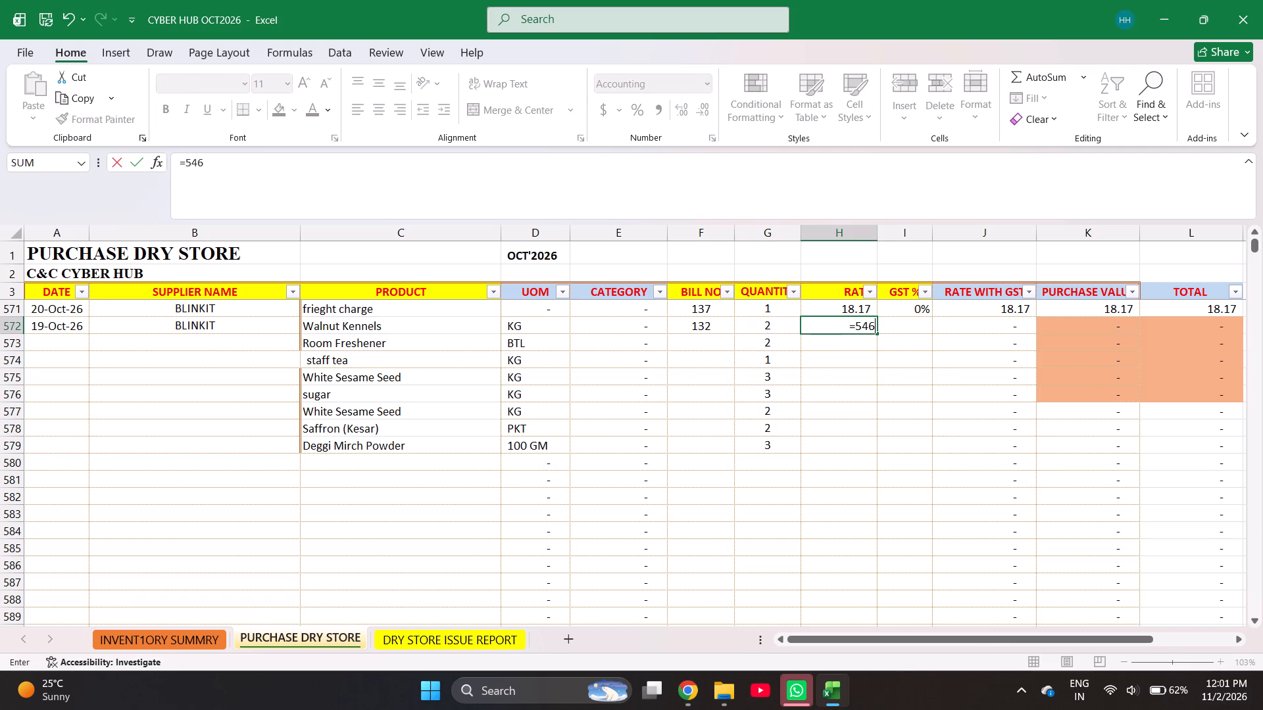
text(.67/)
key(2)
key(Return)
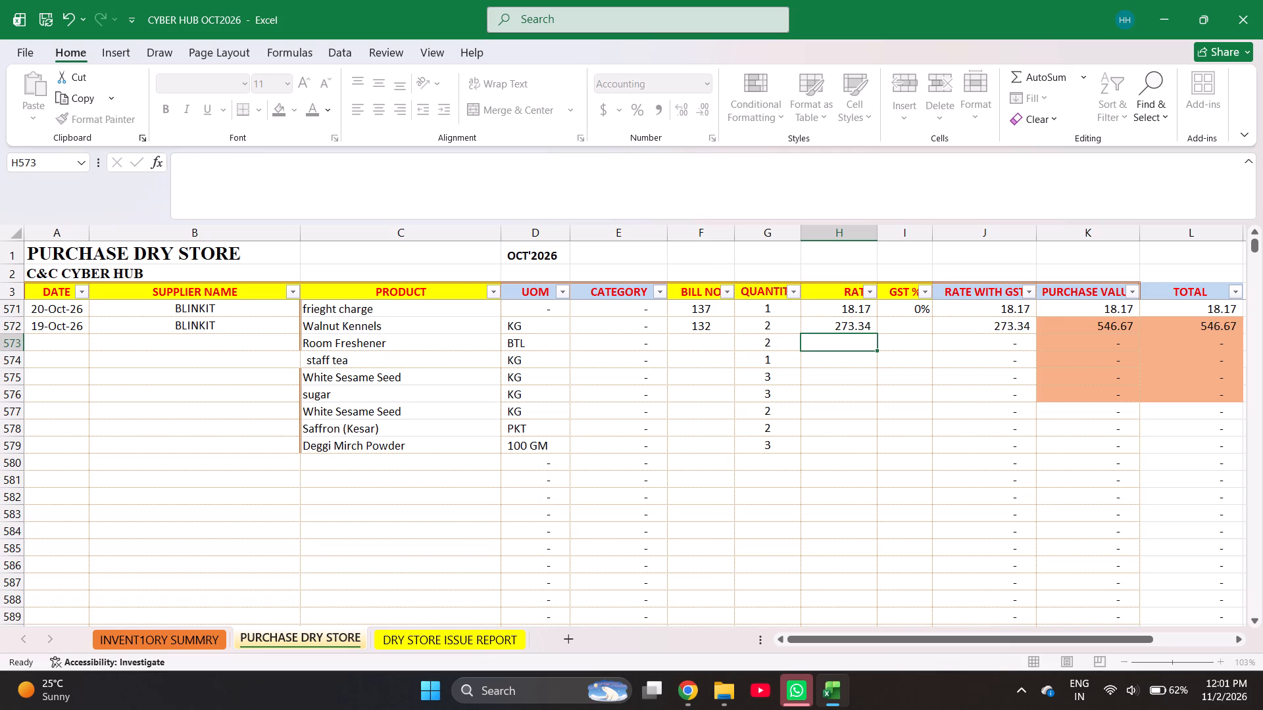
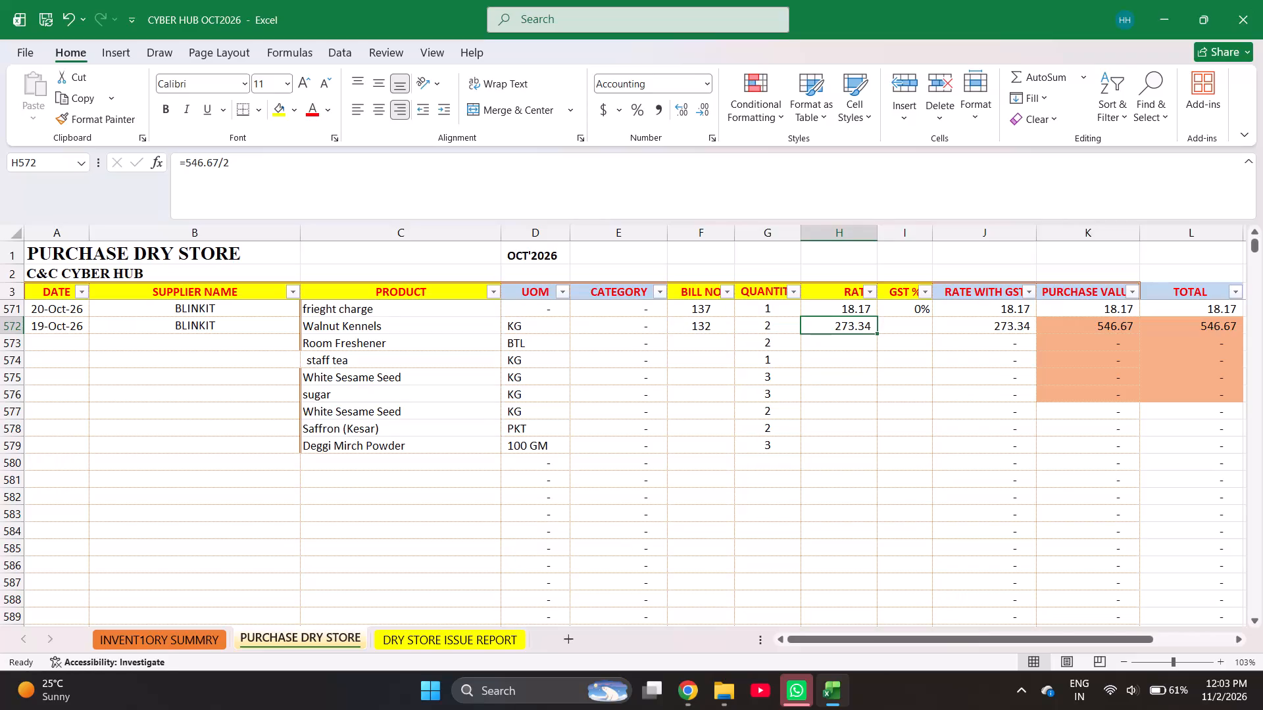
Set the Walnut Kennels line in row 572 to rate 1366.67, quantity 0.4 and GST 5%.
key(Escape)
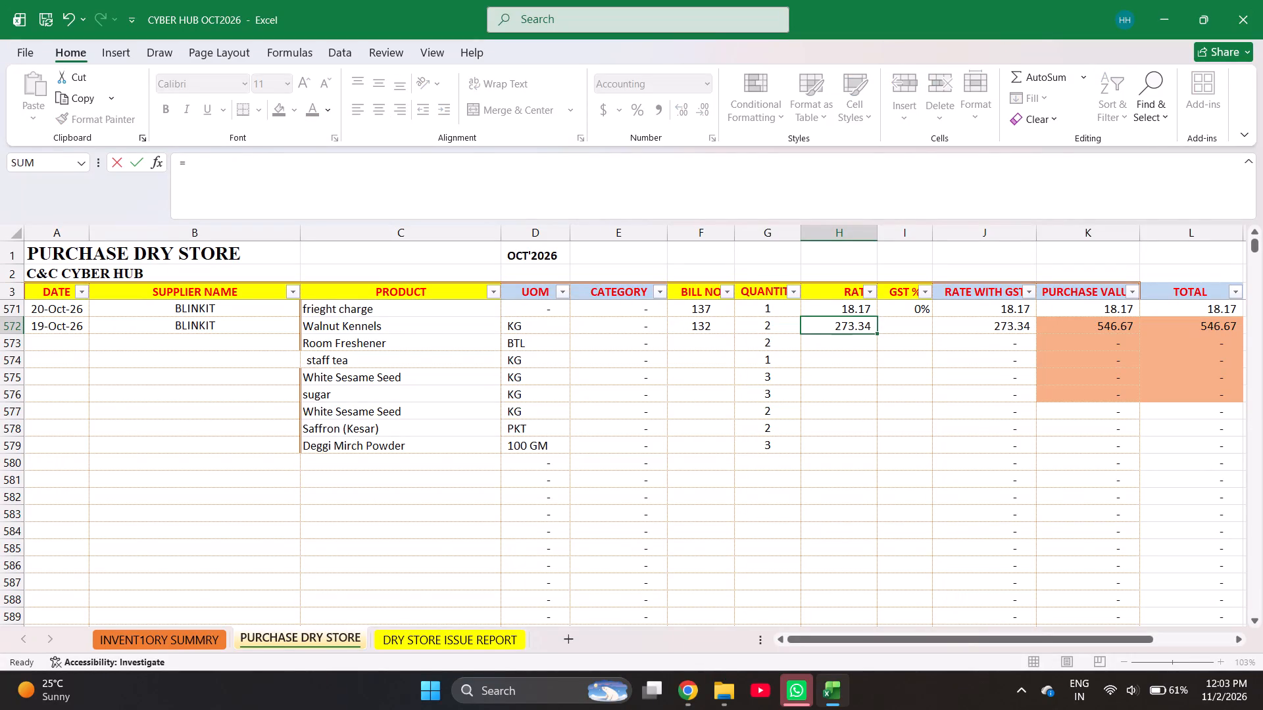
text(13)
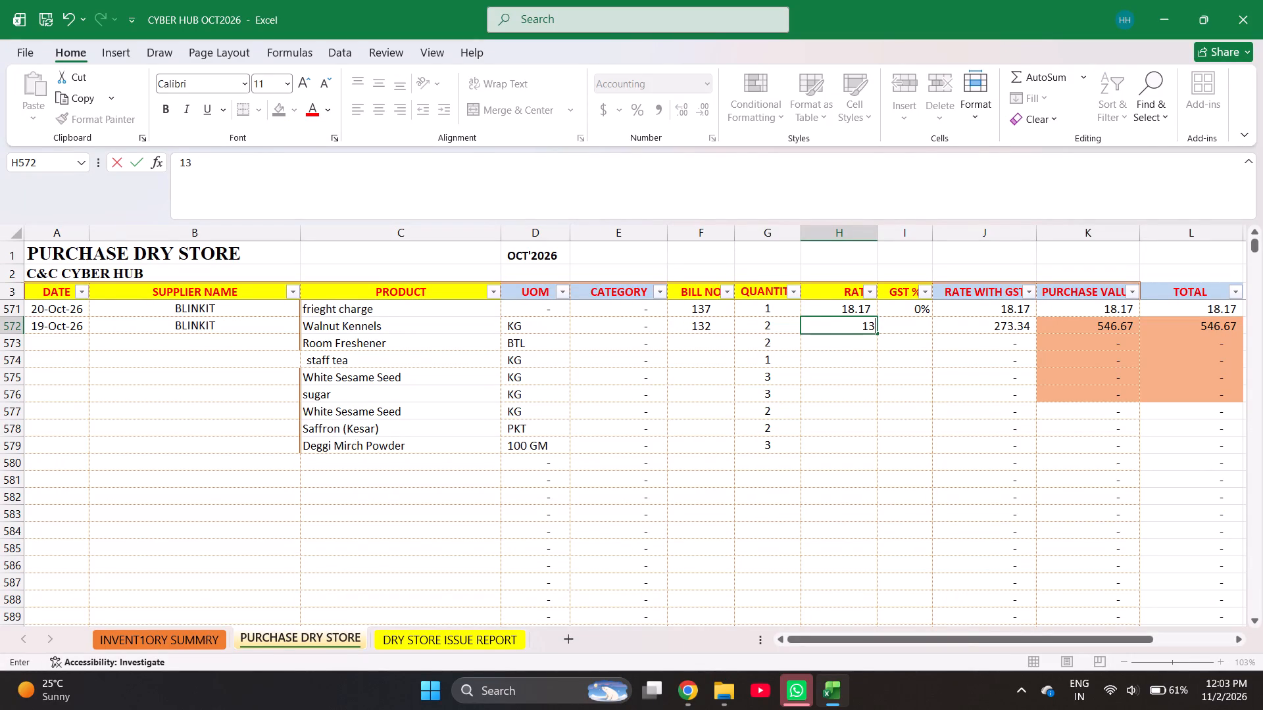
text(66.67)
key(Left)
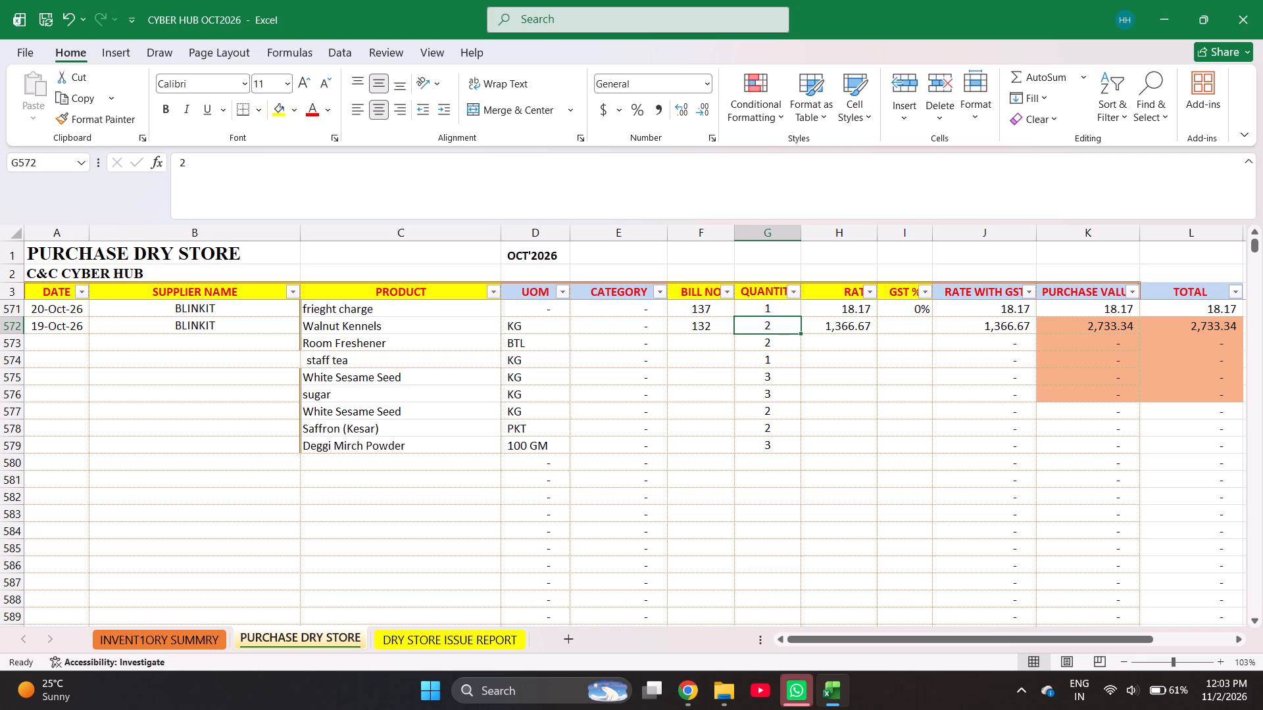
text(0.4)
key(Right)
key(Right)
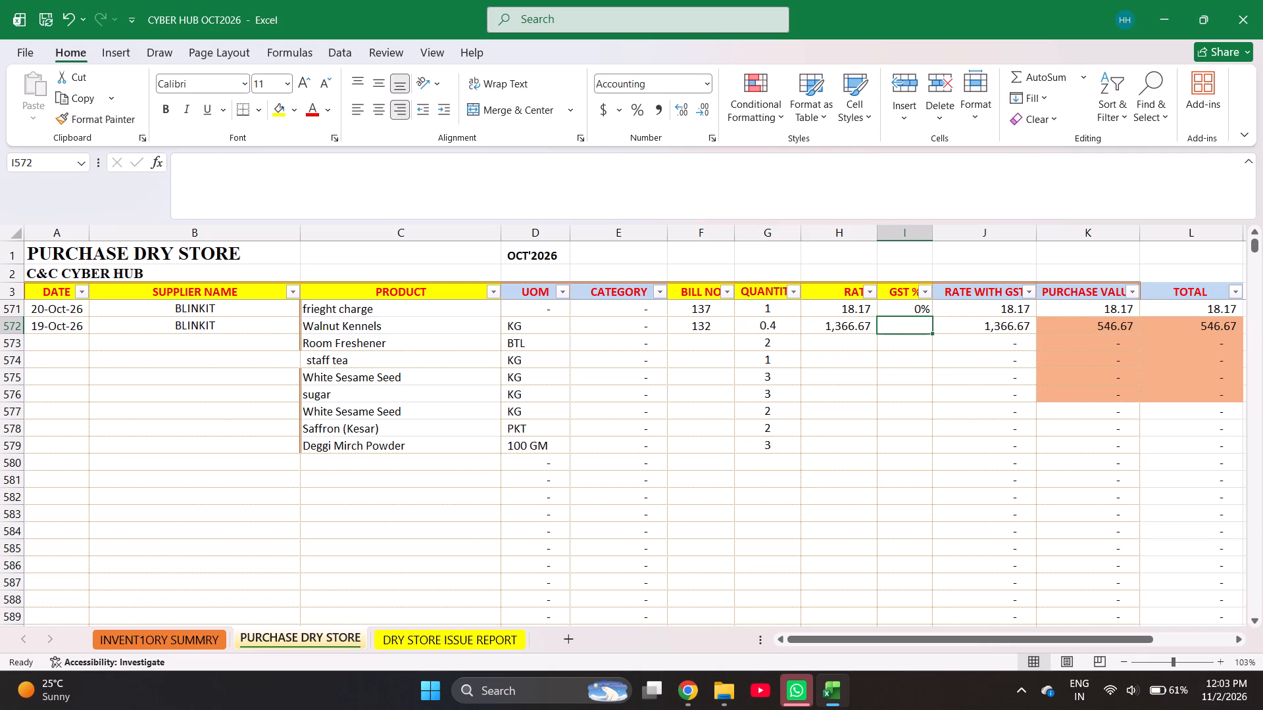
key(5)
key(Return)
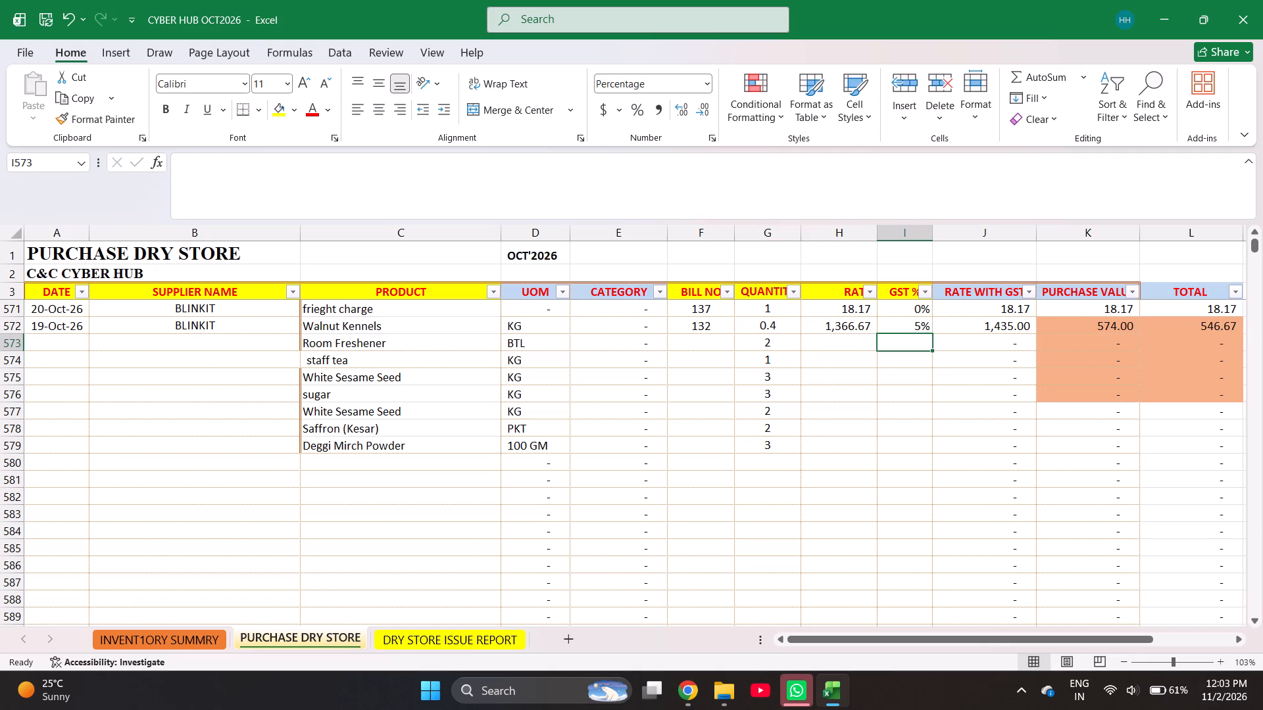
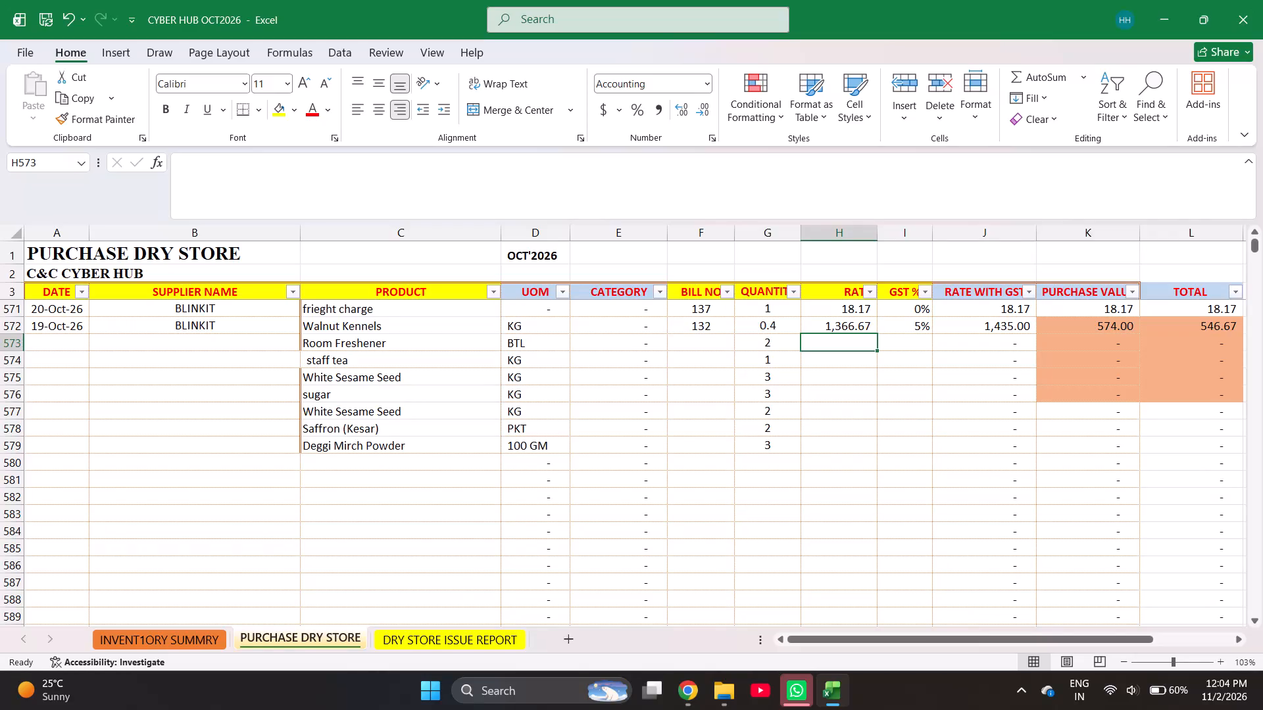
Enter the rates for Room Freshener as =164.41/2 and for staff tea as 228.57 in rows 573 and 574.
text(=164.)
text(41/2)
key(Return)
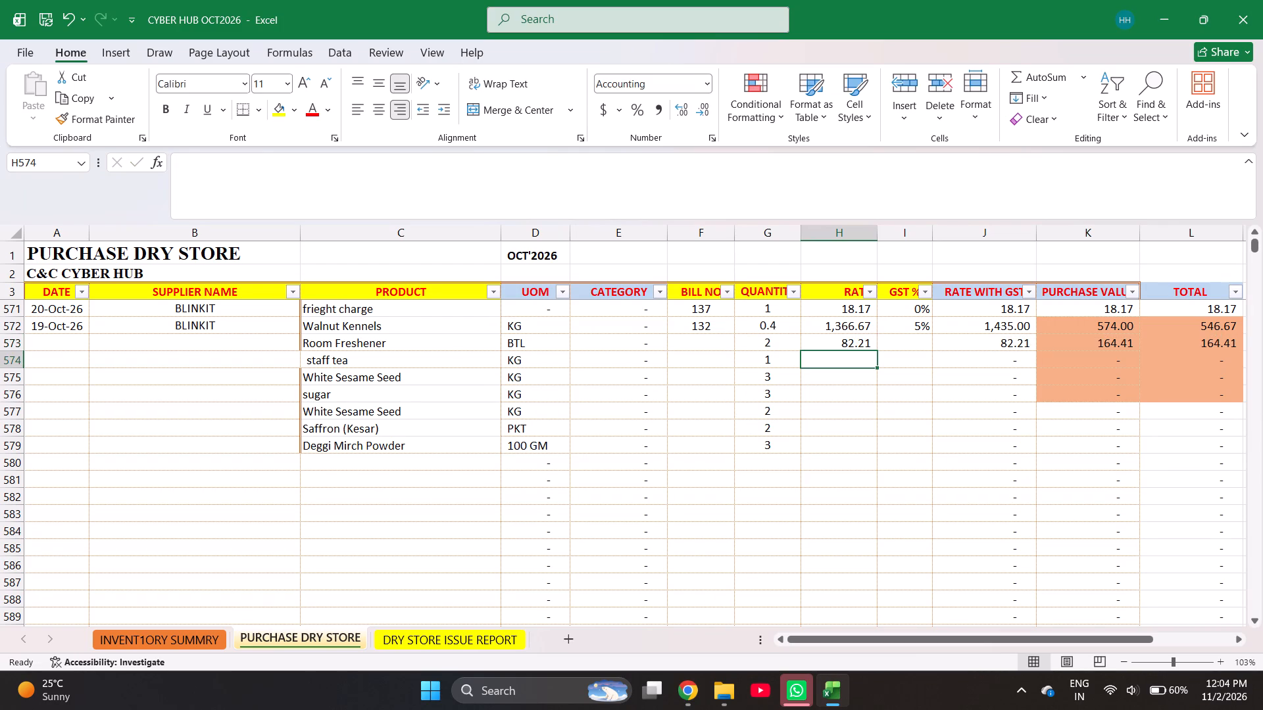
text(228.57)
key(Return)
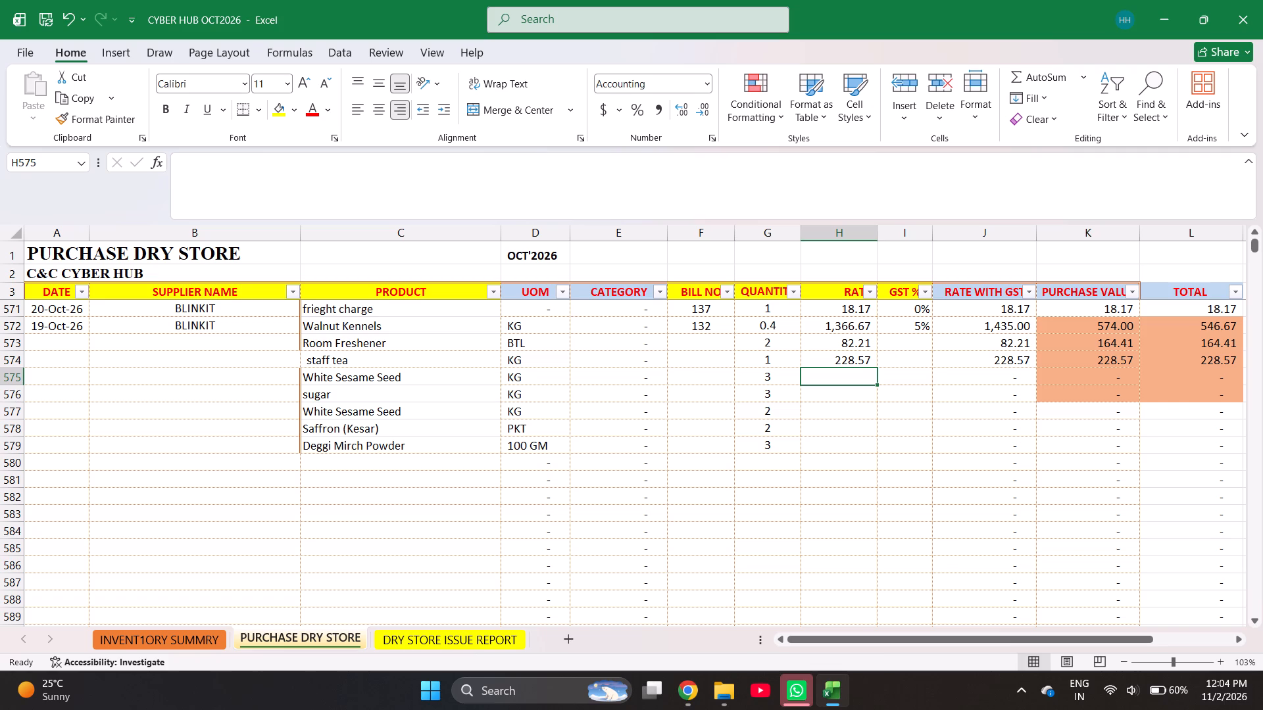
Enter the rate for White Sesame Seed in row 575 as =125.71/3.
text(=125.71)
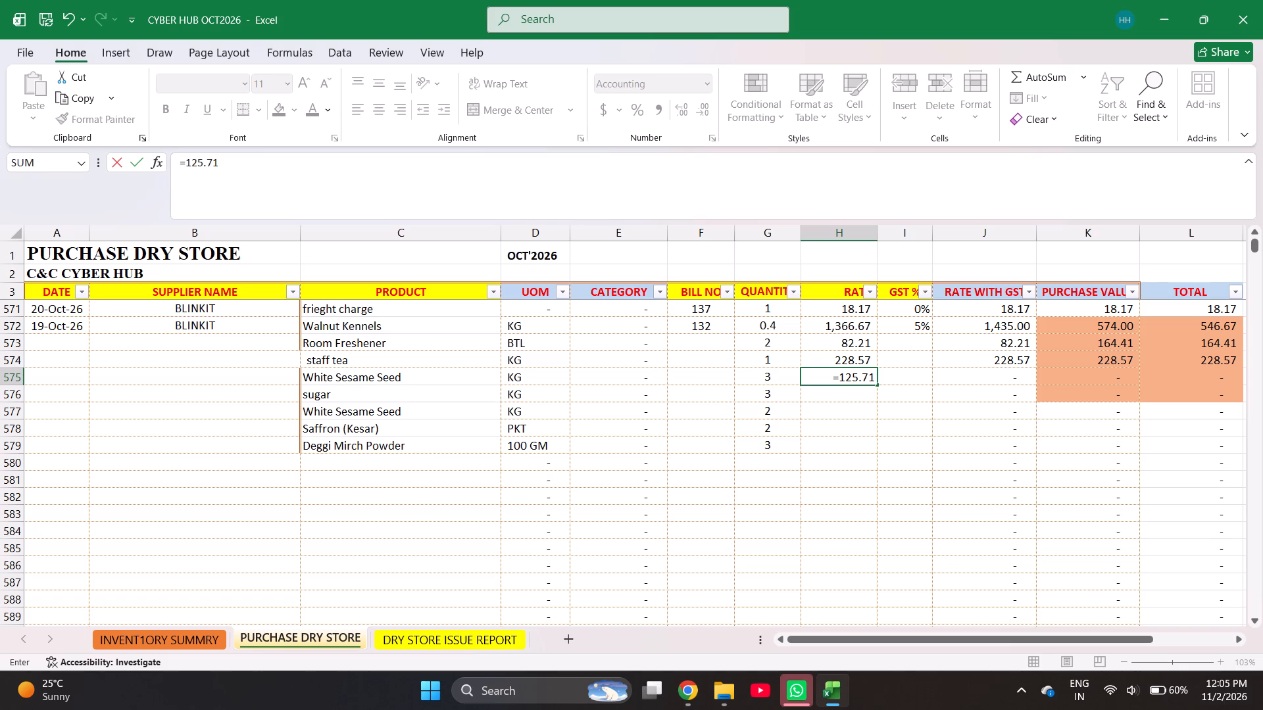
text(/2)
key(Return)
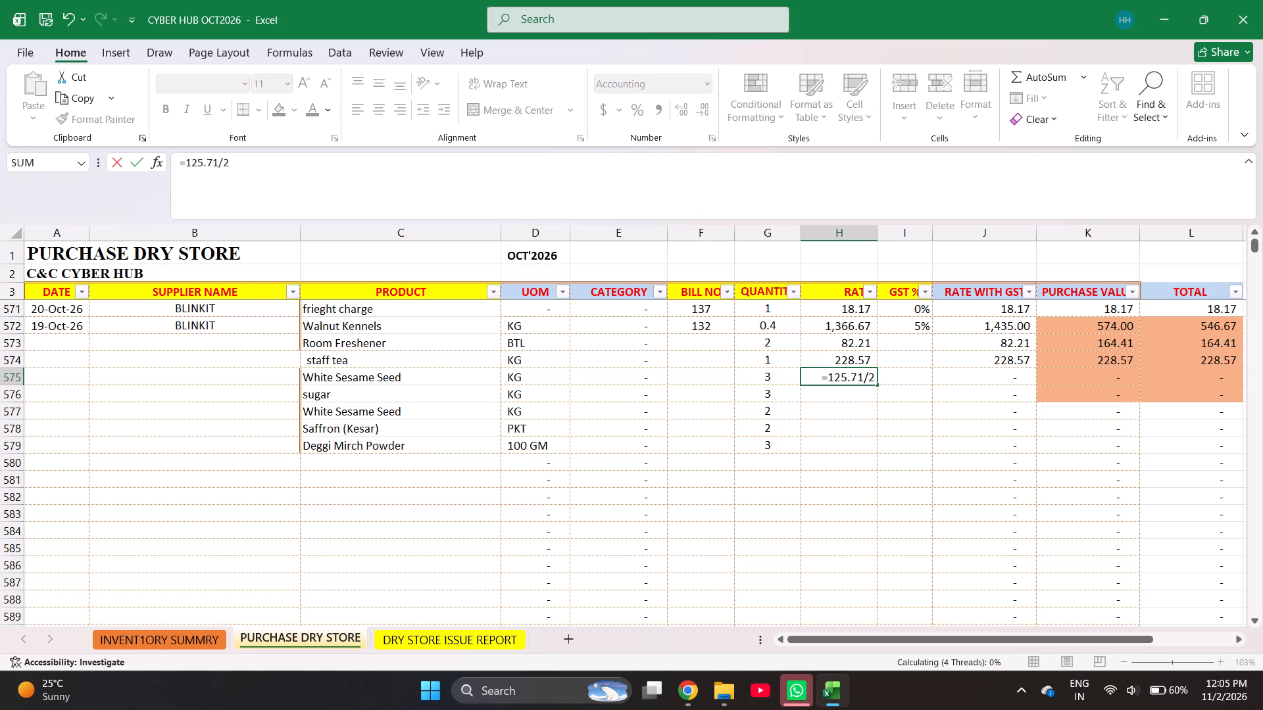
key(Up)
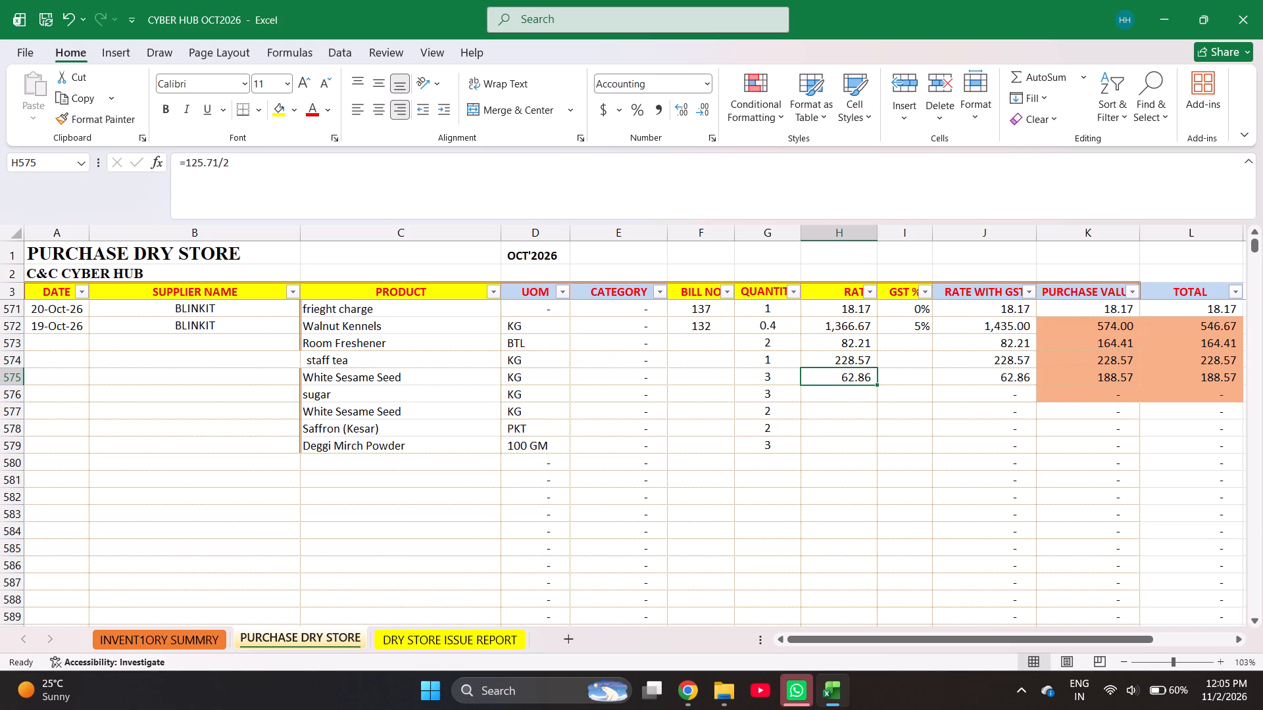
click(878, 185)
key(BackSpace)
key(3)
key(Return)
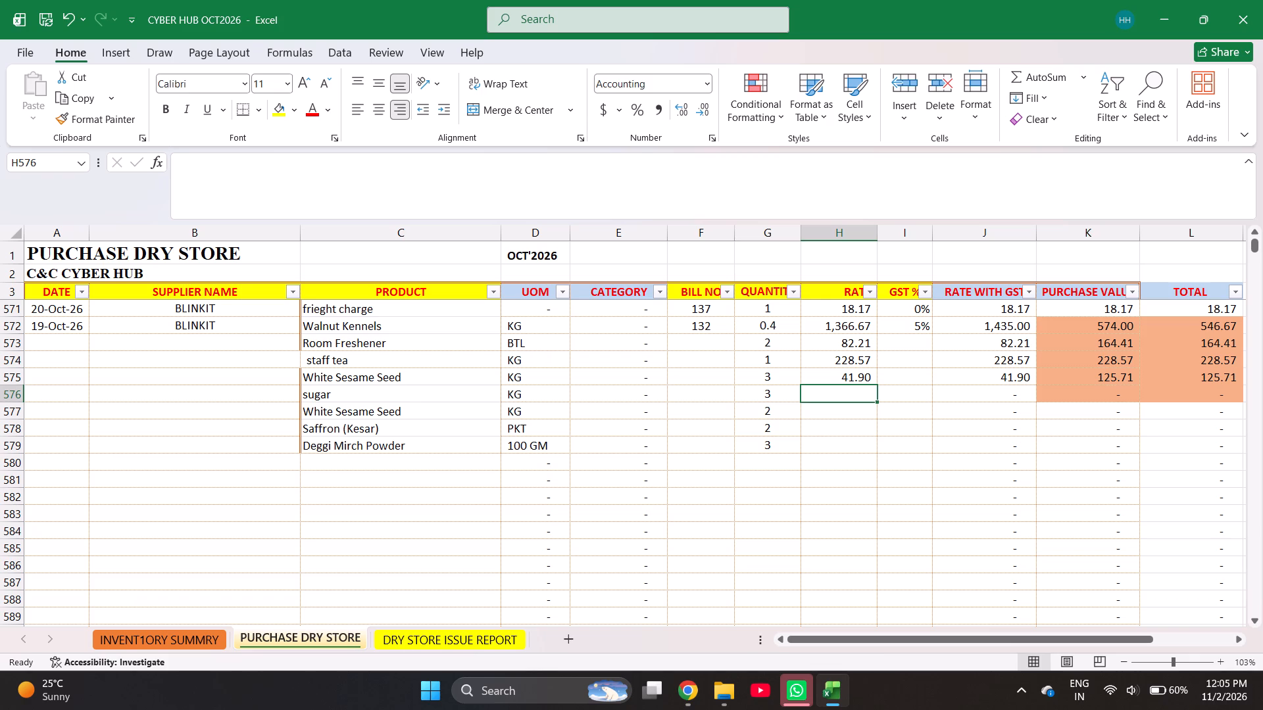
Enter the rates for sugar in row 576 as =200/3 and for White Sesame Seed in row 577 as 20.
key(Return)
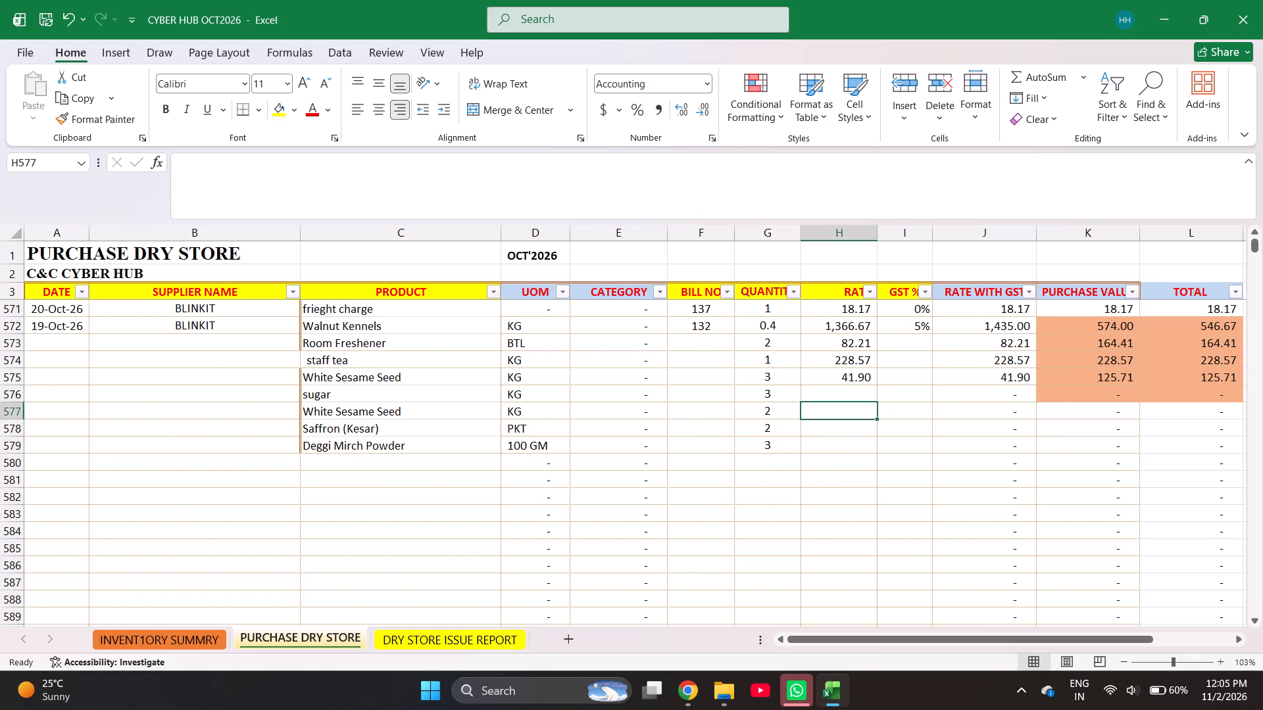
key(shift+space)
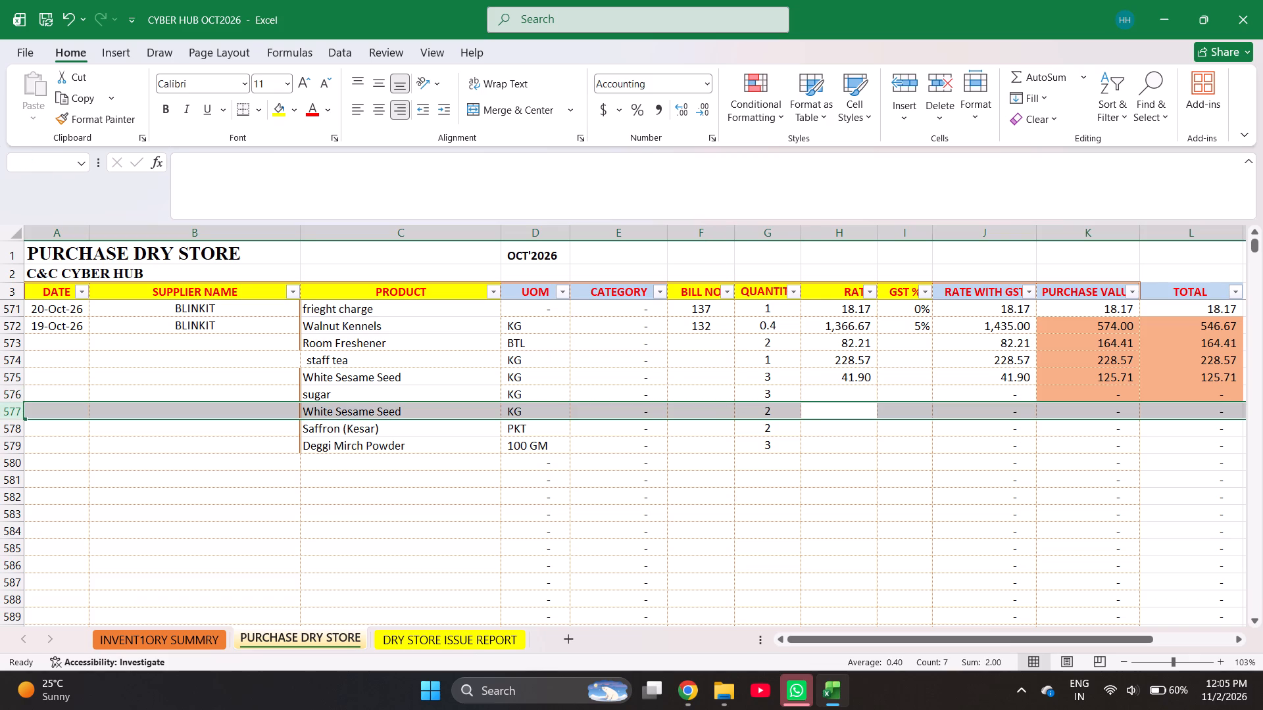
key(Up)
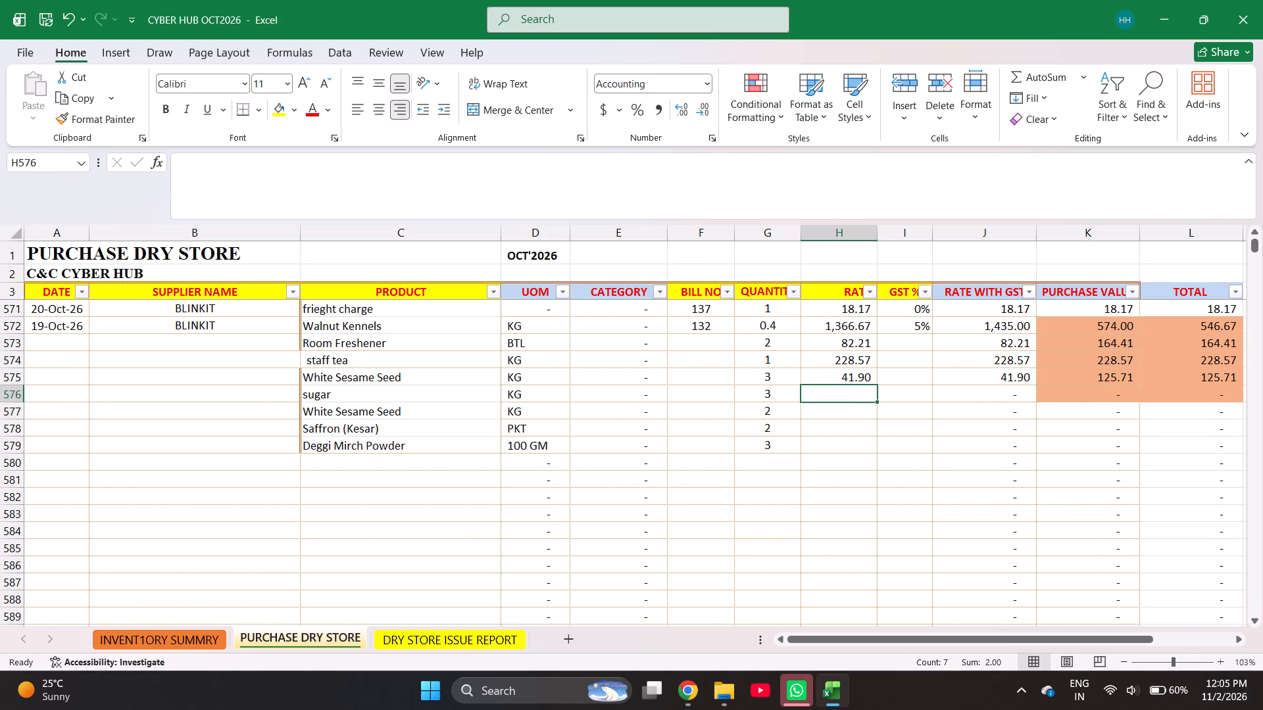
text(=200/3)
key(Return)
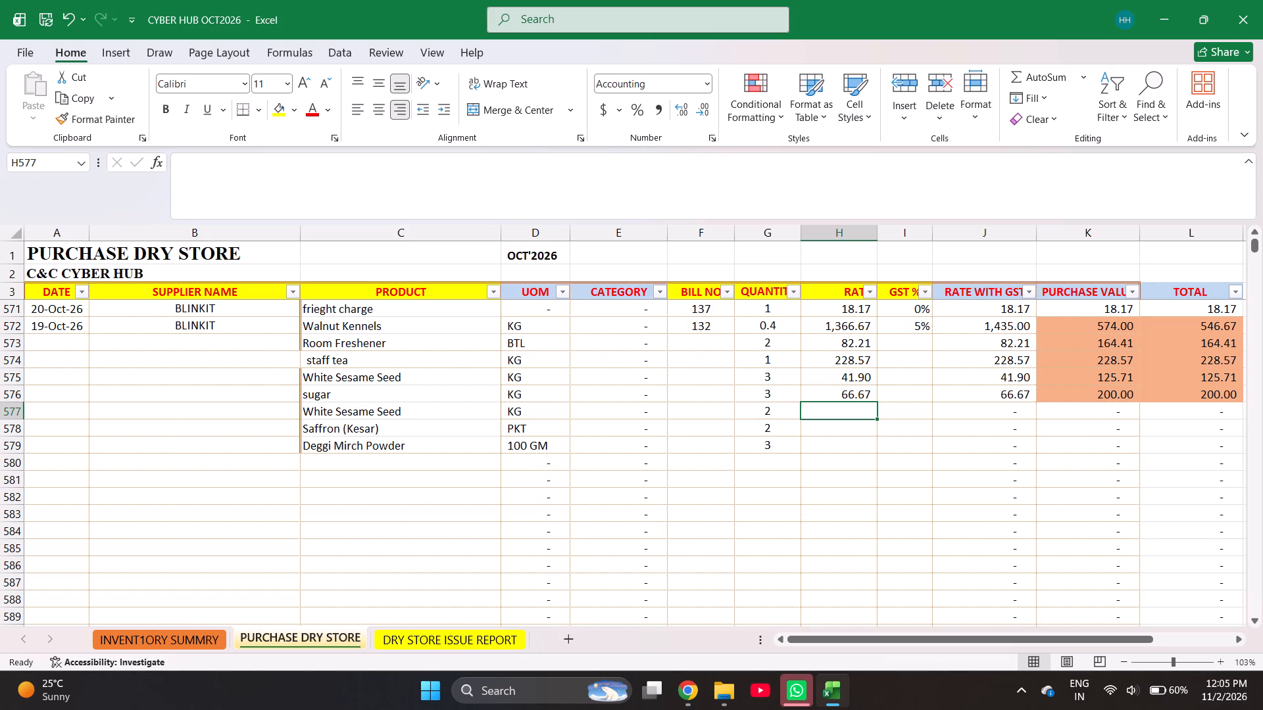
text(20)
key(Return)
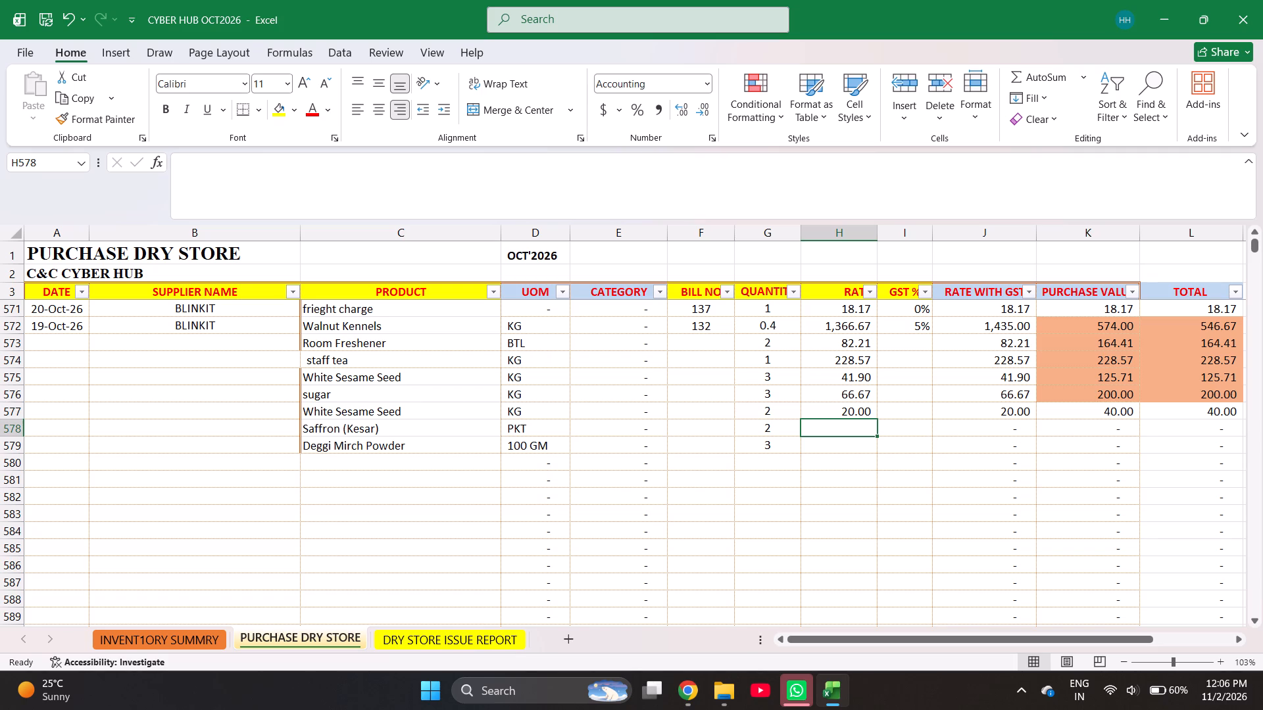
Enter the rates for Saffron (Kesar) as =361.90/2 and for Deggi Mirch Powder as =320/3 in rows 578 and 579.
text(=361.90/2)
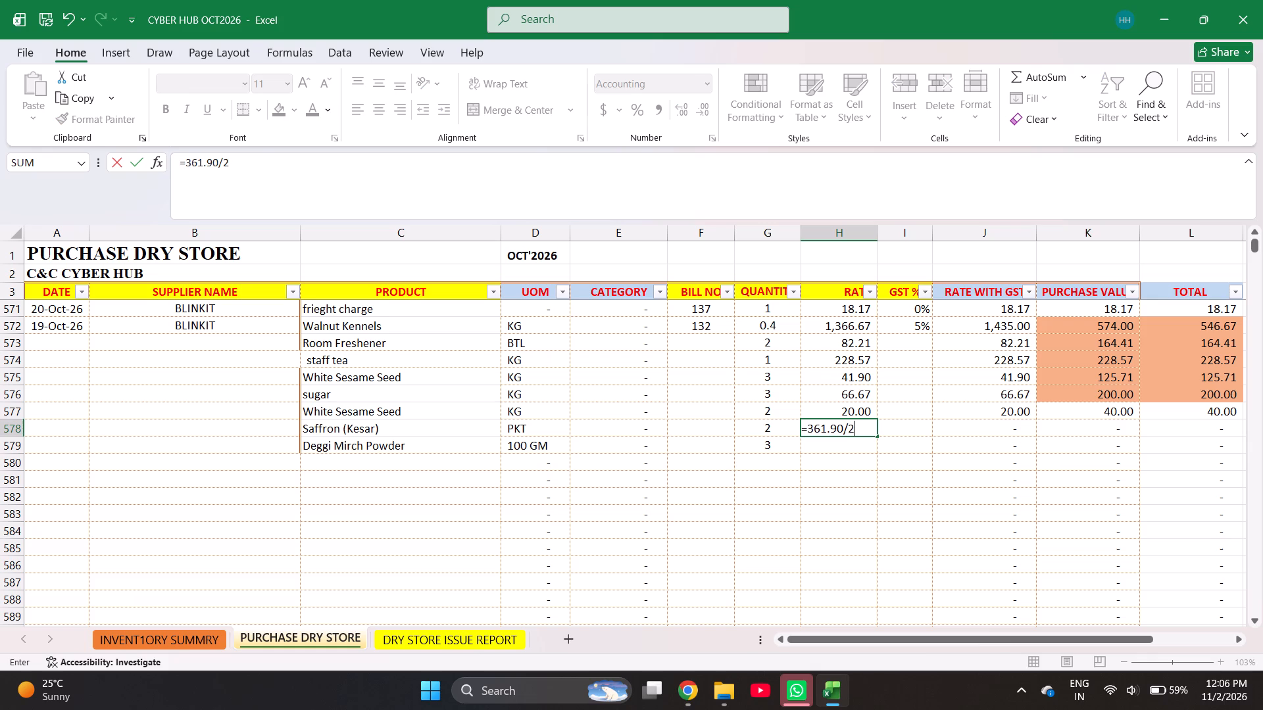
key(Return)
key(equal)
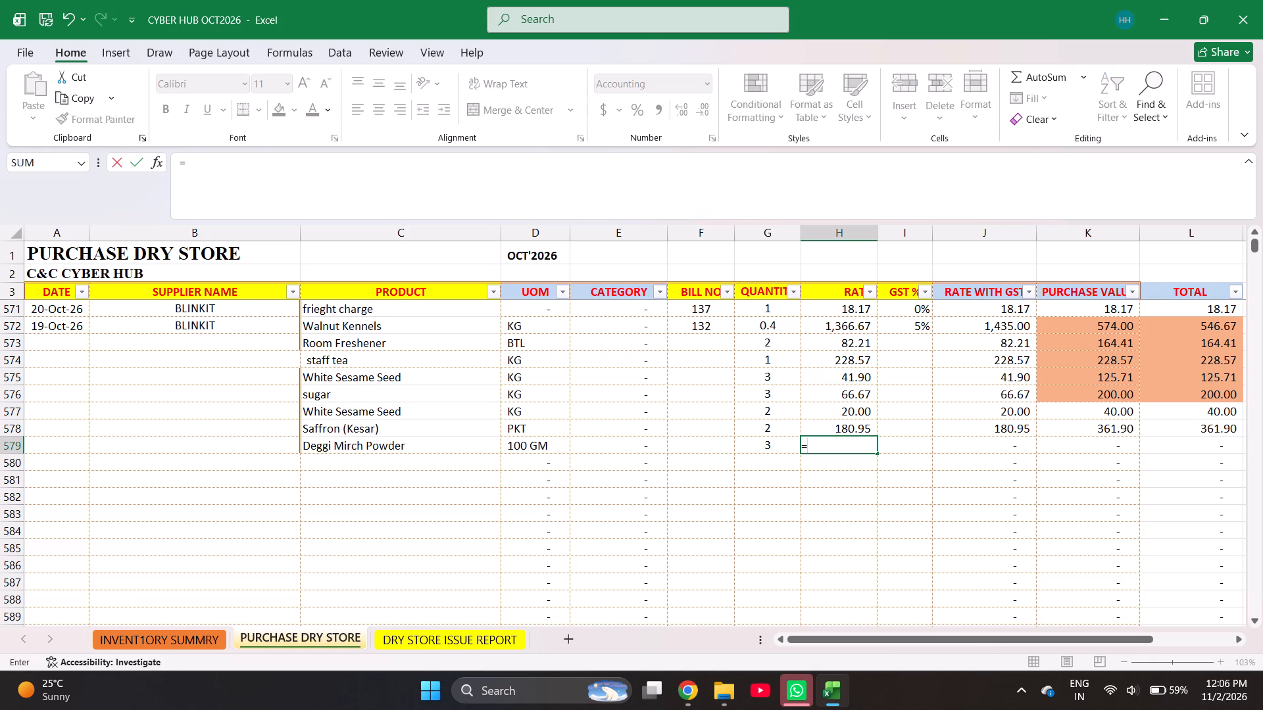
text(320/3)
key(Return)
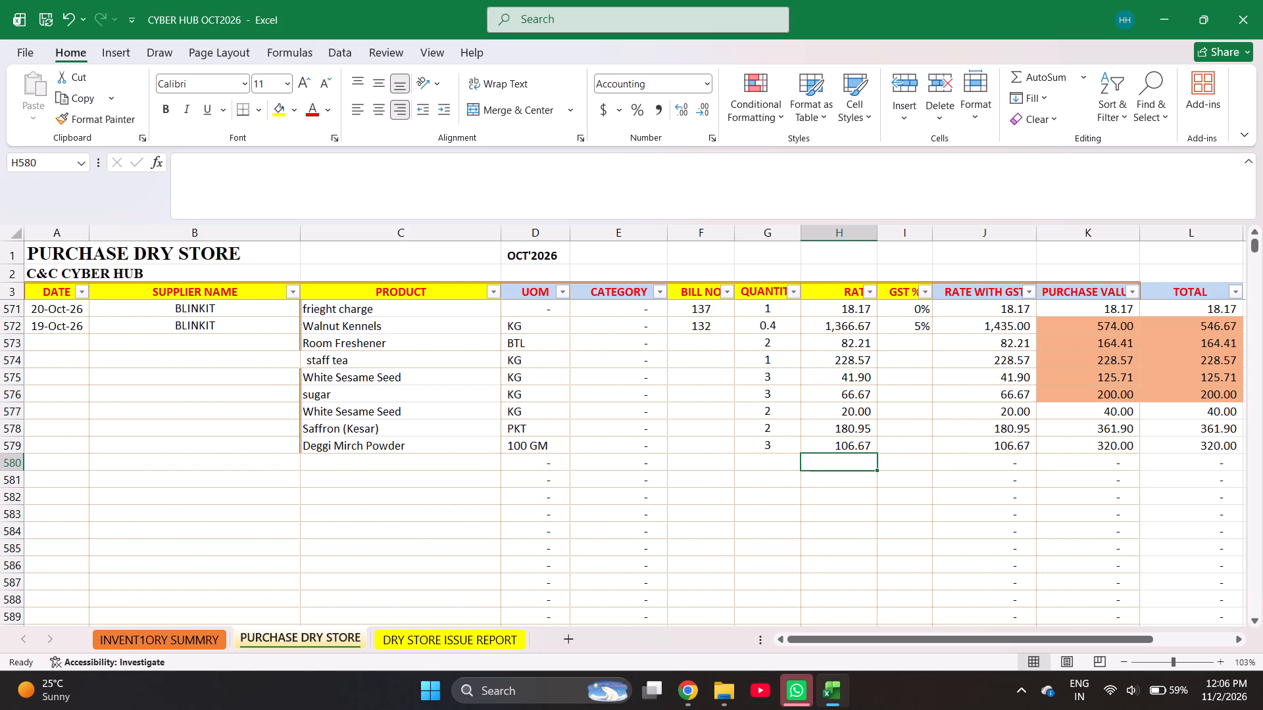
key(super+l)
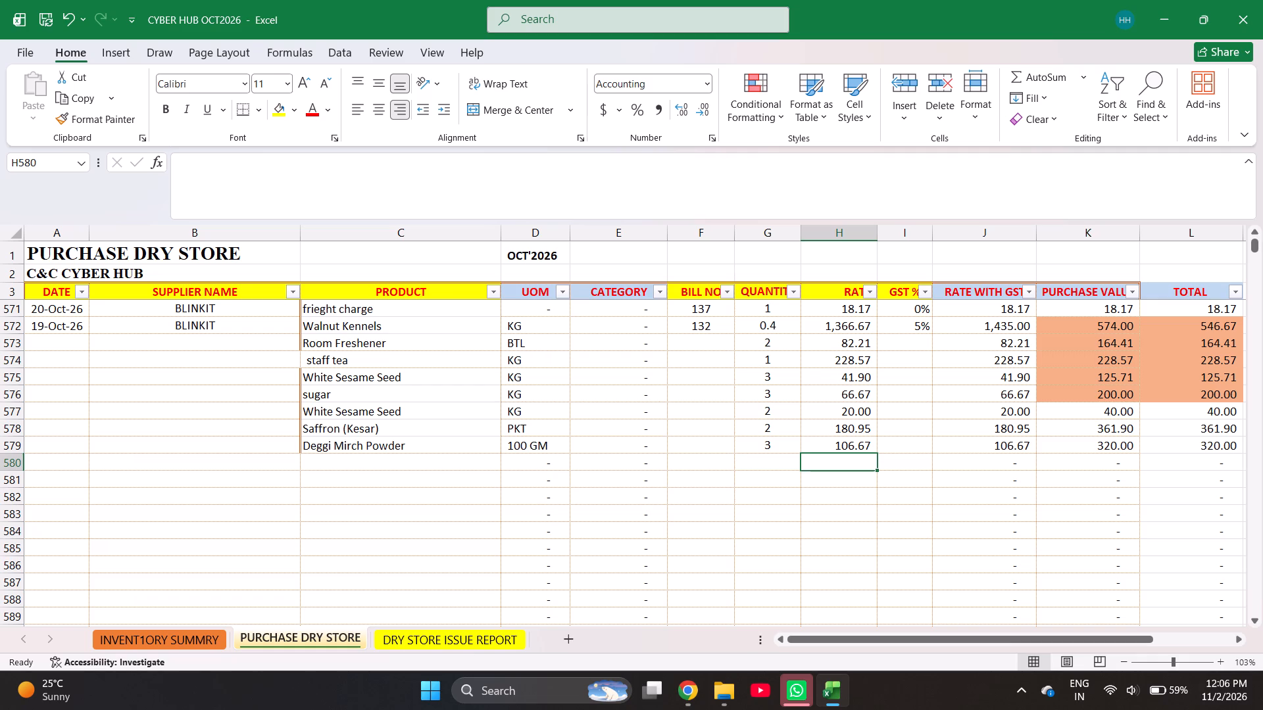